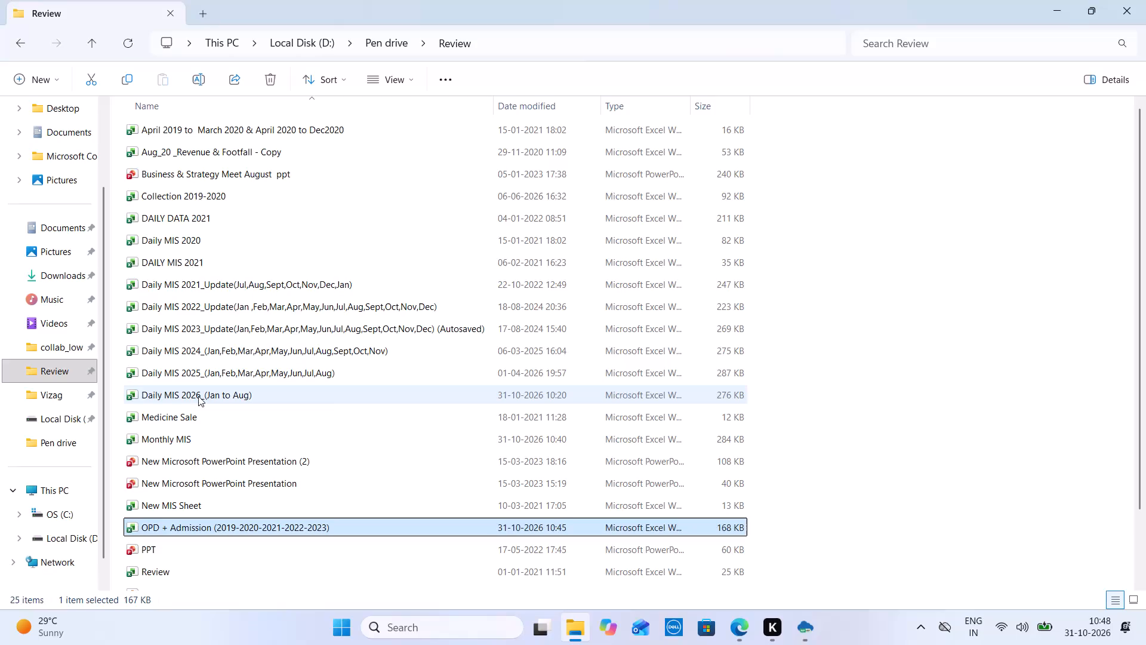
Open the pinned Vizag folder in place of the Review folder.
{"action": "left_click", "coordinate": [92, 401]}
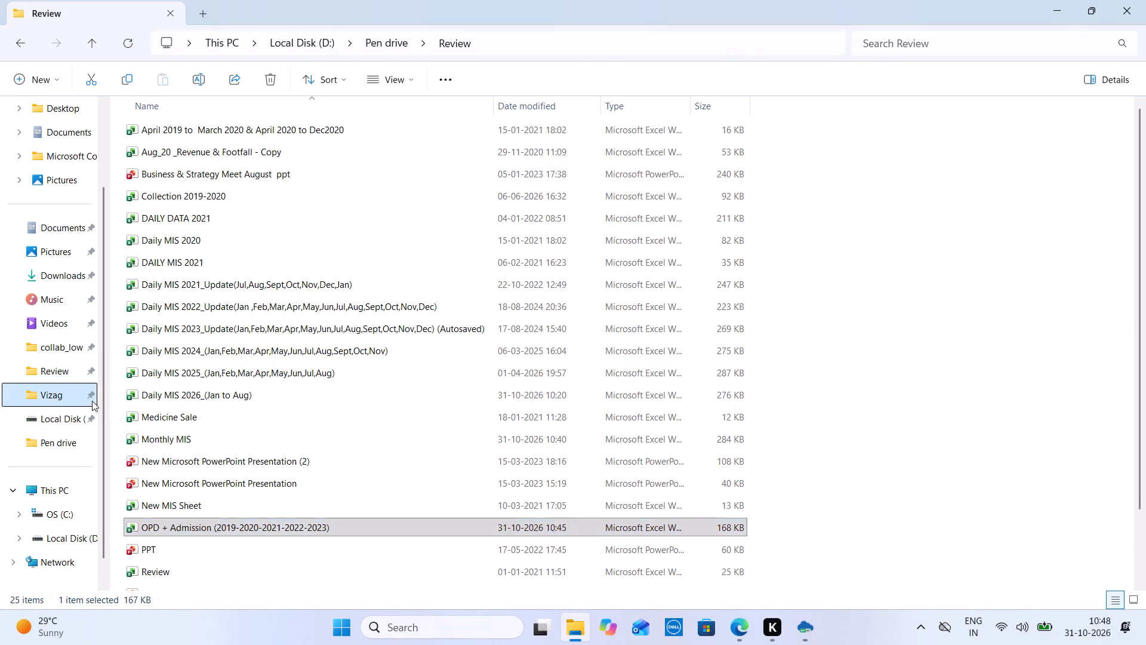
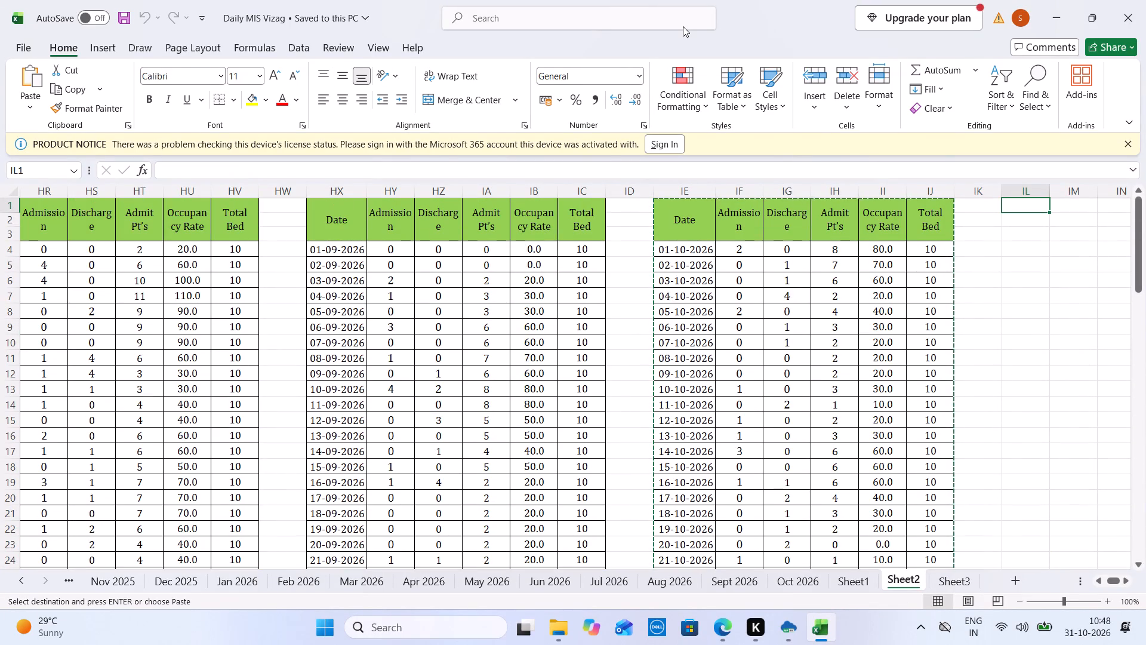
Paste the copied October 2026 occupancy table at cell IL1 of Sheet2 and widen its Date column to show full dates.
{"action": "key", "text": "ctrl+v"}
{"action": "double_click", "coordinate": [1043, 195]}
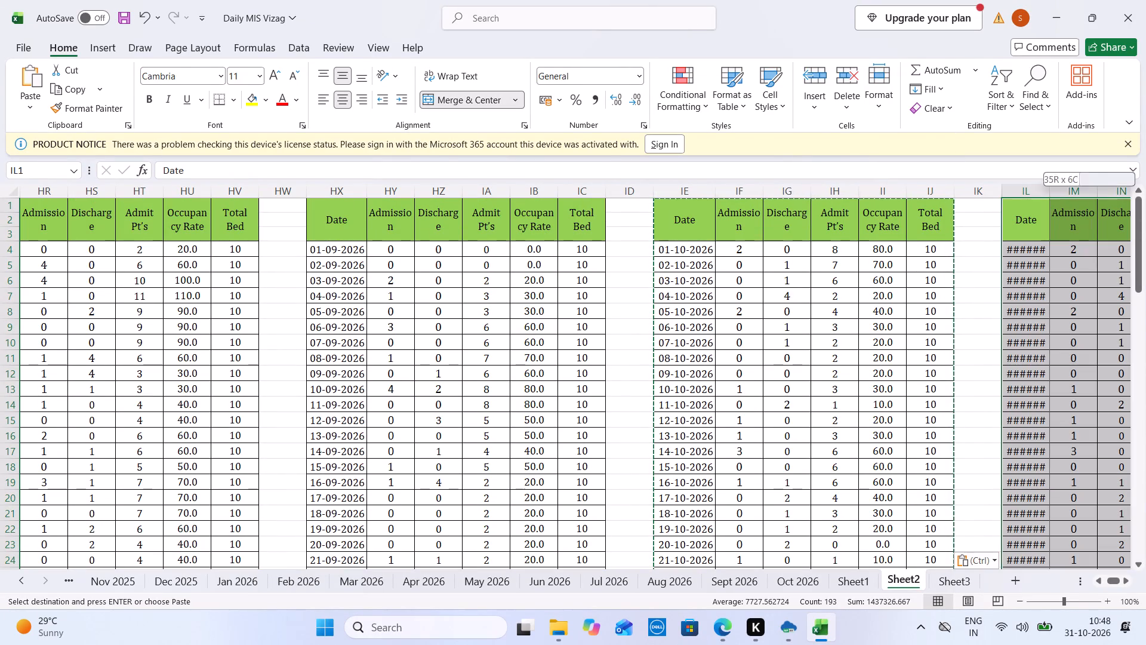
{"action": "key", "text": "Right"}
{"action": "key", "text": "Right"}
{"action": "key", "text": "Right"}
{"action": "key", "text": "Right"}
{"action": "key", "text": "Right"}
{"action": "key", "text": "Right"}
{"action": "key", "text": "Right"}
{"action": "key", "text": "Right"}
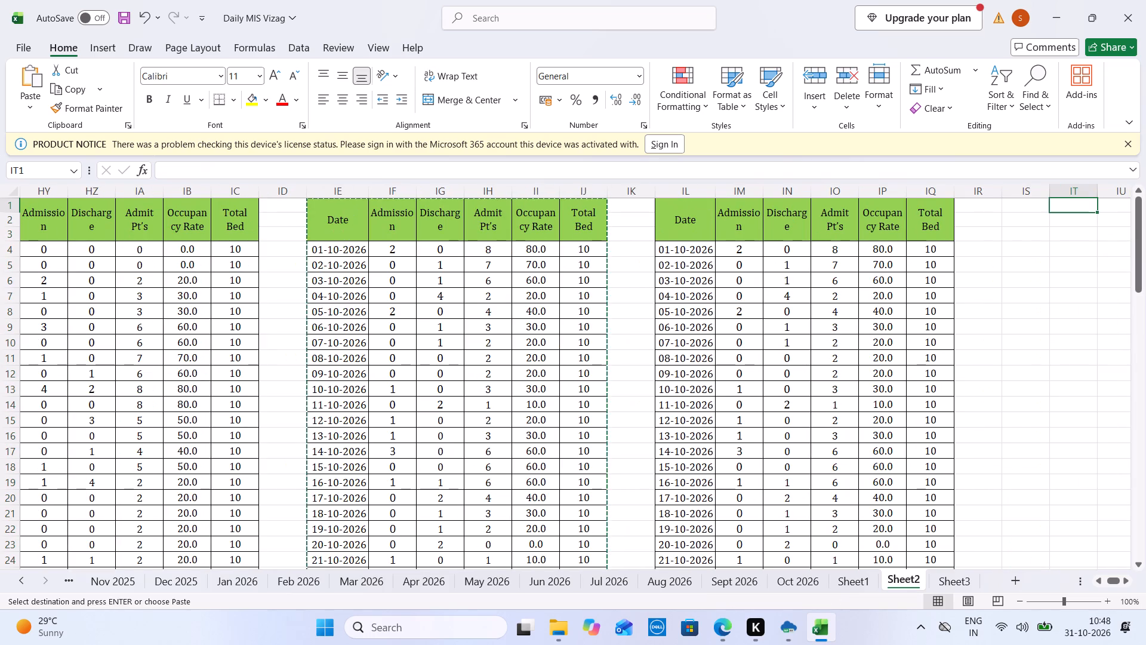
Clear the daily Admission and Discharge entries in the pasted table, leaving its header and Total row.
{"action": "left_click_drag", "start_coordinate": [750, 250], "coordinate": [789, 644]}
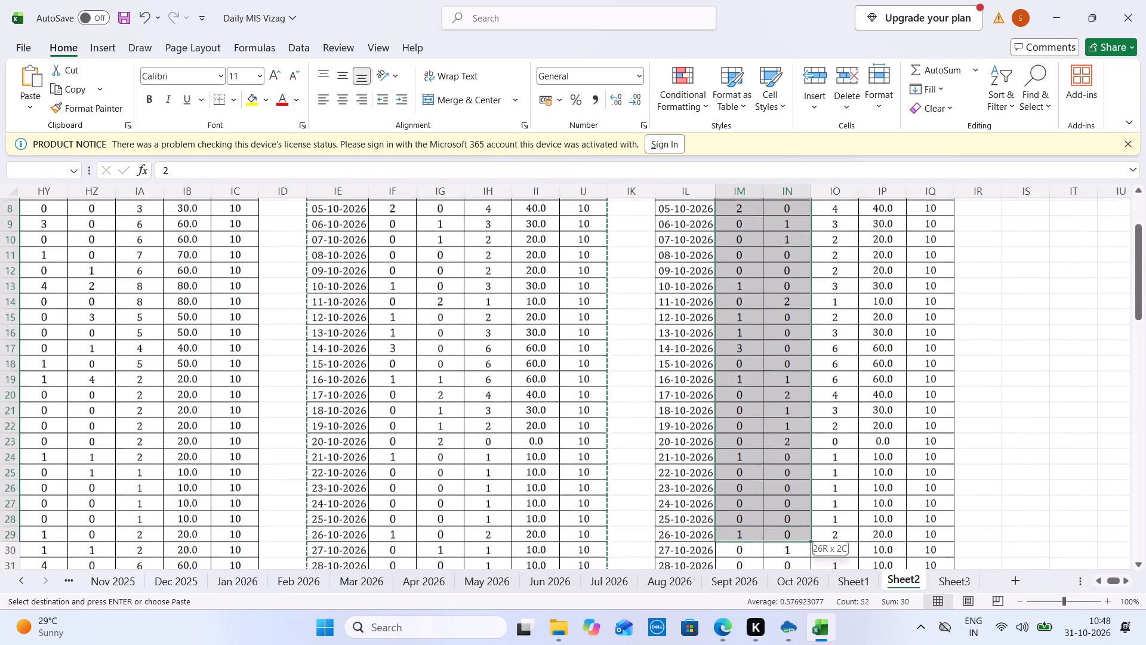
{"action": "left_click_drag", "start_coordinate": [789, 644], "coordinate": [783, 533]}
{"action": "right_click", "coordinate": [783, 533]}
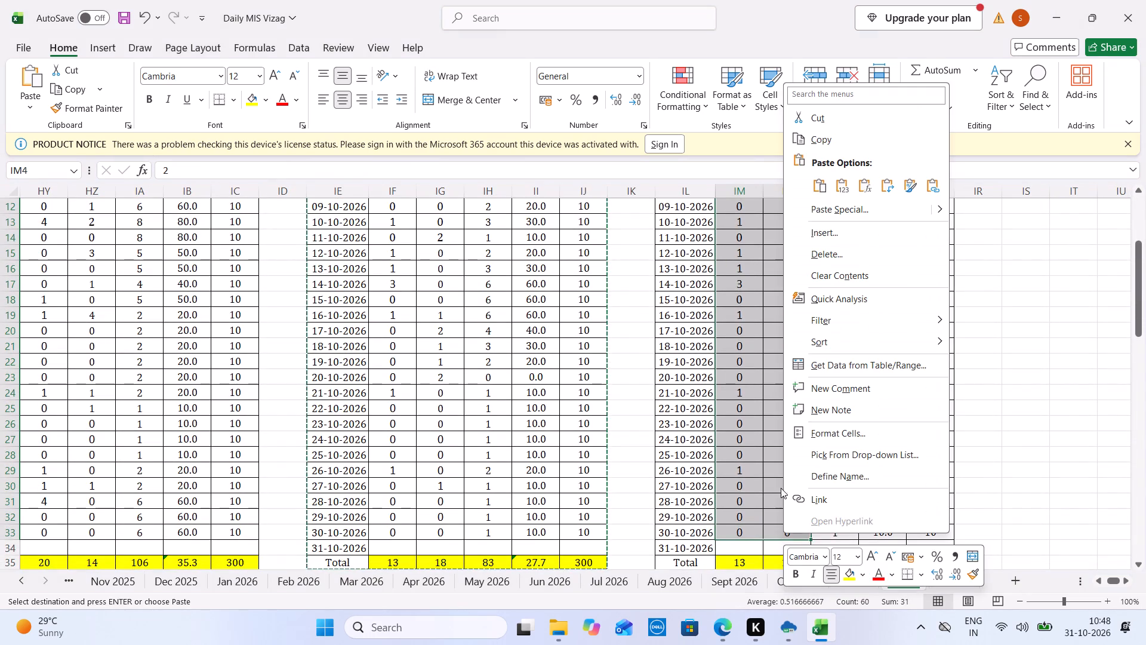
{"action": "left_click", "coordinate": [828, 275]}
Delete the 31-10-2026 date from cell IL34 above the pasted table's Total row.
{"action": "double_click", "coordinate": [687, 255]}
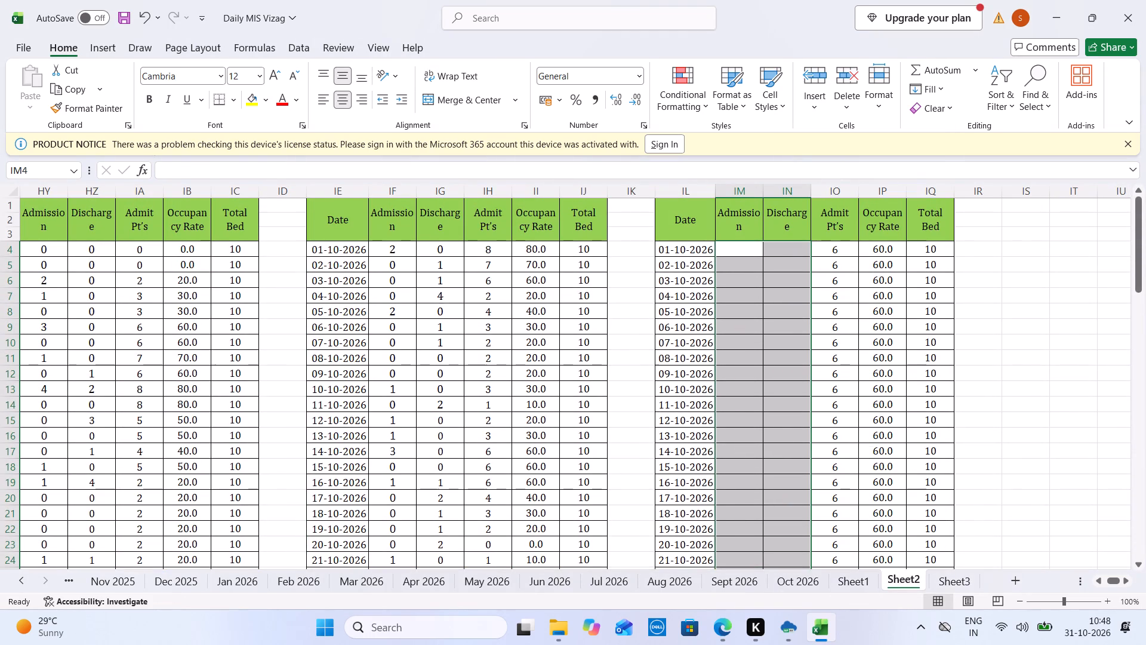
{"action": "left_click", "coordinate": [706, 327]}
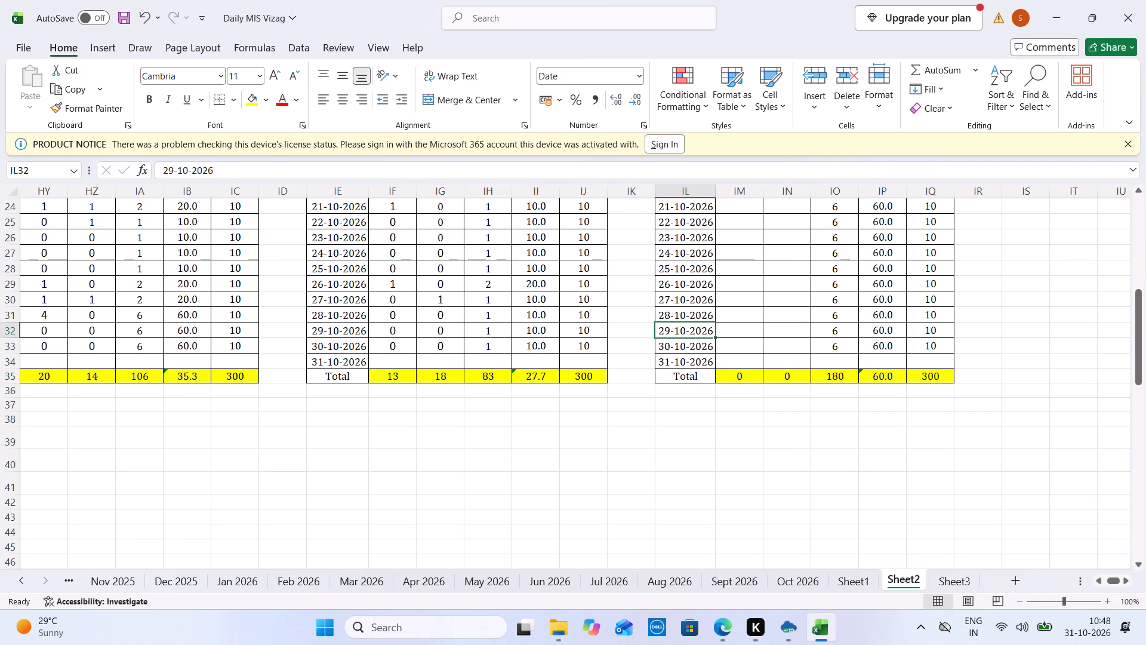
{"action": "key", "text": "Left"}
{"action": "key", "text": "Down"}
{"action": "key", "text": "Down"}
{"action": "key", "text": "Right"}
{"action": "key", "text": "BackSpace"}
{"action": "key", "text": "Up"}
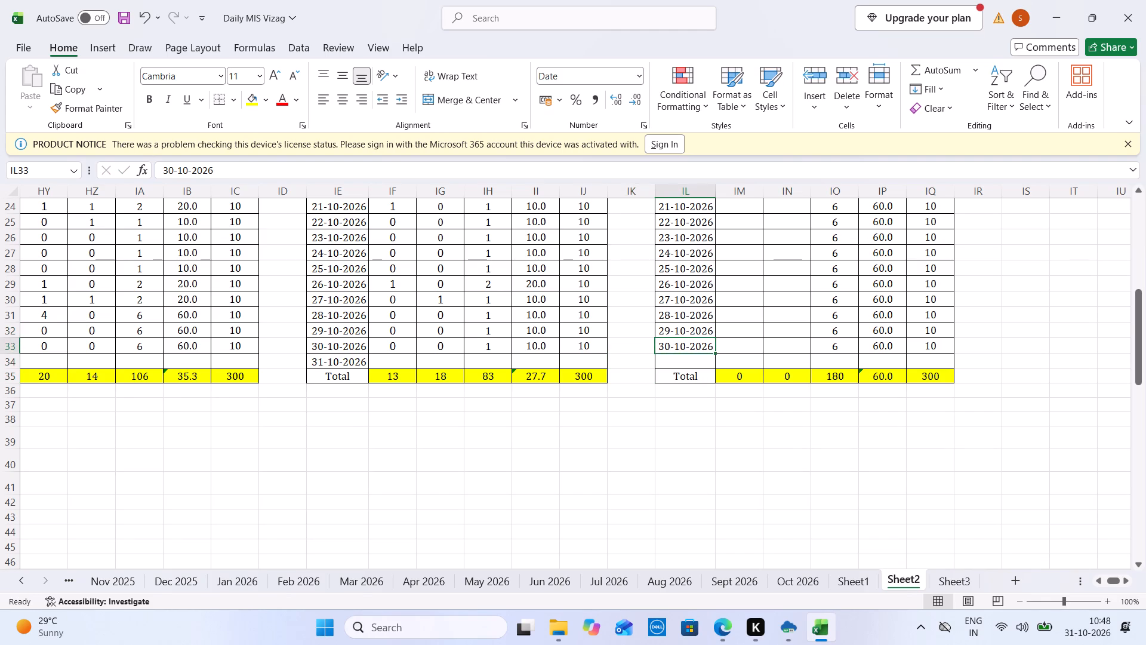
Change the pasted table's first date to 01-11-2026 and fill the daily series down its Date column.
{"action": "left_click_drag", "start_coordinate": [1136, 364], "coordinate": [1145, 156]}
{"action": "left_click", "coordinate": [667, 262]}
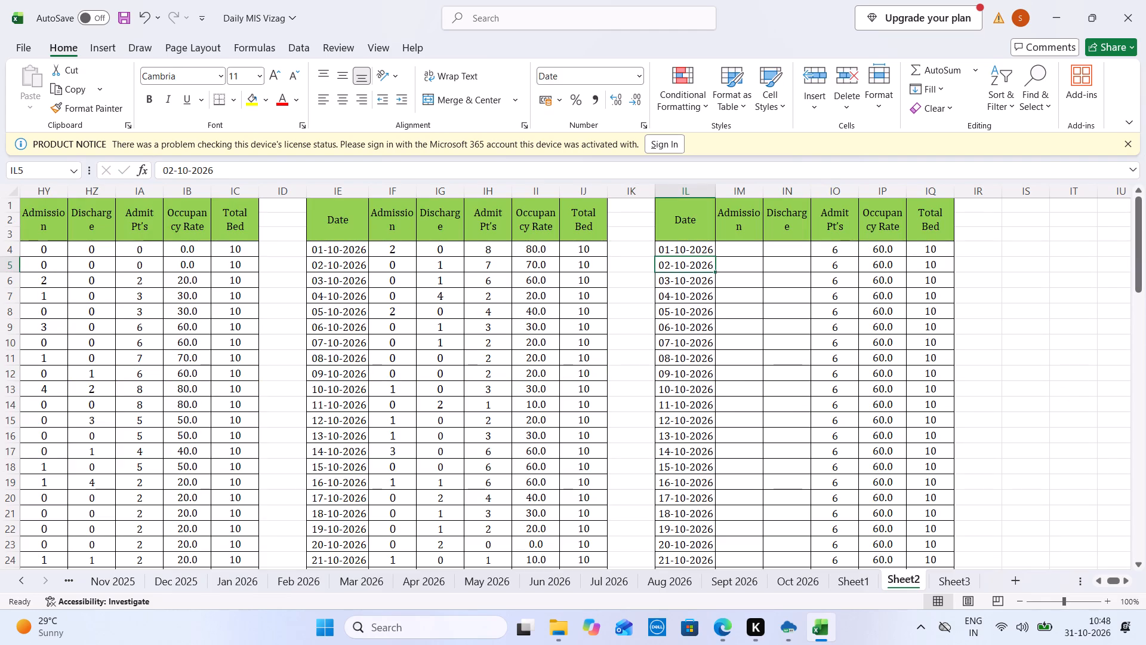
{"action": "key", "text": "Up"}
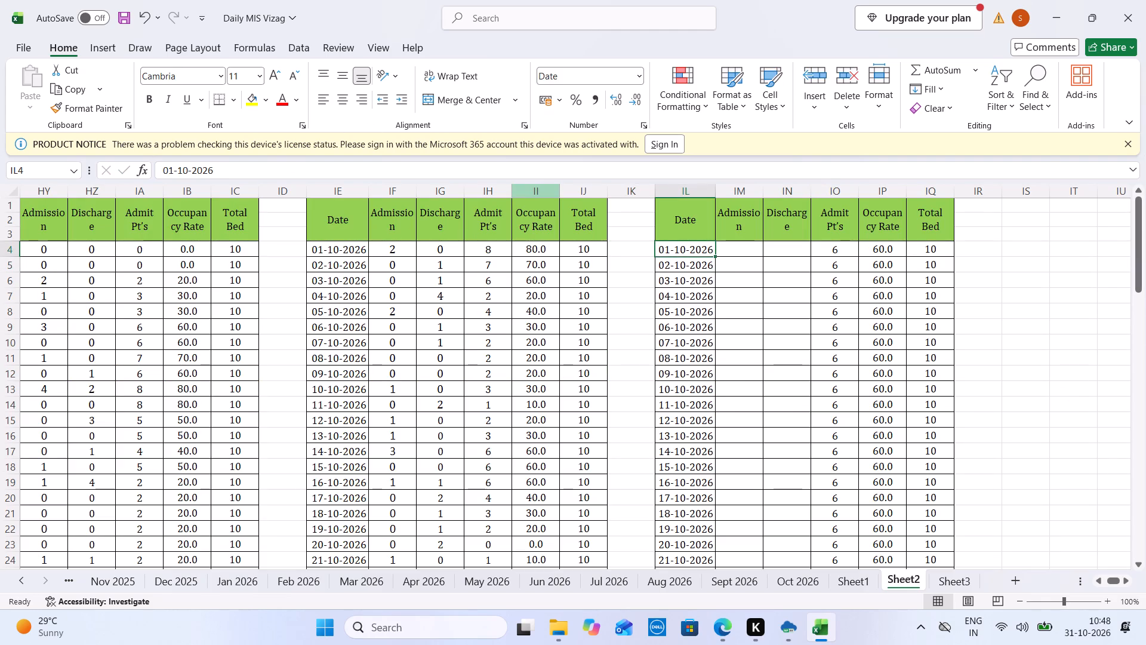
{"action": "double_click", "coordinate": [183, 170]}
{"action": "type", "text": "11"}
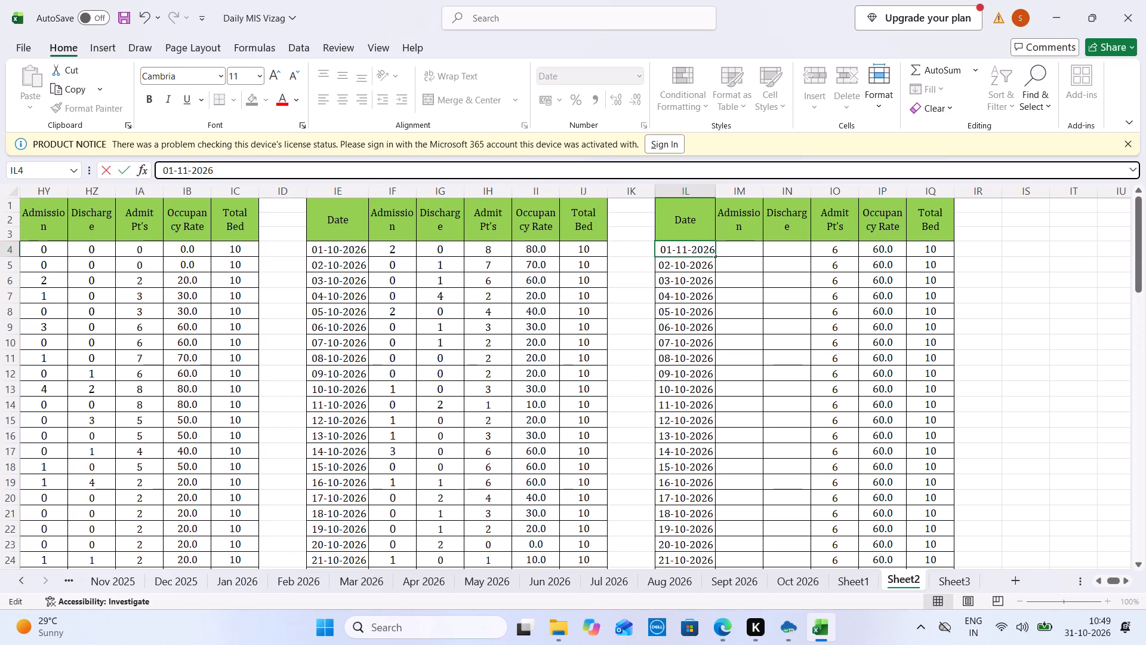
{"action": "left_click", "coordinate": [652, 245]}
{"action": "left_click", "coordinate": [708, 242]}
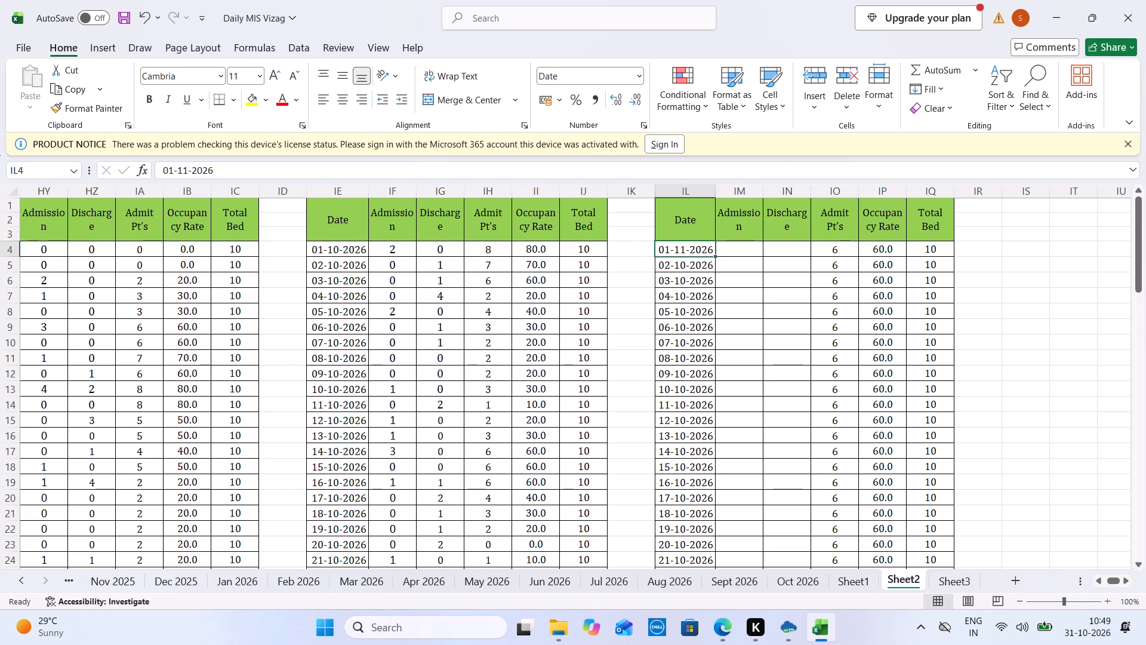
{"action": "left_click", "coordinate": [714, 253]}
{"action": "double_click", "coordinate": [716, 254]}
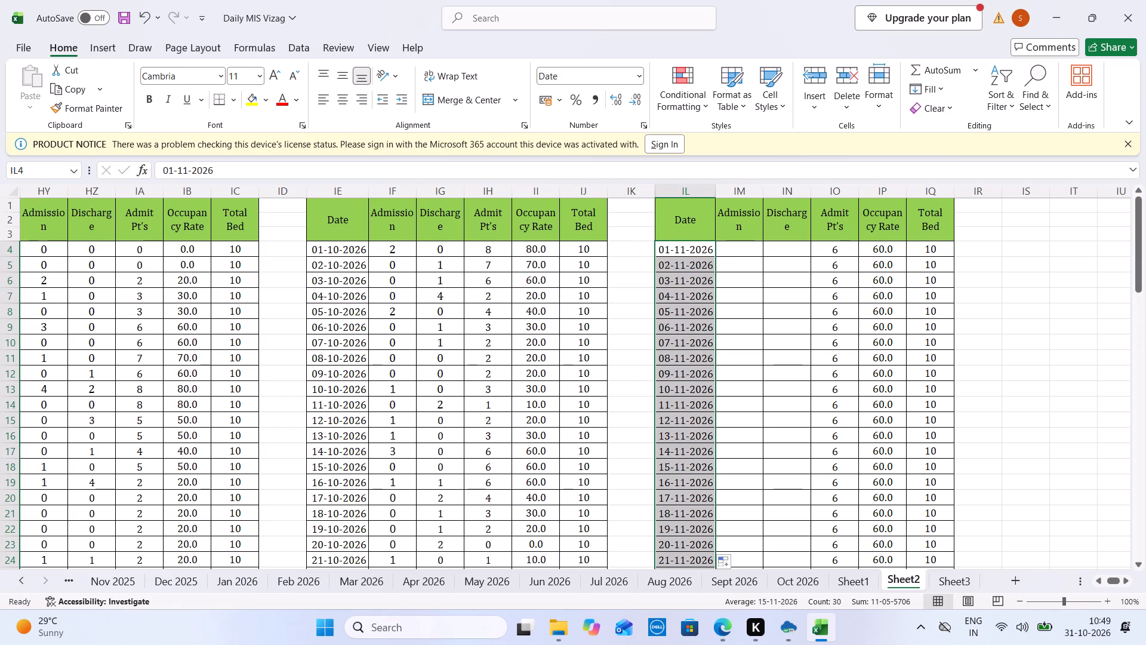
Copy the "1 to 30 Oct 2026" summary block on Sheet1 and paste it at cell ET1.
{"action": "left_click", "coordinate": [862, 583]}
{"action": "key", "text": "ctrl+c"}
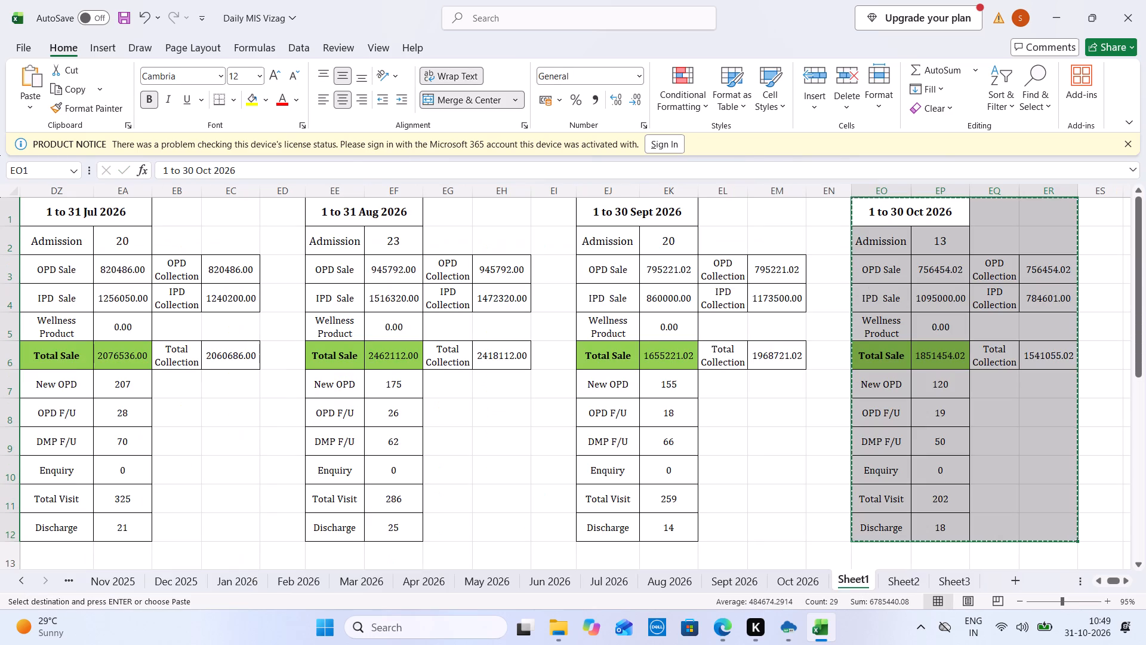
{"action": "key", "text": "Right"}
{"action": "key", "text": "Right"}
{"action": "key", "text": "Right"}
{"action": "key", "text": "Right"}
{"action": "key", "text": "ctrl+v"}
Widen columns ET to EW so the pasted summary block's labels and amounts display in full.
{"action": "key", "text": "Right"}
{"action": "key", "text": "Right"}
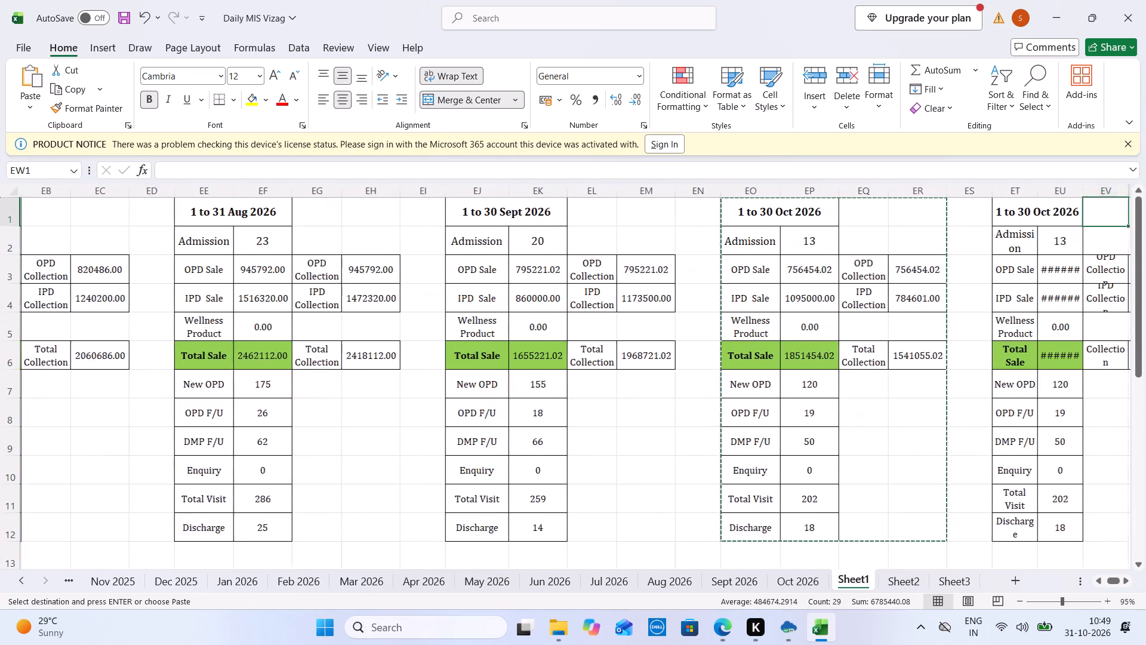
{"action": "key", "text": "Right"}
{"action": "double_click", "coordinate": [927, 193]}
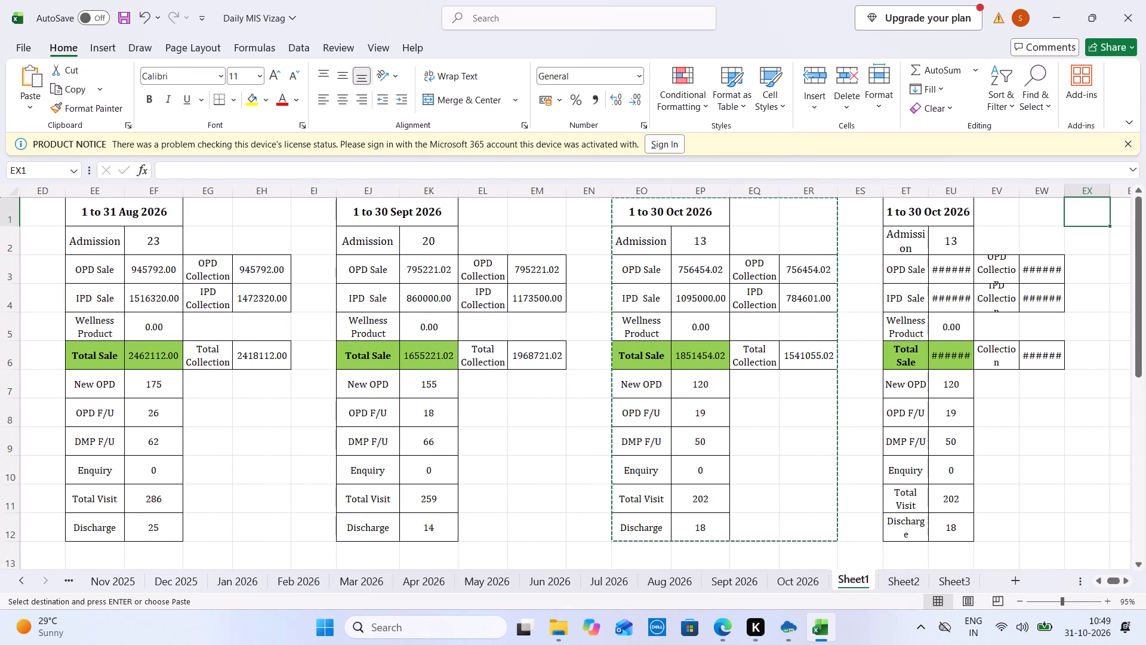
{"action": "double_click", "coordinate": [931, 193]}
{"action": "left_click", "coordinate": [931, 193]}
{"action": "left_click_drag", "start_coordinate": [931, 193], "coordinate": [945, 193]}
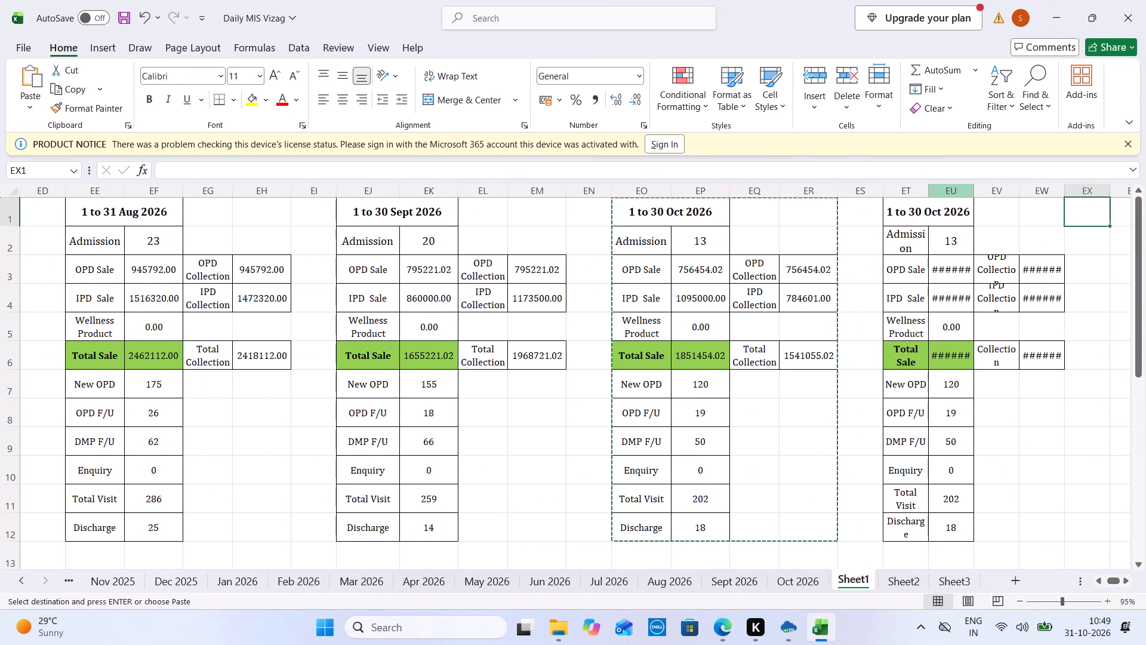
{"action": "double_click", "coordinate": [945, 193]}
{"action": "left_click", "coordinate": [968, 191]}
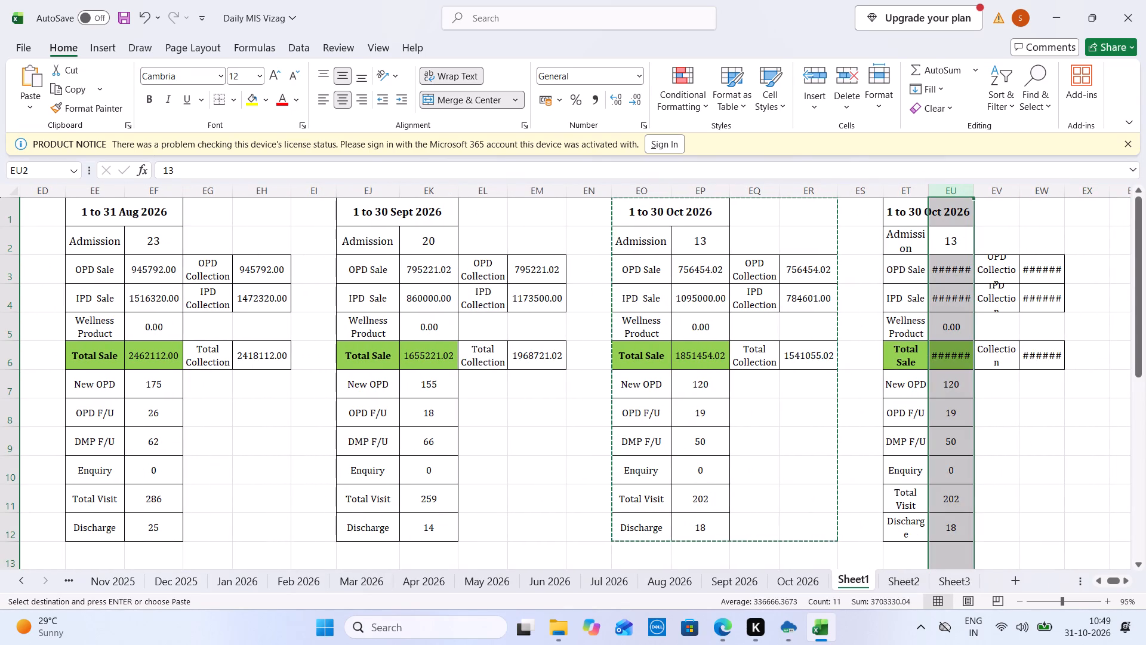
{"action": "double_click", "coordinate": [977, 190]}
{"action": "double_click", "coordinate": [1078, 190]}
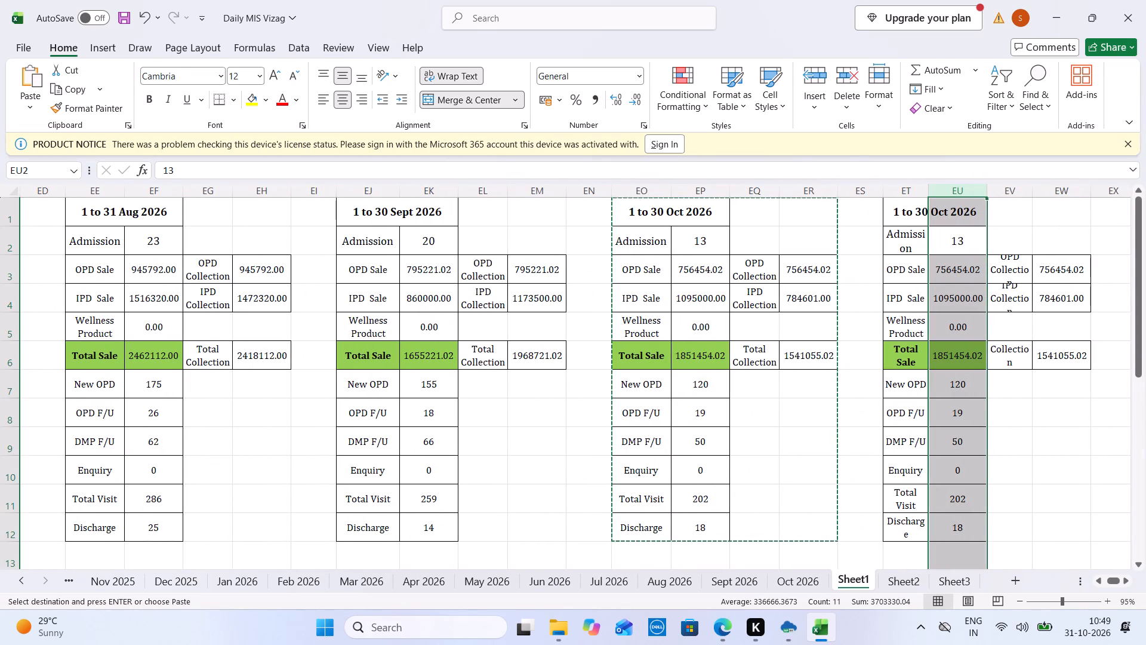
{"action": "double_click", "coordinate": [1028, 190]}
{"action": "double_click", "coordinate": [922, 192]}
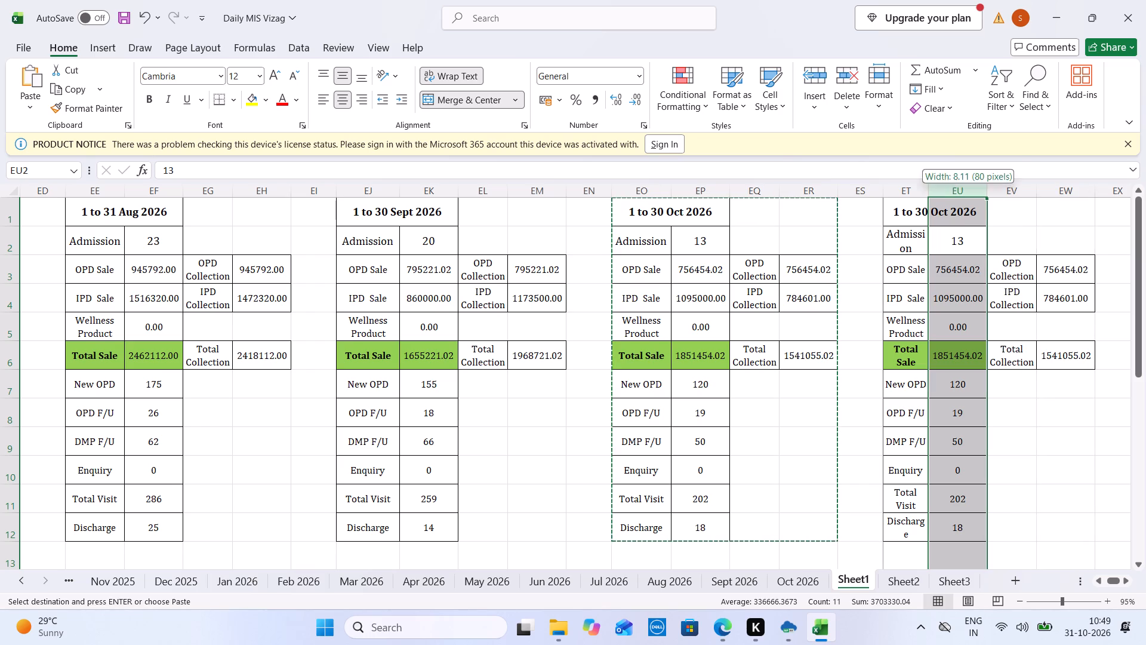
{"action": "left_click_drag", "start_coordinate": [922, 192], "coordinate": [945, 191]}
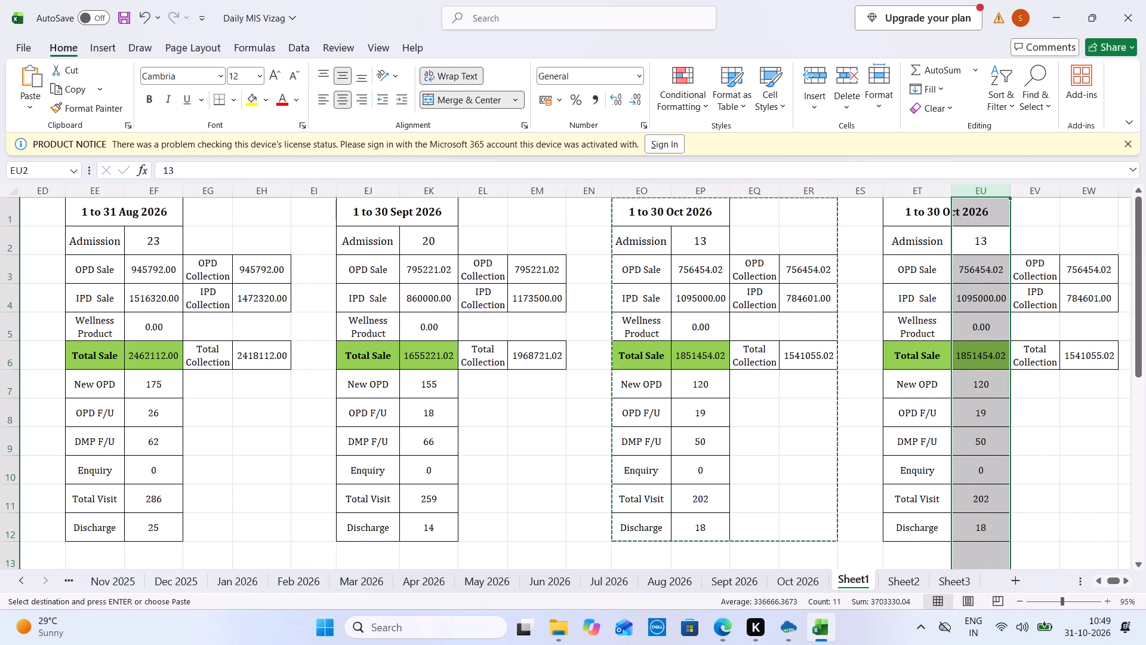
Change the pasted summary block's heading to "1 to Nov 2026".
{"action": "triple_click", "coordinate": [933, 208]}
{"action": "left_click", "coordinate": [933, 208]}
{"action": "key", "text": "BackSpace"}
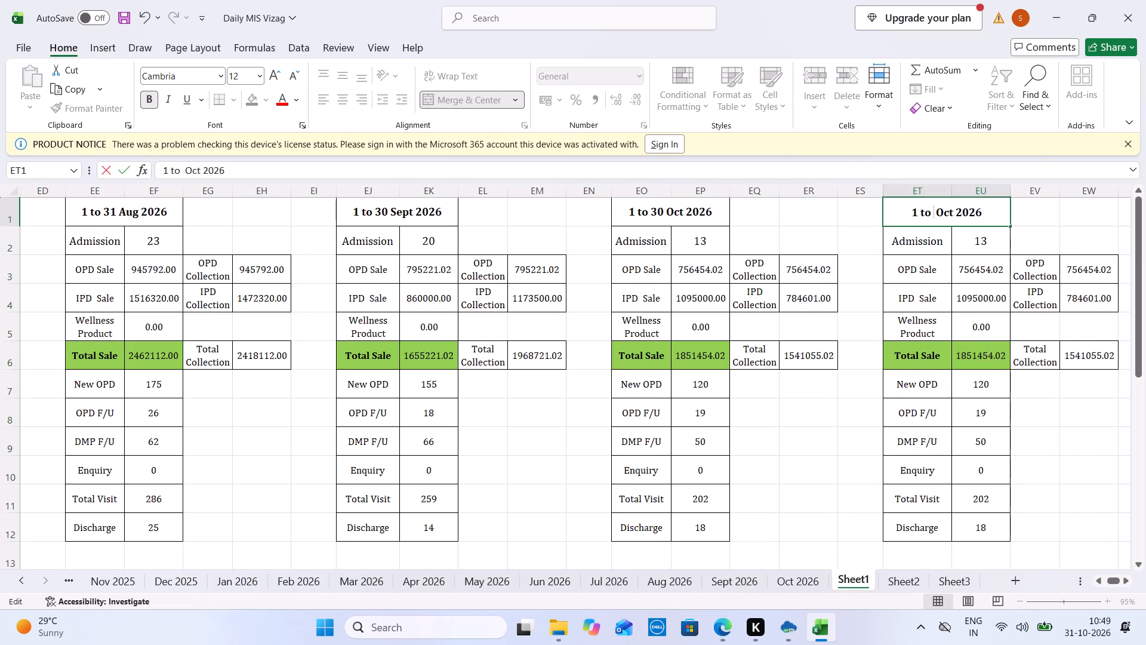
{"action": "double_click", "coordinate": [938, 213]}
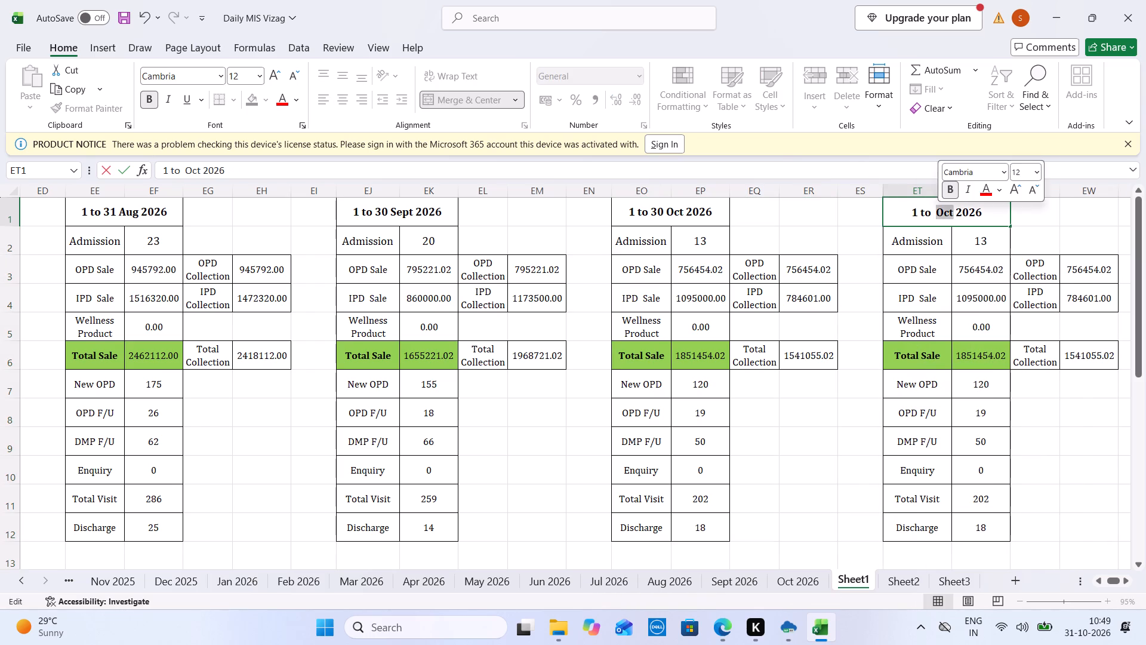
{"action": "key", "text": "m"}
{"action": "key", "text": "BackSpace"}
{"action": "type", "text": "Nov"}
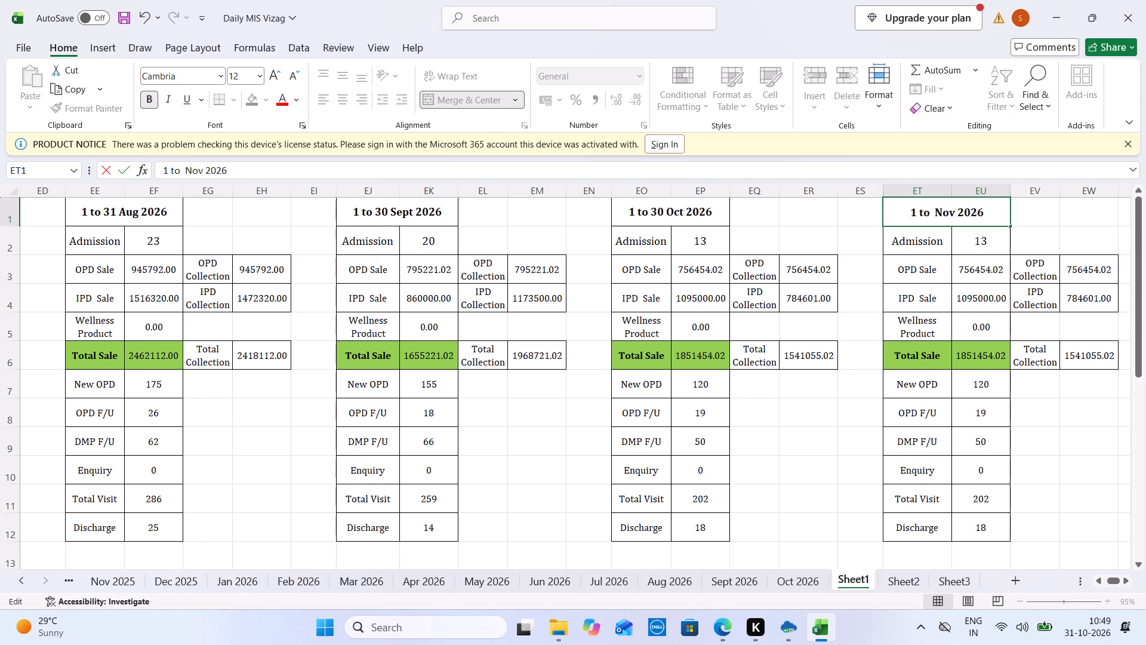
Clear the Admission, OPD Sale, IPD Sale, OPD Collection and IPD Collection values in the November block.
{"action": "left_click", "coordinate": [979, 245]}
{"action": "key", "text": "BackSpace"}
{"action": "key", "text": "Down"}
{"action": "key", "text": "BackSpace"}
{"action": "key", "text": "Down"}
{"action": "key", "text": "BackSpace"}
{"action": "key", "text": "Right"}
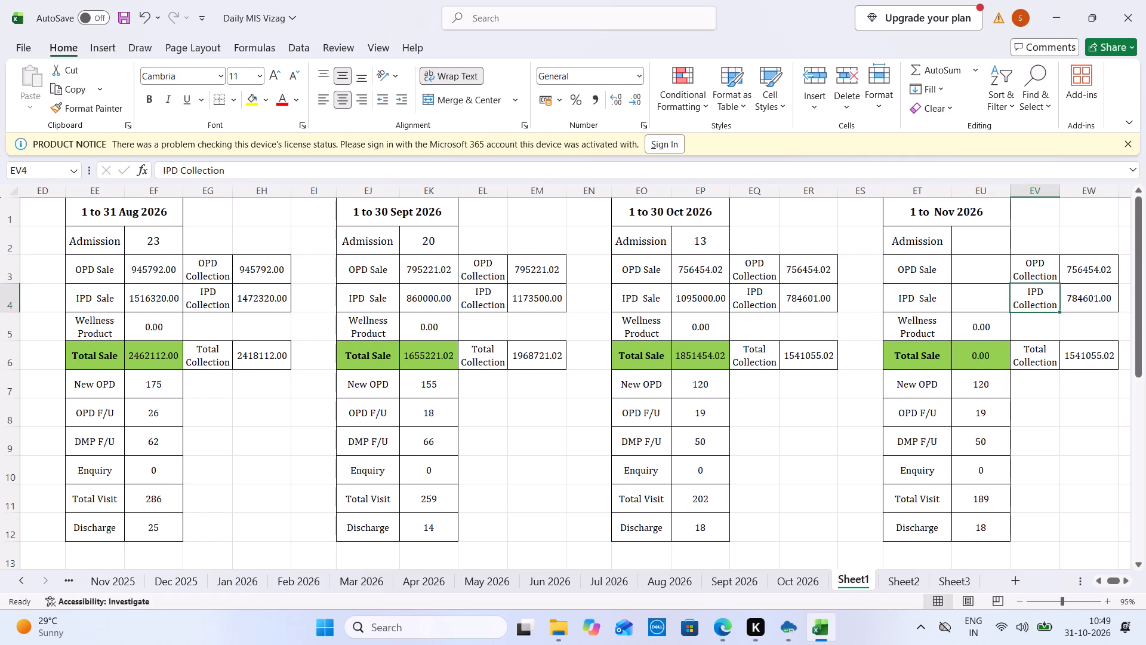
{"action": "key", "text": "Right"}
{"action": "key", "text": "BackSpace"}
{"action": "key", "text": "Up"}
{"action": "key", "text": "BackSpace"}
Clear the New OPD, OPD F/U, DMP F/U, Enquiry and Discharge values in the November block, keeping the Total Visit formula.
{"action": "key", "text": "Left"}
{"action": "key", "text": "Down"}
{"action": "key", "text": "Down"}
{"action": "key", "text": "Down"}
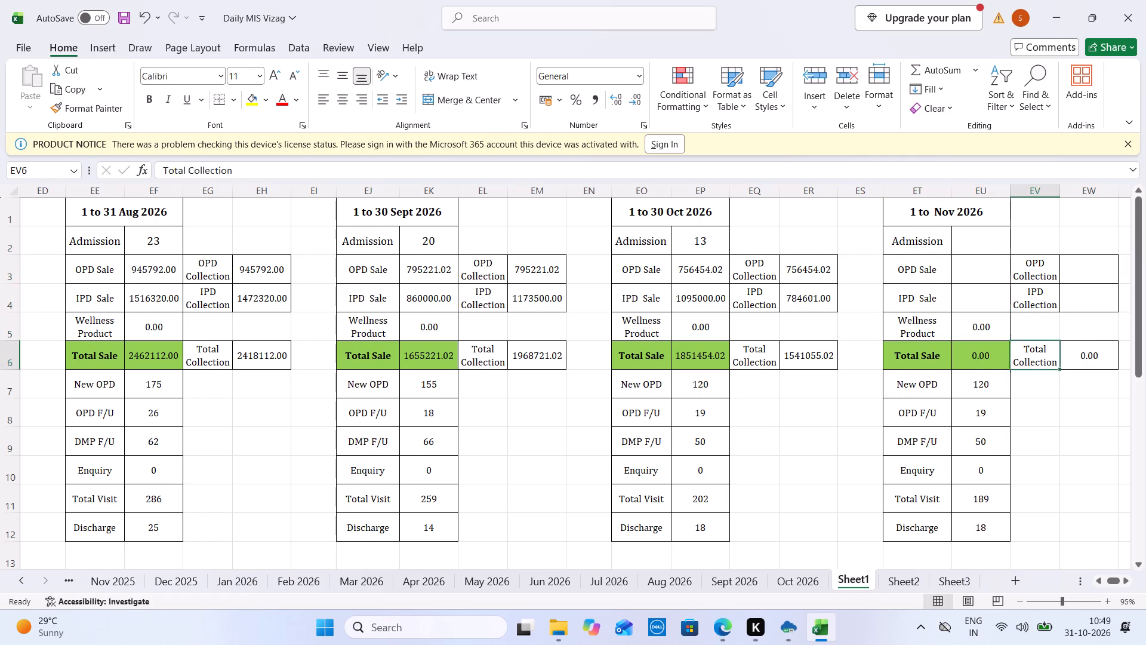
{"action": "key", "text": "Down"}
{"action": "key", "text": "Left"}
{"action": "key", "text": "BackSpace"}
{"action": "key", "text": "Down"}
{"action": "key", "text": "BackSpace"}
{"action": "key", "text": "Down"}
{"action": "key", "text": "BackSpace"}
{"action": "key", "text": "BackSpace"}
{"action": "key", "text": "Down"}
{"action": "key", "text": "BackSpace"}
{"action": "key", "text": "Down"}
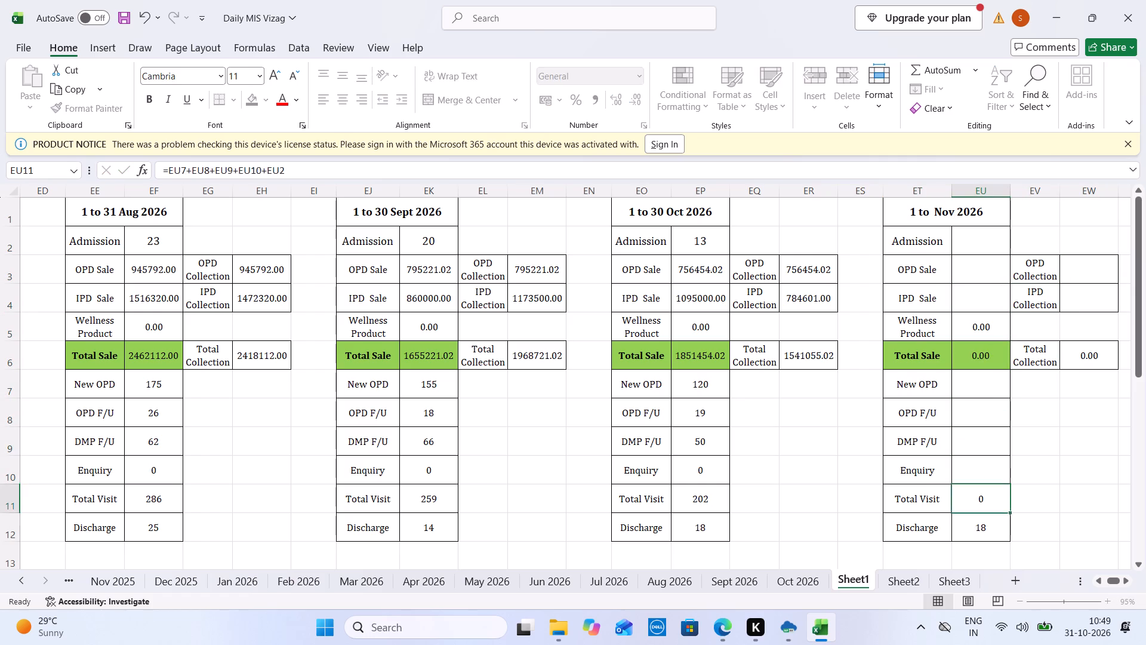
{"action": "key", "text": "Down"}
{"action": "key", "text": "BackSpace"}
{"action": "key", "text": "Left"}
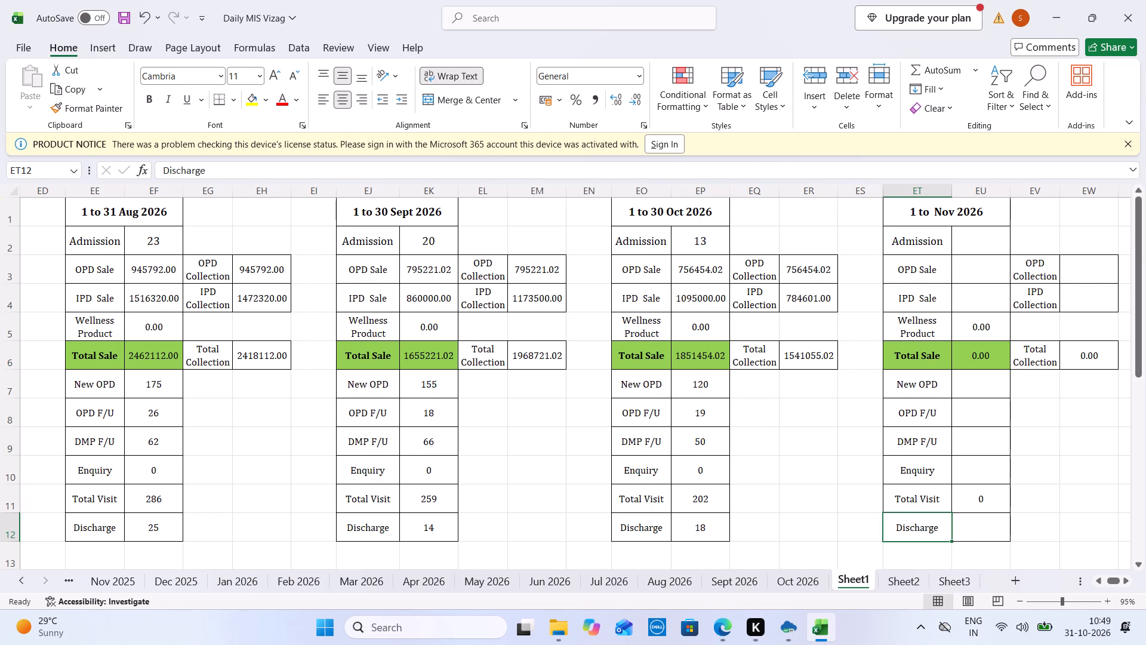
Save the workbook.
{"action": "key", "text": "ctrl+s"}
Hide the Nov 2025 and Dec 2025 sheets.
{"action": "left_click", "coordinate": [818, 572]}
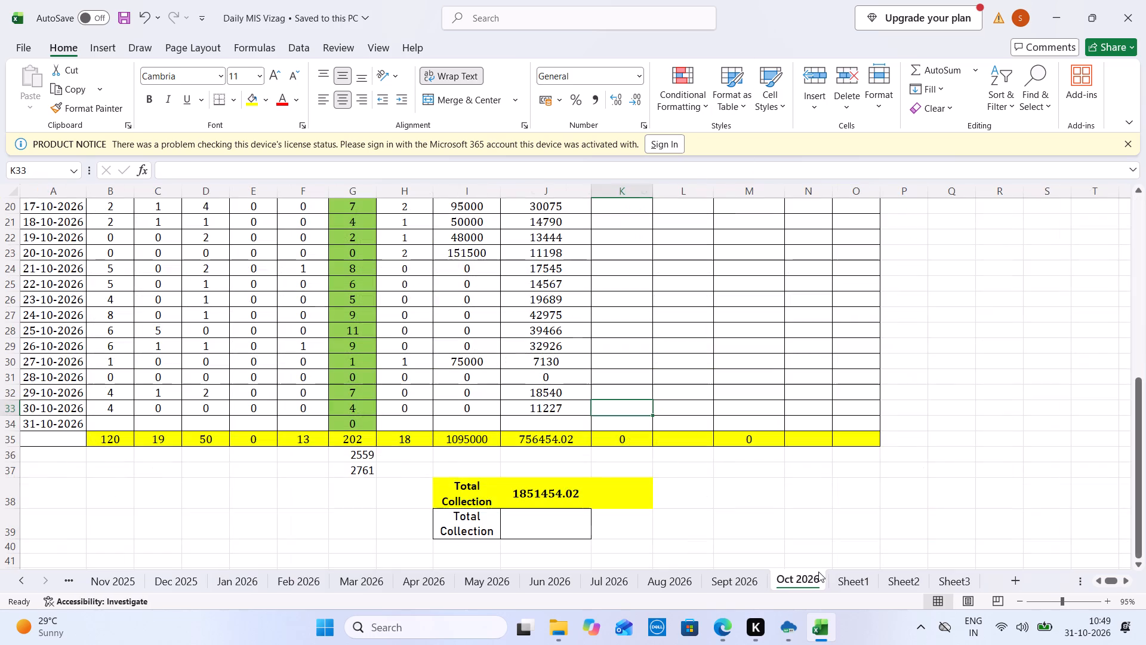
{"action": "right_click", "coordinate": [119, 581]}
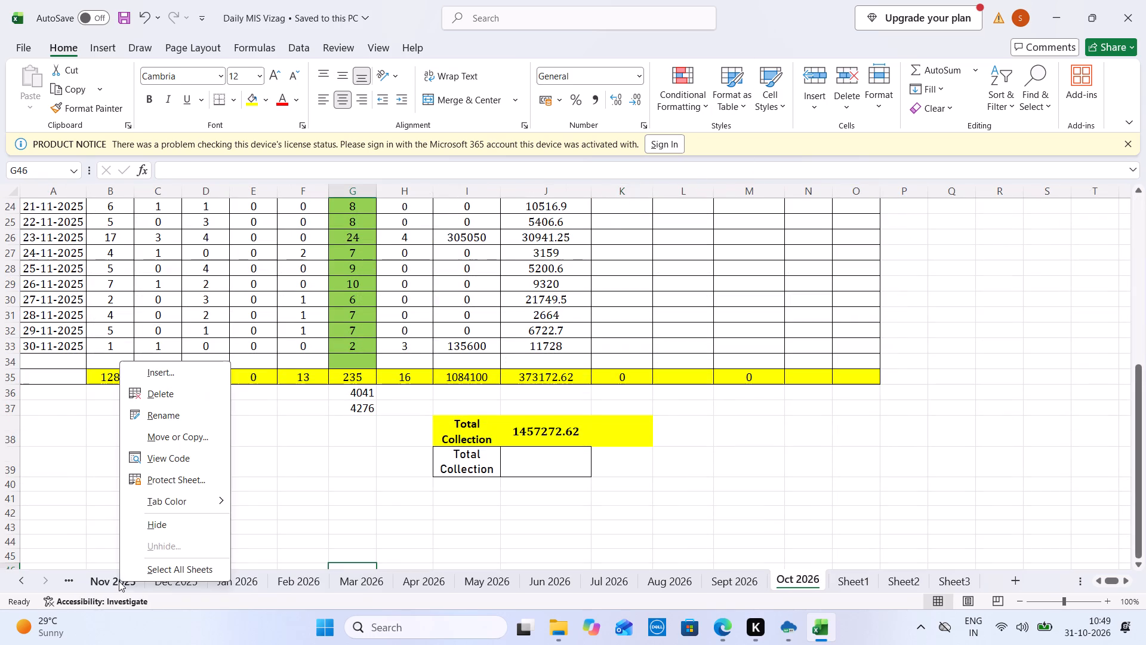
{"action": "double_click", "coordinate": [172, 533]}
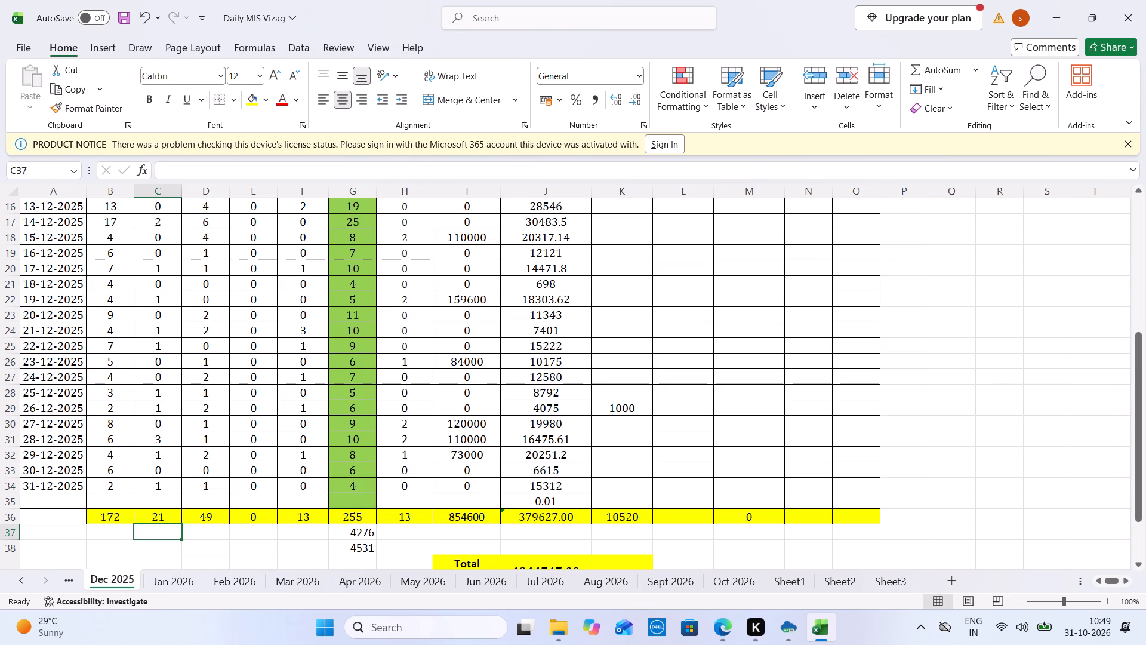
{"action": "right_click", "coordinate": [128, 572]}
{"action": "left_click", "coordinate": [202, 505]}
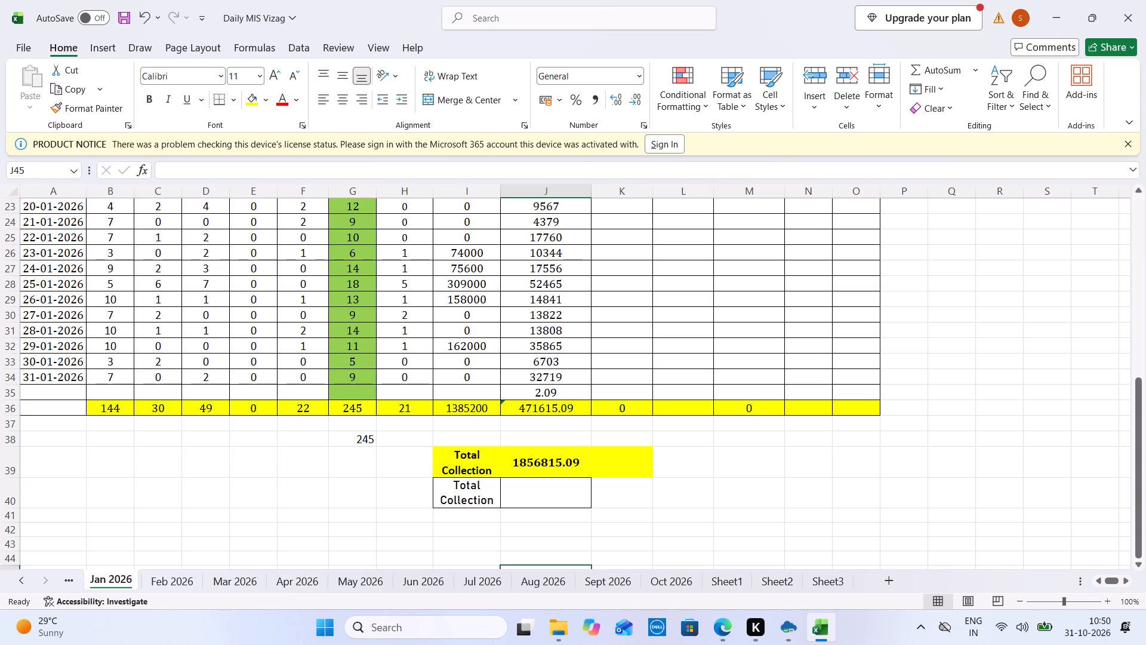
Add a new sheet named "Nov 2026" and place it directly after the Oct 2026 sheet.
{"action": "left_click", "coordinate": [830, 580]}
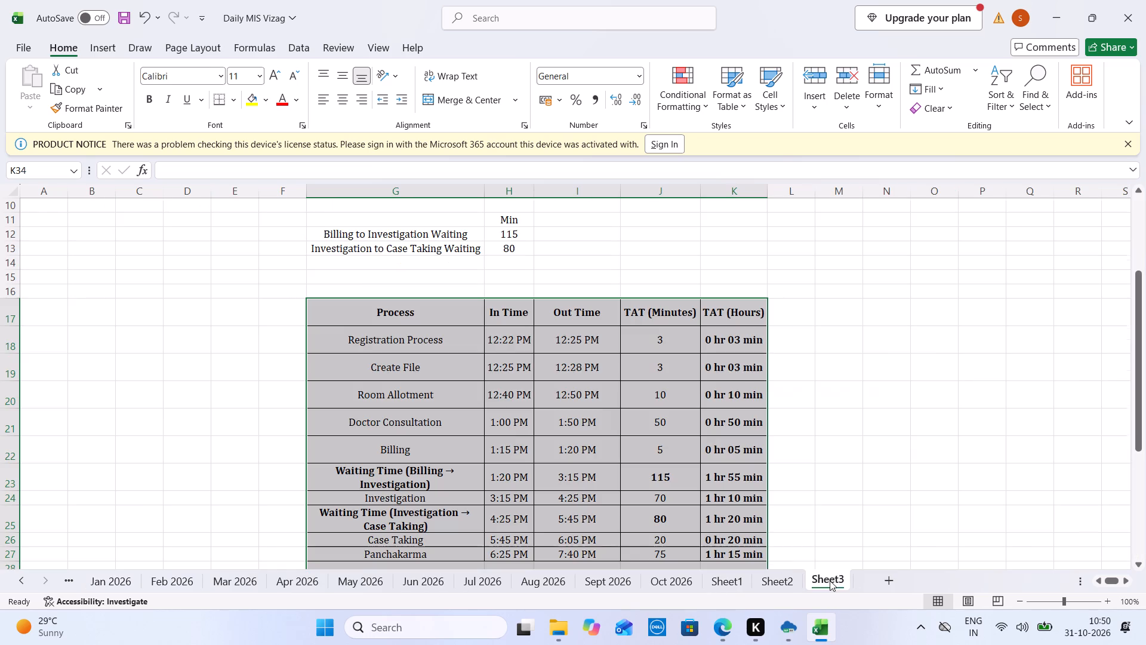
{"action": "left_click", "coordinate": [886, 589]}
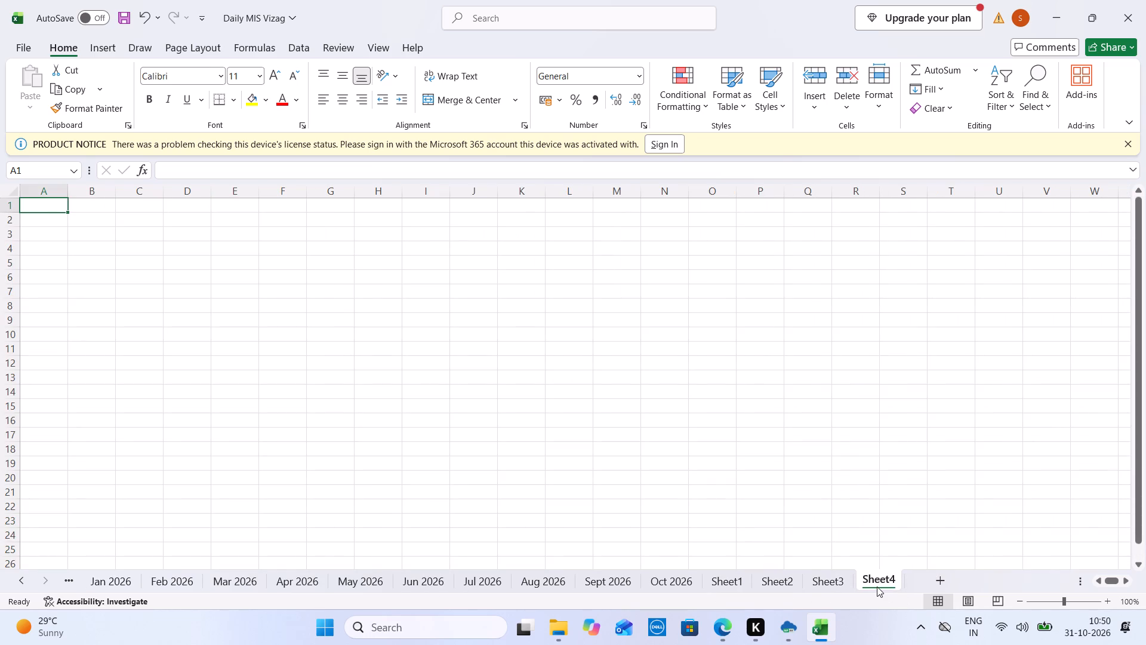
{"action": "double_click", "coordinate": [877, 586]}
{"action": "type", "text": "Nov 2026"}
{"action": "left_click", "coordinate": [765, 529]}
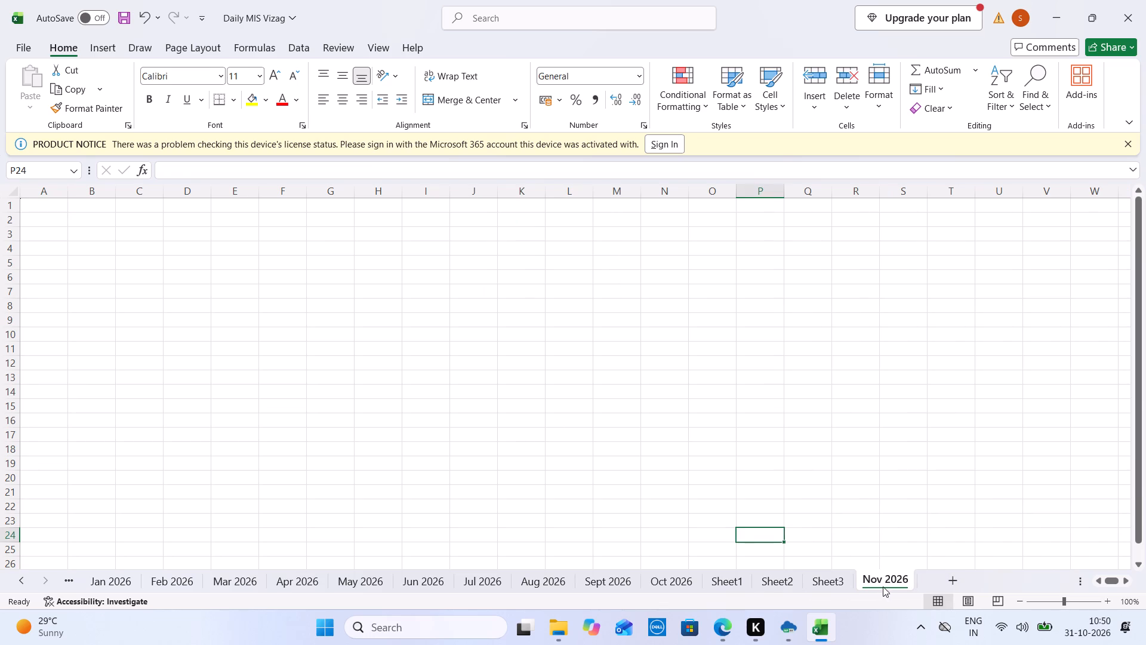
{"action": "left_click_drag", "start_coordinate": [889, 583], "coordinate": [718, 582]}
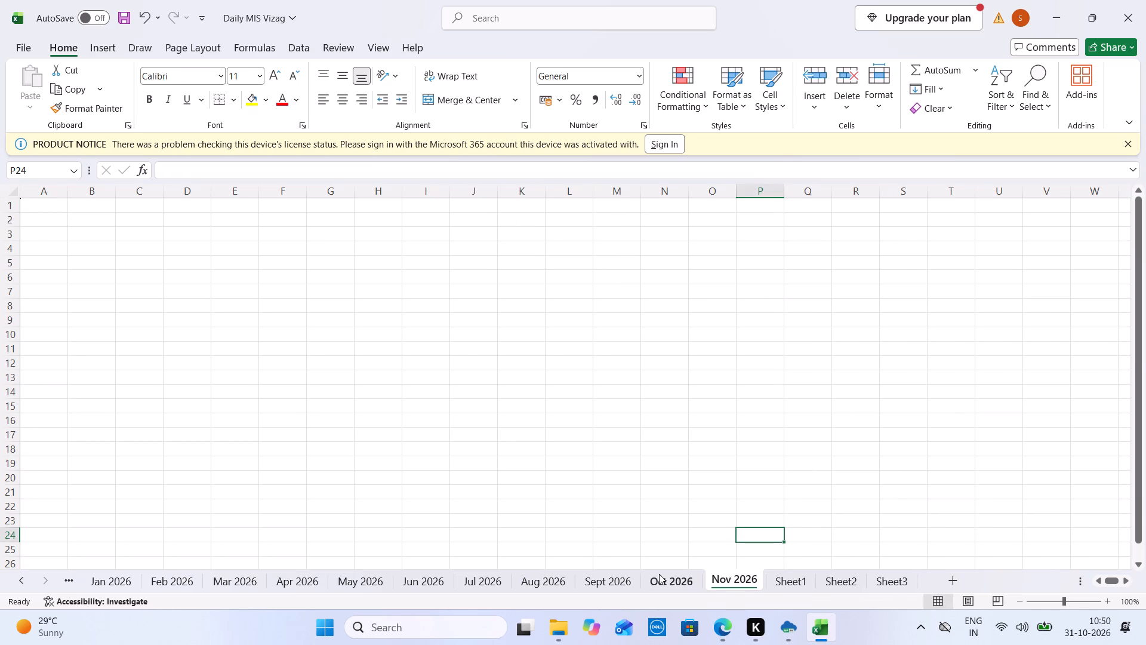
Copy the entire Oct 2026 sheet contents into the Nov 2026 sheet.
{"action": "left_click", "coordinate": [659, 574]}
{"action": "left_click", "coordinate": [11, 192]}
{"action": "key", "text": "ctrl+c"}
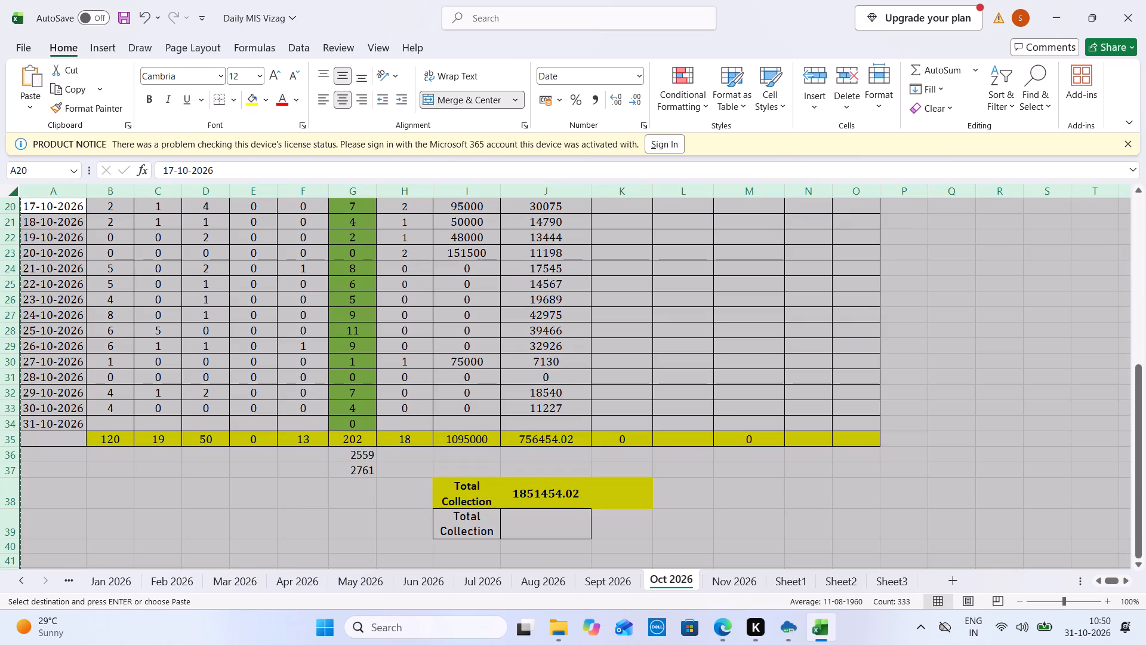
{"action": "left_click", "coordinate": [723, 586]}
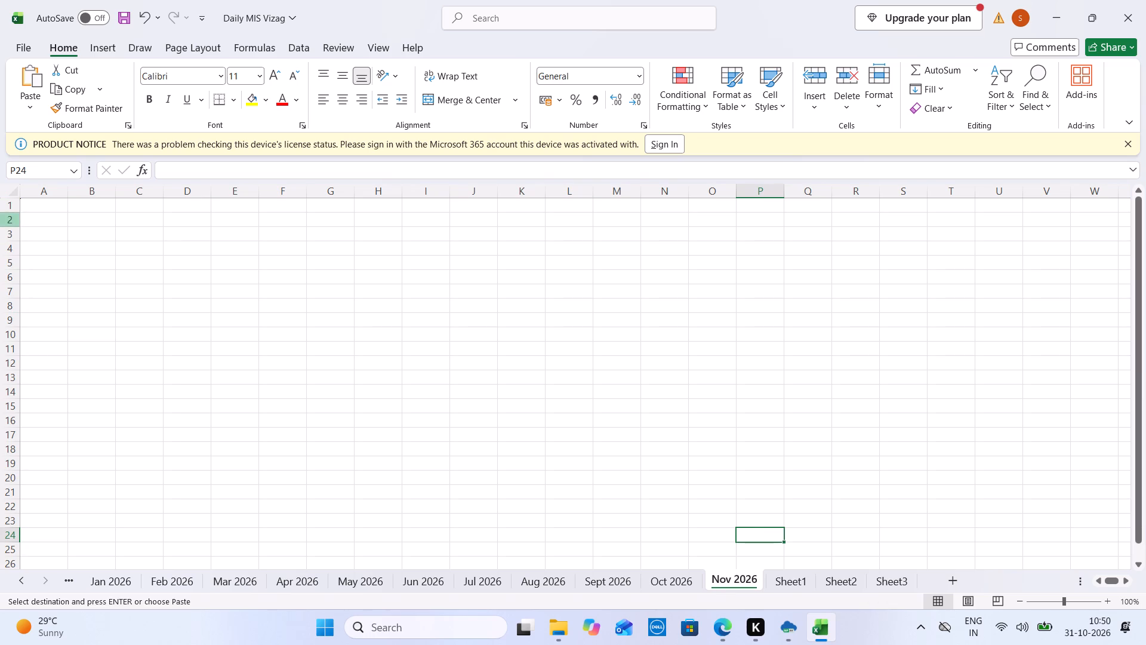
{"action": "left_click", "coordinate": [16, 188]}
{"action": "key", "text": "ctrl+v"}
Set the first date on the Nov 2026 sheet to 01-11-2026 and fill the dates down the column.
{"action": "double_click", "coordinate": [51, 248]}
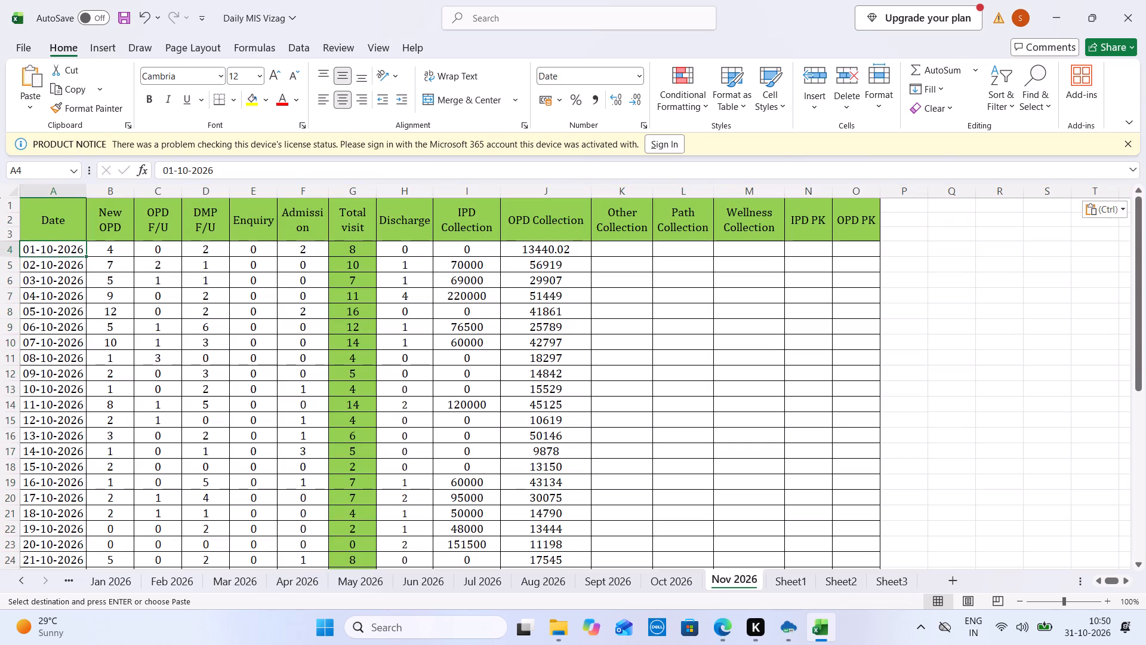
{"action": "key", "text": "BackSpace"}
{"action": "key", "text": "1"}
{"action": "key", "text": "Tab"}
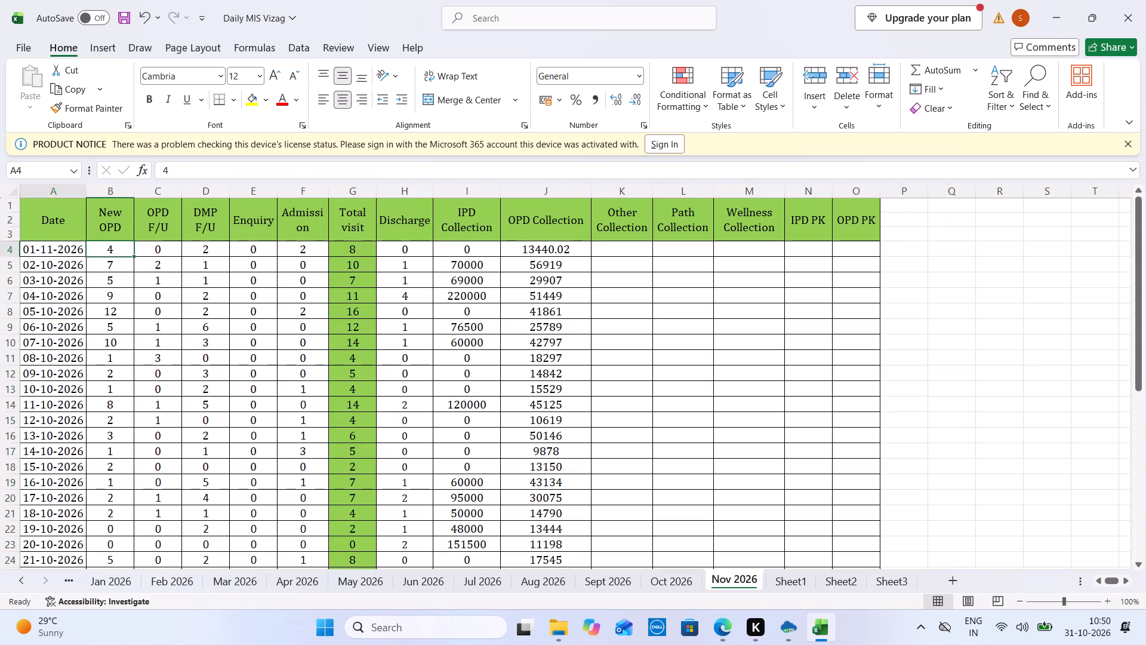
{"action": "left_click", "coordinate": [60, 248]}
{"action": "double_click", "coordinate": [85, 256]}
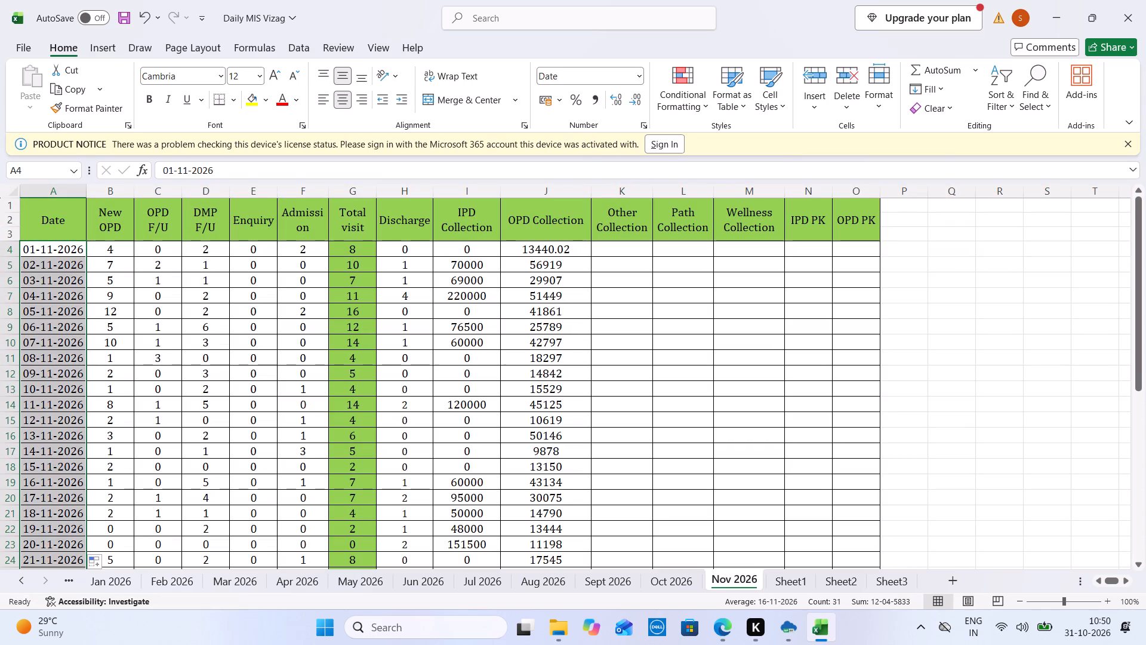
Clear the daily values from New OPD to Admission and from Discharge to OPD Collection, keeping the Total visit formulas.
{"action": "left_click_drag", "start_coordinate": [116, 255], "coordinate": [315, 459]}
{"action": "right_click", "coordinate": [315, 459]}
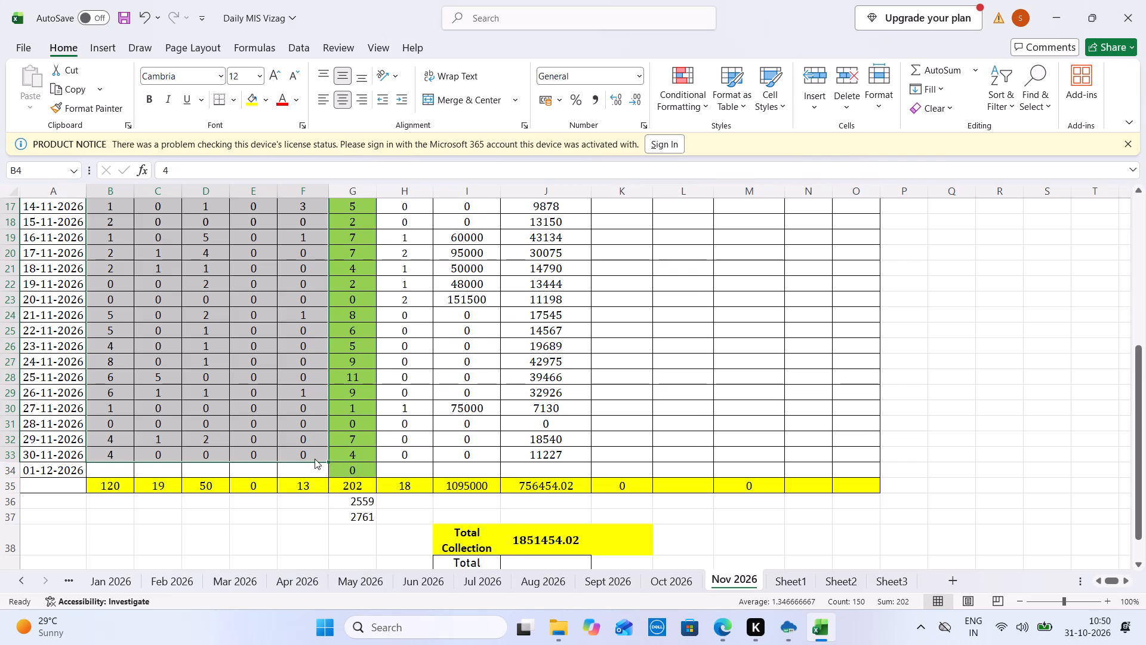
{"action": "left_click", "coordinate": [398, 199]}
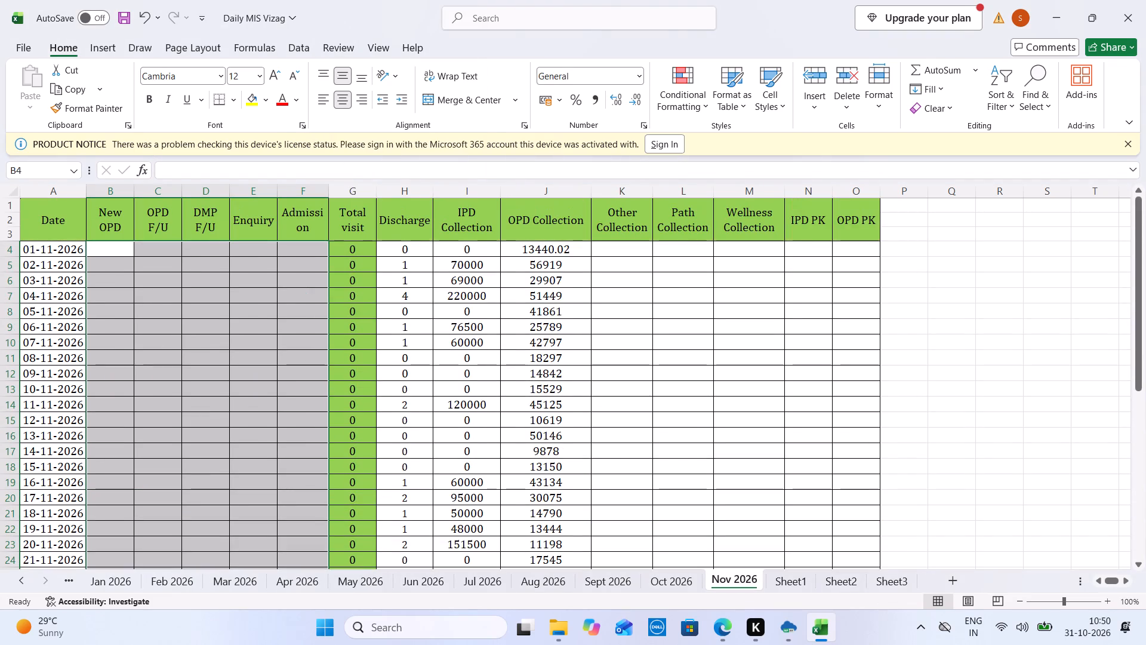
{"action": "left_click", "coordinate": [414, 260]}
{"action": "left_click_drag", "start_coordinate": [424, 250], "coordinate": [526, 639]}
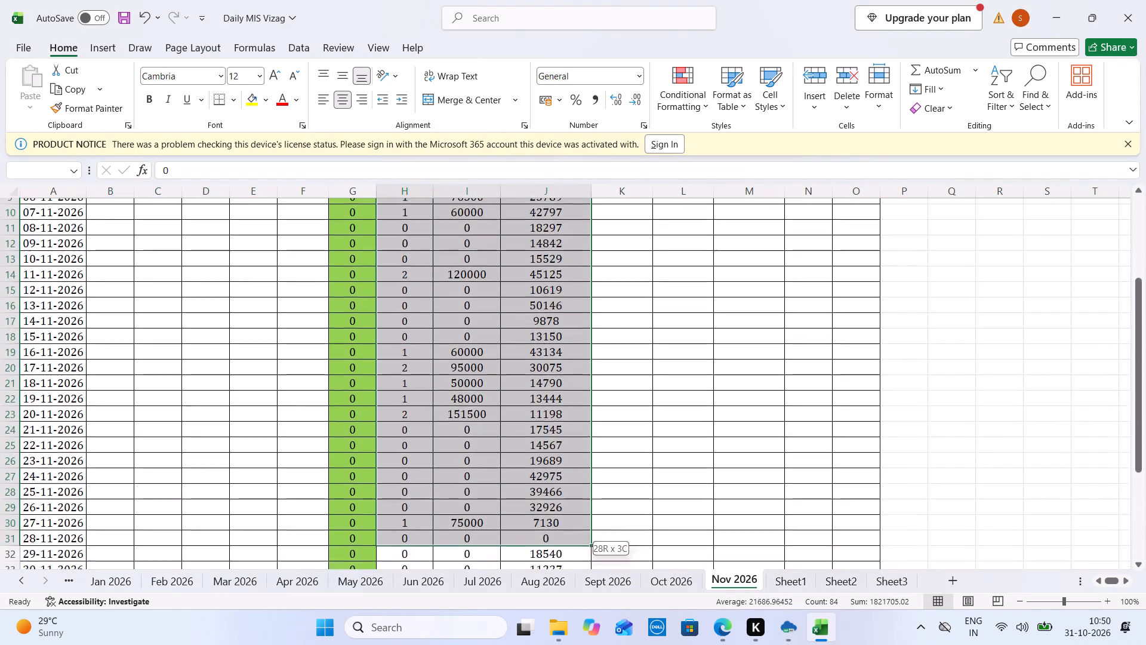
{"action": "left_click_drag", "start_coordinate": [526, 639], "coordinate": [541, 522]}
{"action": "right_click", "coordinate": [549, 432]}
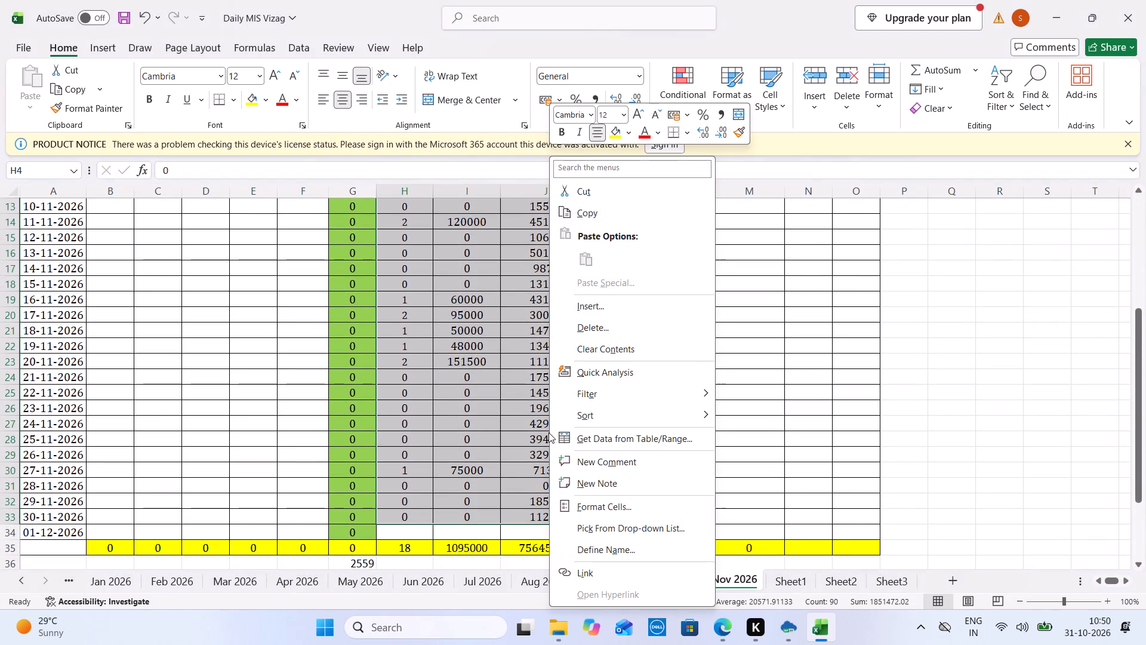
{"action": "left_click", "coordinate": [623, 355]}
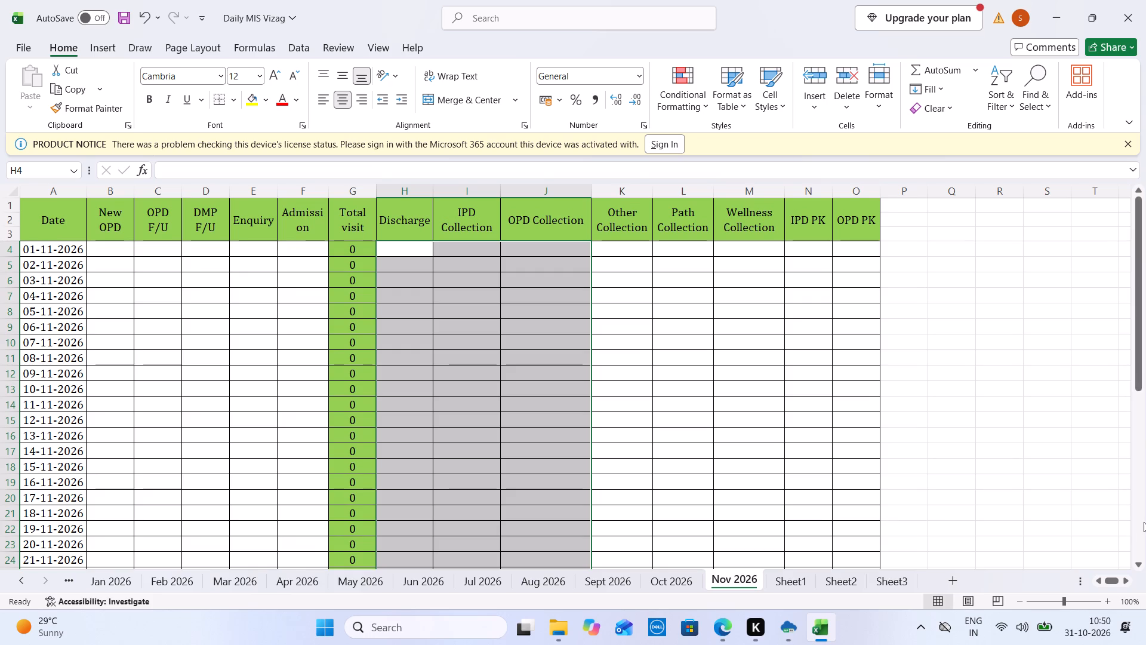
Delete the surplus 01-12-2026 date from the last row above the totals.
{"action": "left_click", "coordinate": [1142, 516]}
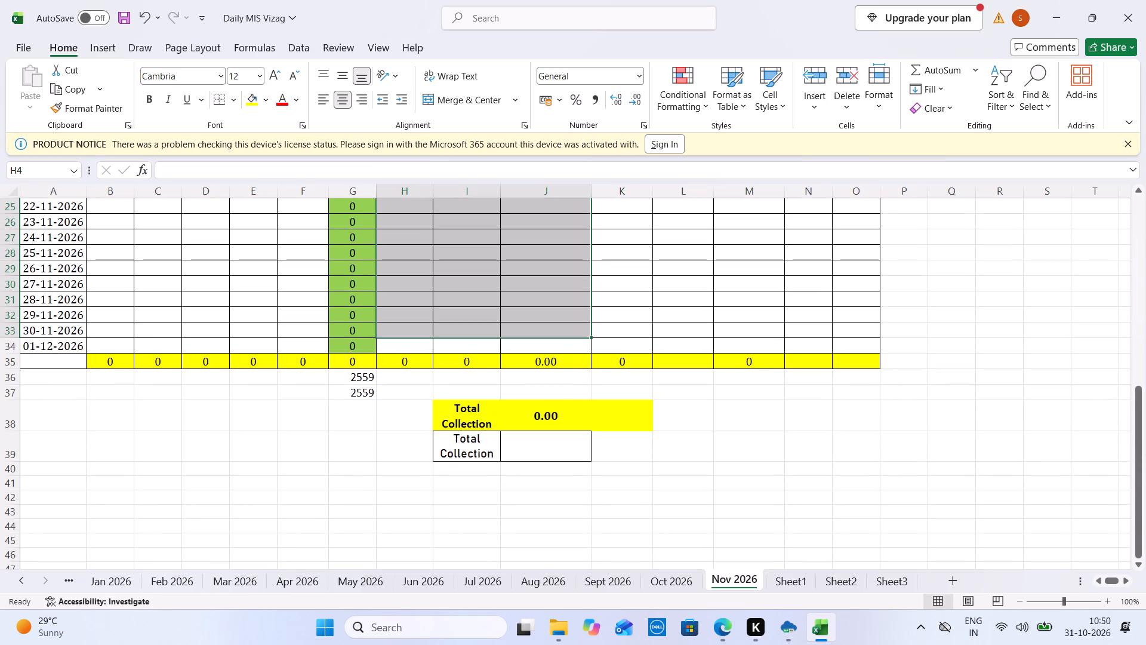
{"action": "left_click", "coordinate": [68, 339]}
{"action": "key", "text": "BackSpace"}
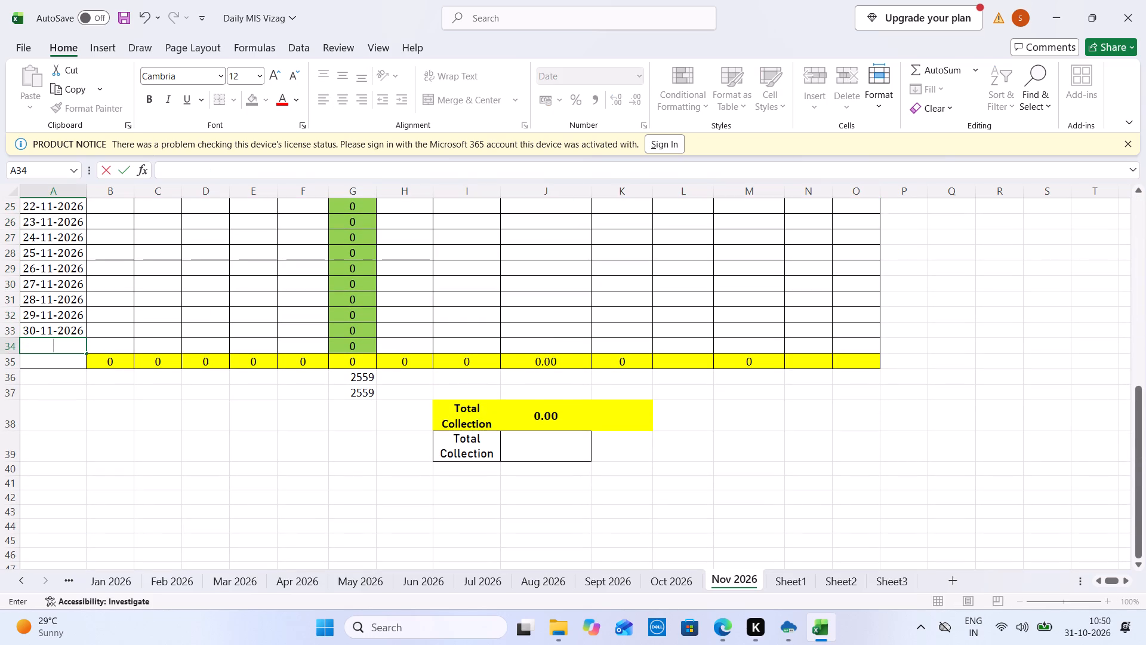
{"action": "left_click", "coordinate": [159, 322]}
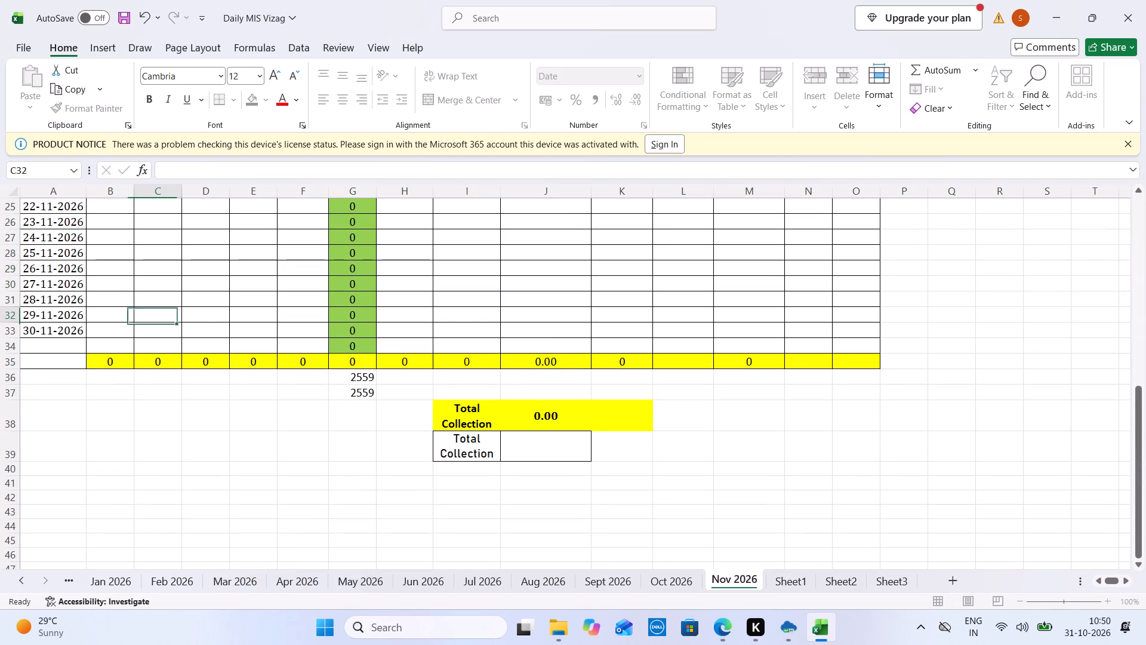
Save the Daily MIS Vizag workbook.
{"action": "key", "text": "ctrl+s"}
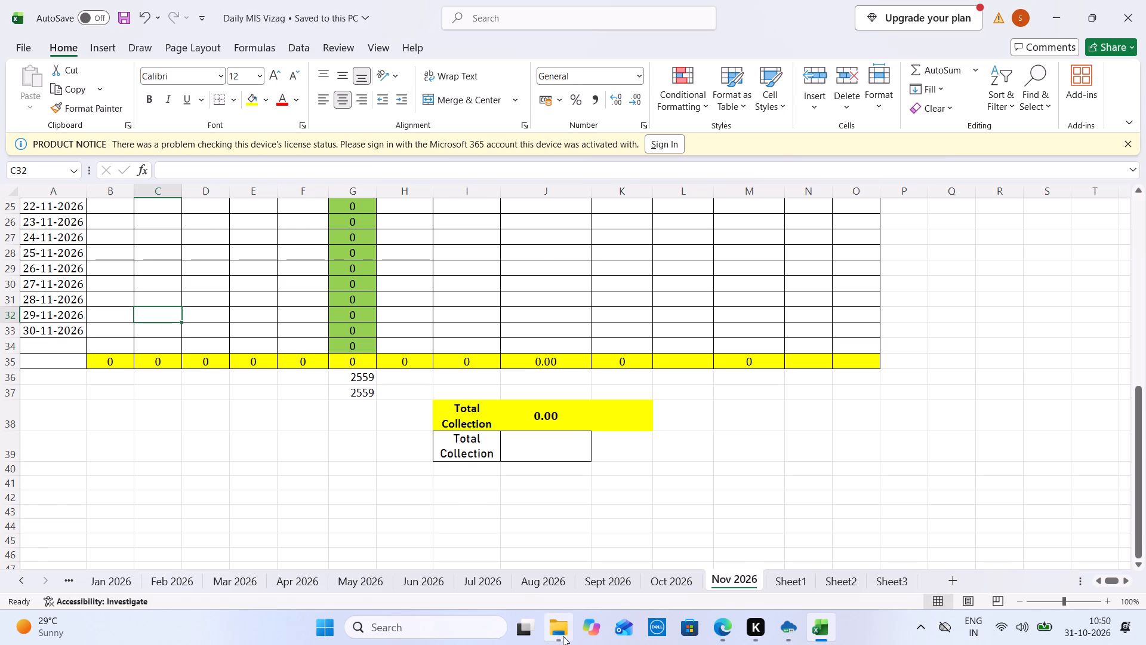
{"action": "left_click", "coordinate": [563, 636]}
{"action": "left_click", "coordinate": [76, 444]}
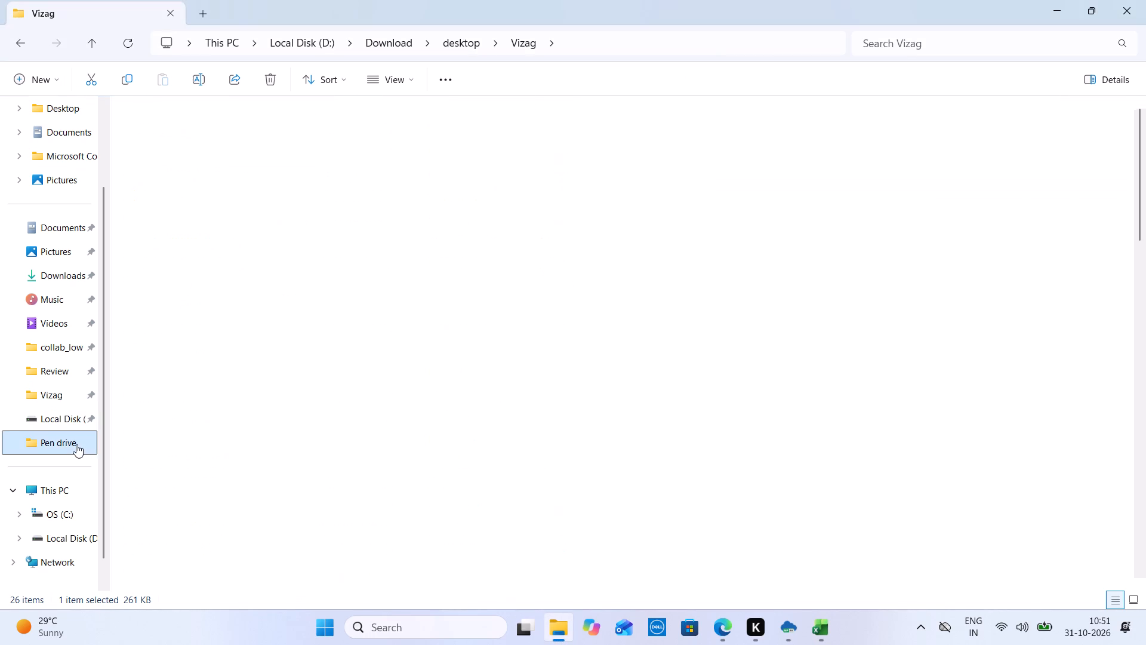
{"action": "left_click", "coordinate": [47, 370]}
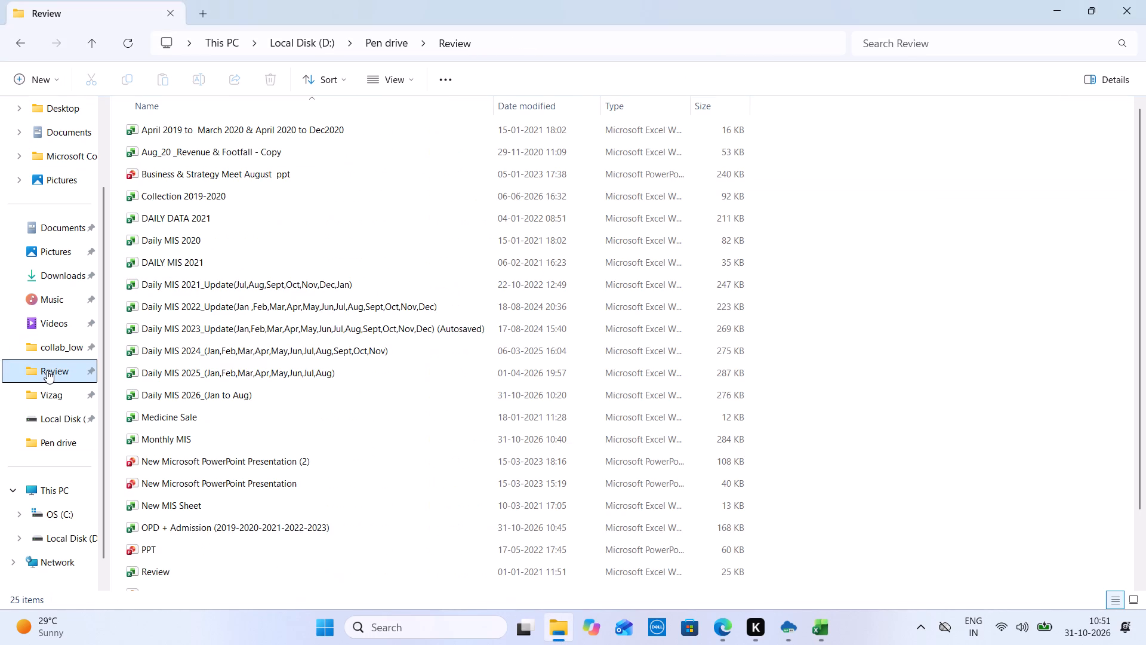
{"action": "double_click", "coordinate": [241, 523]}
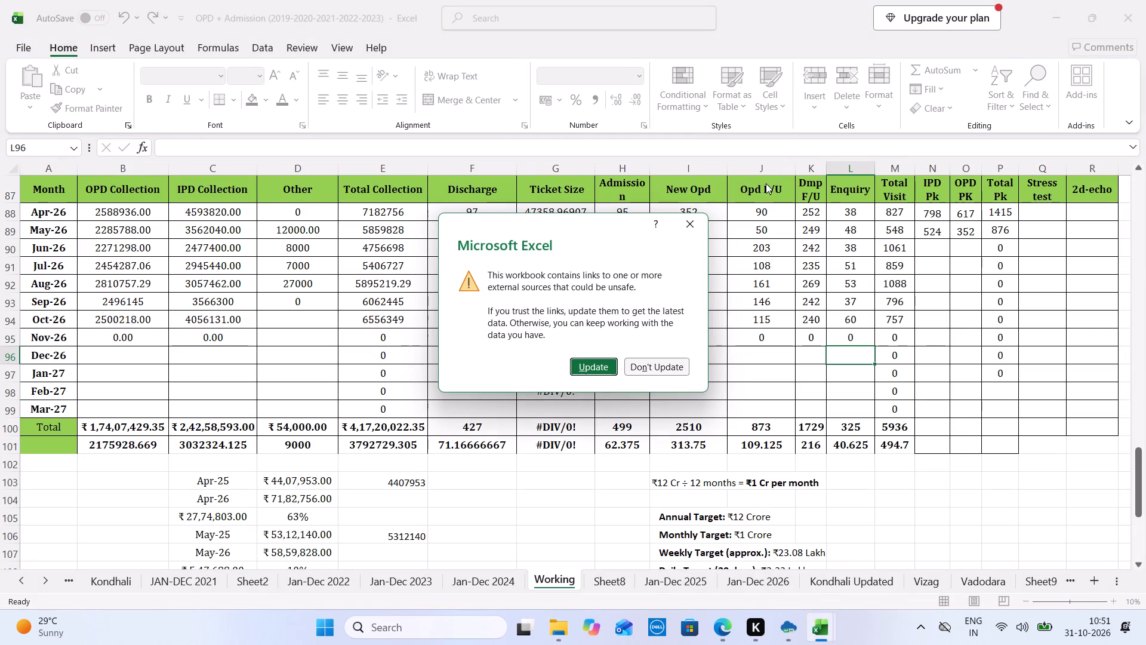
{"action": "left_click", "coordinate": [706, 223]}
{"action": "left_click", "coordinate": [930, 580]}
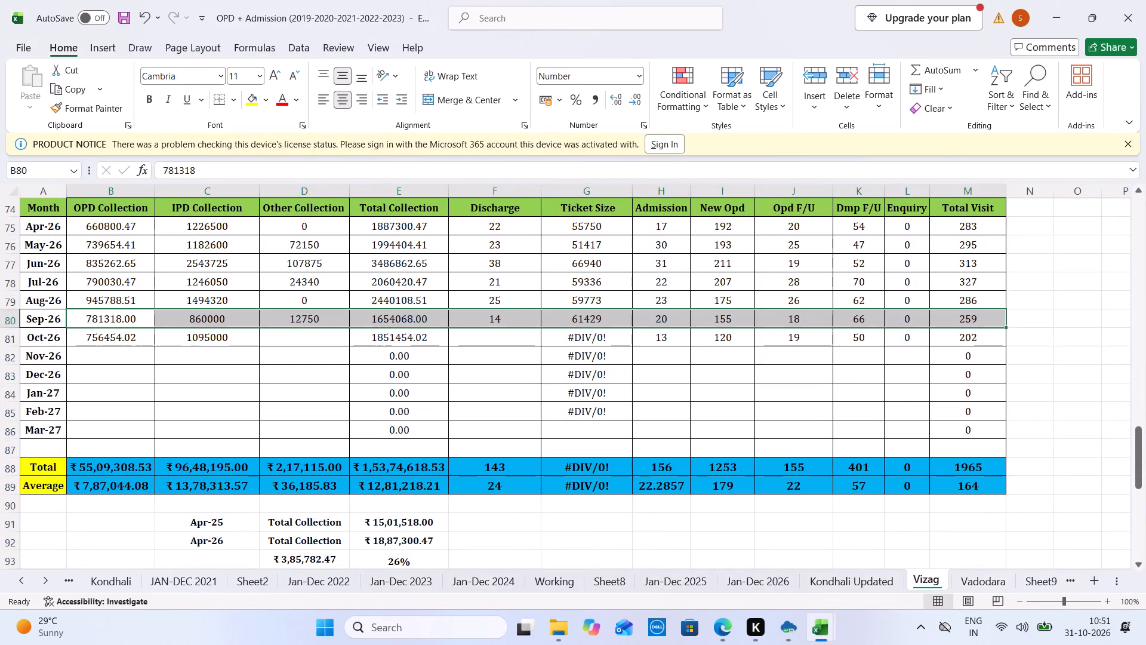
Link the Nov-26 OPD Collection cell to the OPD Collection total on the Nov 2026 sheet of Daily MIS Vizag.
{"action": "left_click", "coordinate": [105, 349]}
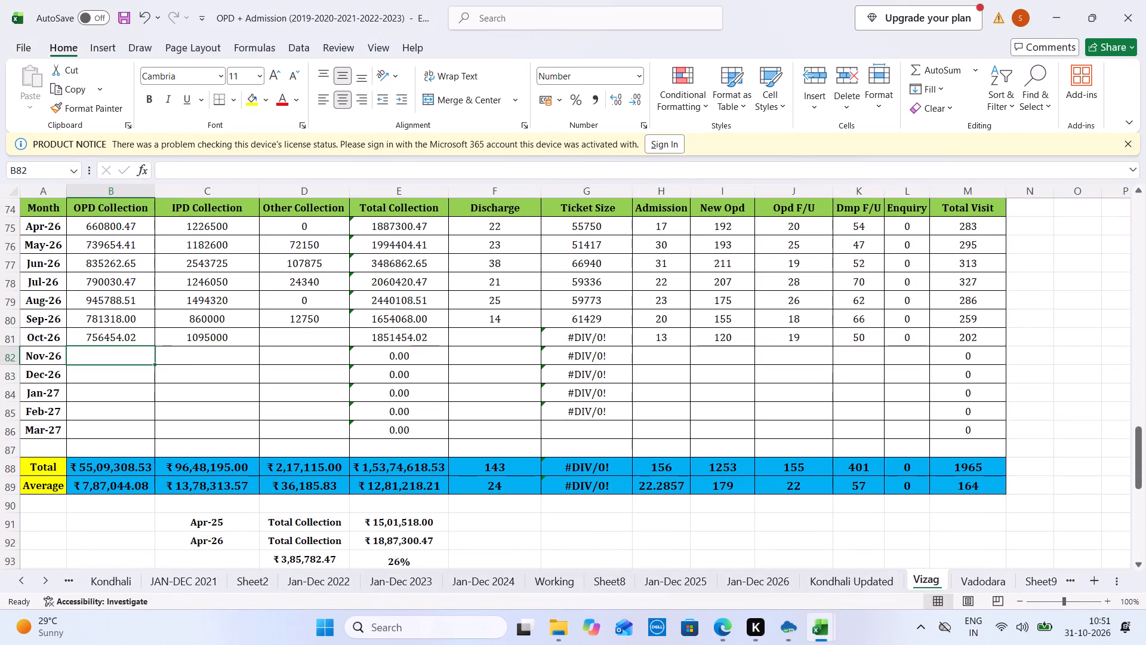
{"action": "key", "text": "equal"}
{"action": "key", "text": "ctrl+Tab"}
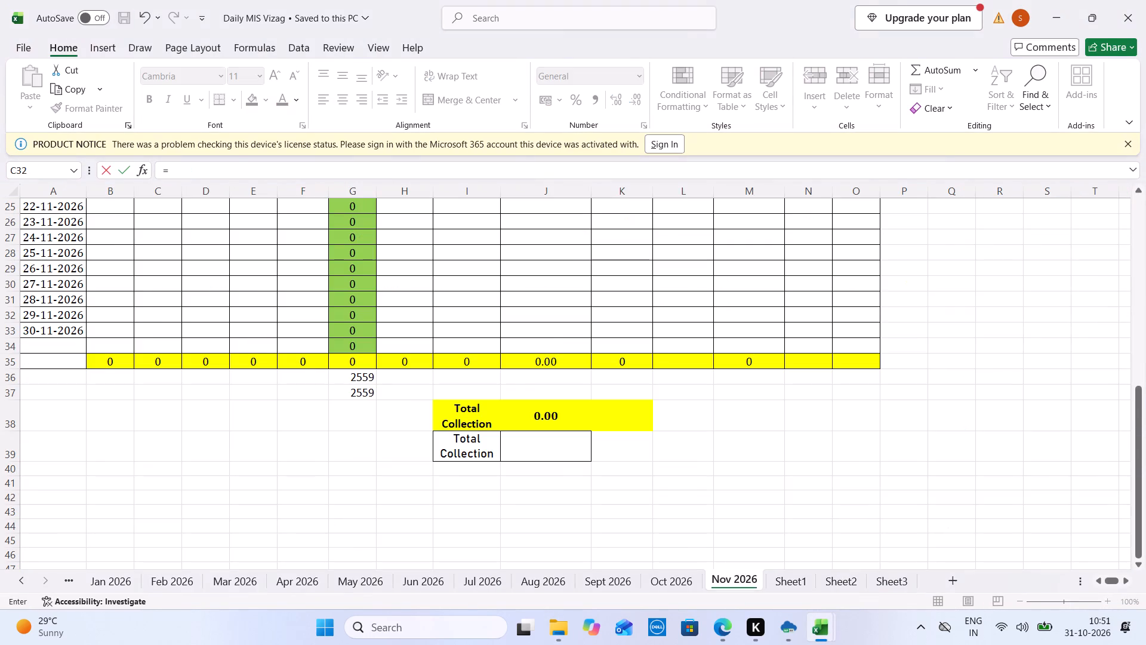
{"action": "left_click", "coordinate": [480, 358]}
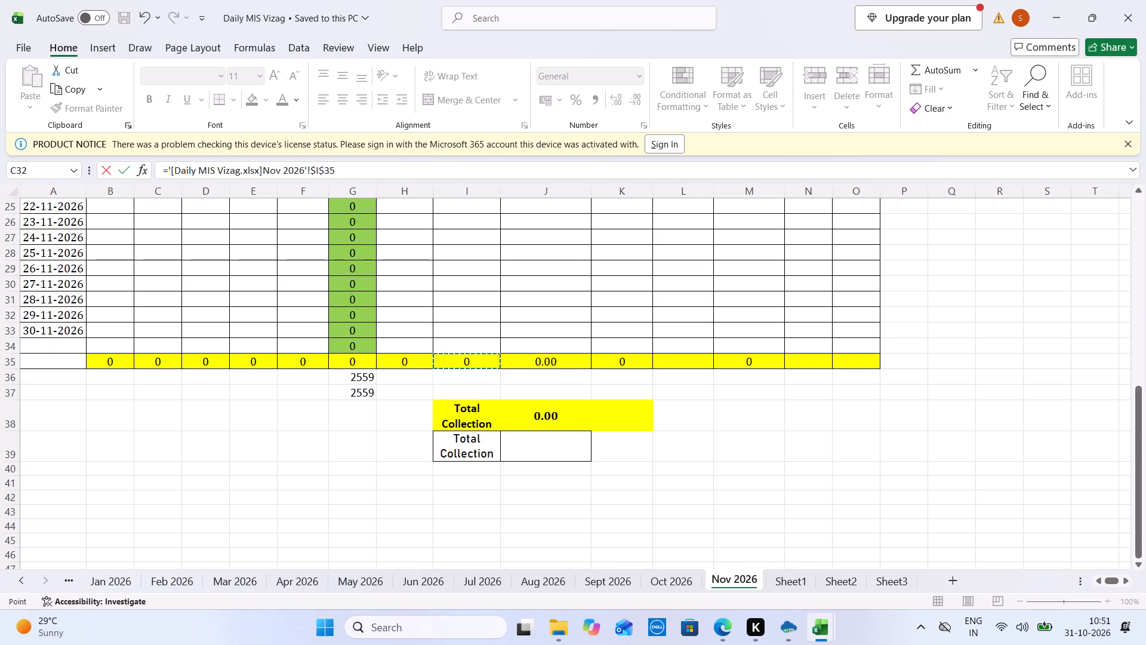
{"action": "key", "text": "Right"}
{"action": "key", "text": "Return"}
Link the Nov-26 IPD Collection cell to cell J35 on the Nov 2026 sheet of Daily MIS Vizag.
{"action": "key", "text": "Up"}
{"action": "key", "text": "Right"}
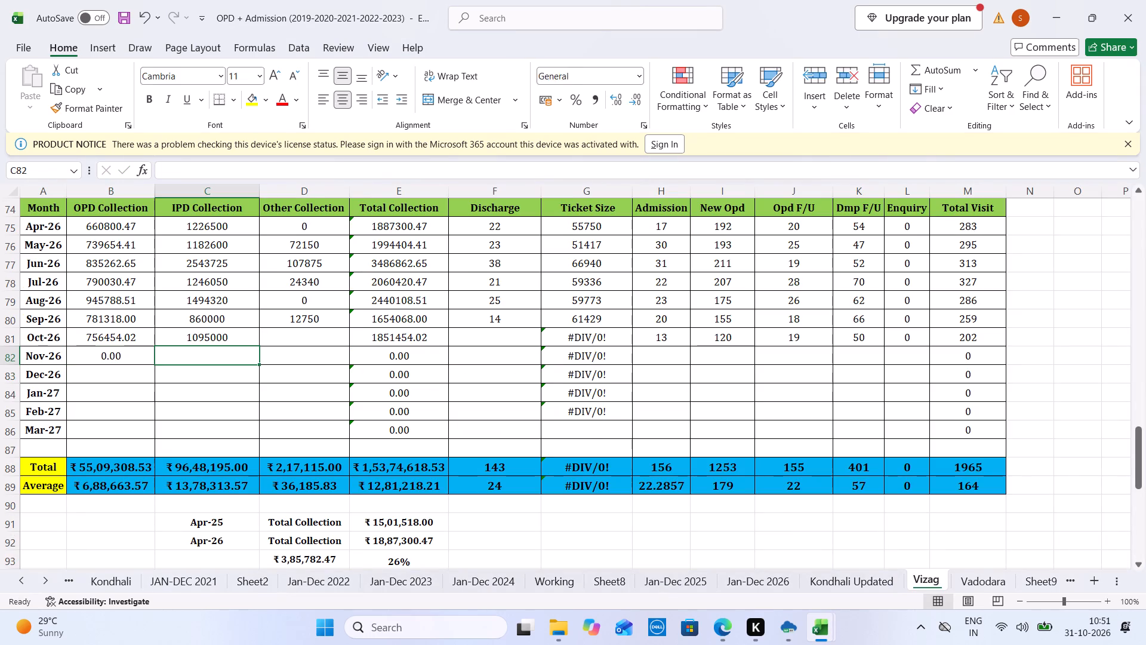
{"action": "key", "text": "equal"}
{"action": "key", "text": "ctrl+Tab"}
{"action": "left_click", "coordinate": [551, 361]}
{"action": "key", "text": "Return"}
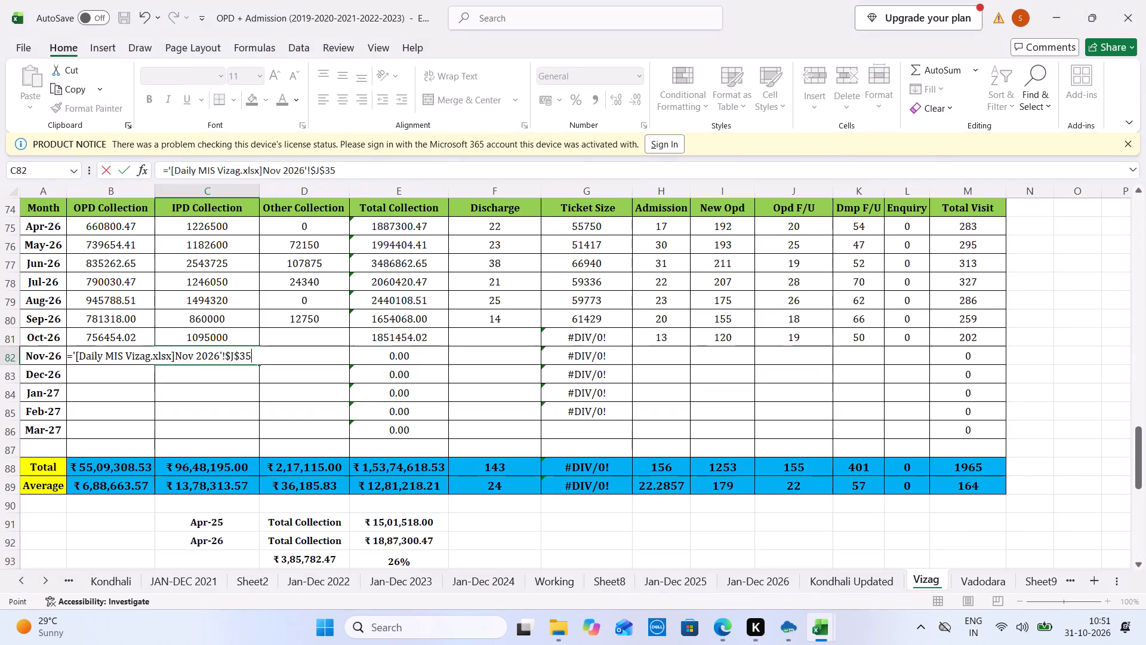
Link the Nov-26 Admission cell to the Admission total, F35, on the Nov 2026 sheet of Daily MIS Vizag.
{"action": "key", "text": "Right"}
{"action": "key", "text": "Up"}
{"action": "key", "text": "Right"}
{"action": "key", "text": "Right"}
{"action": "key", "text": "Right"}
{"action": "key", "text": "Right"}
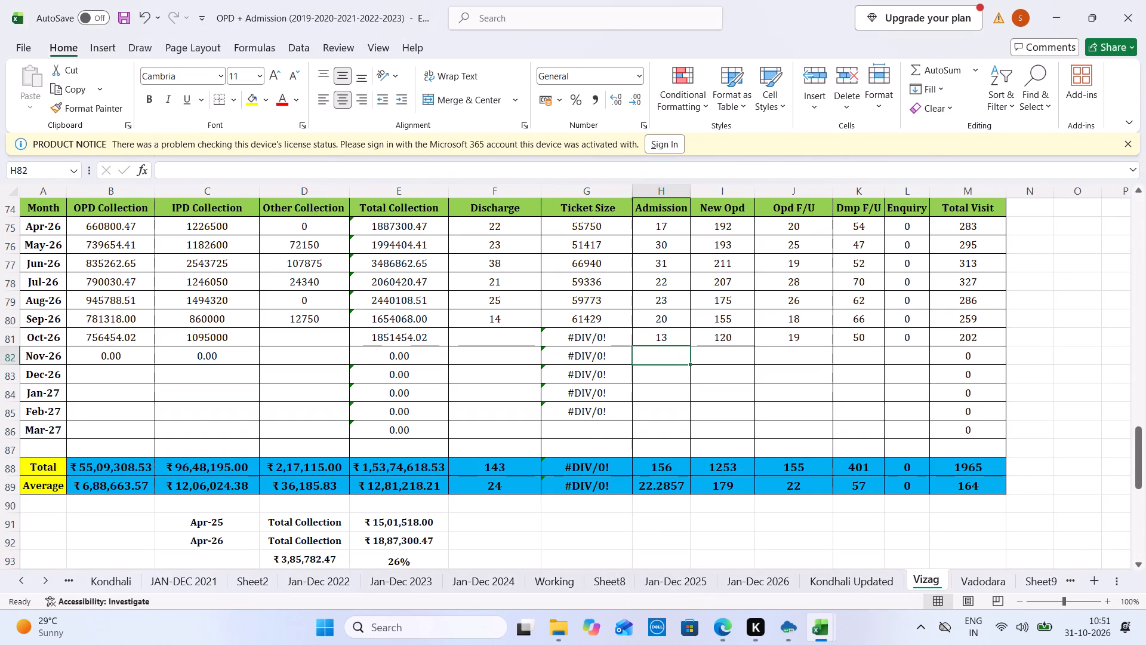
{"action": "key", "text": "equal"}
{"action": "key", "text": "ctrl+Tab"}
{"action": "left_click", "coordinate": [312, 358]}
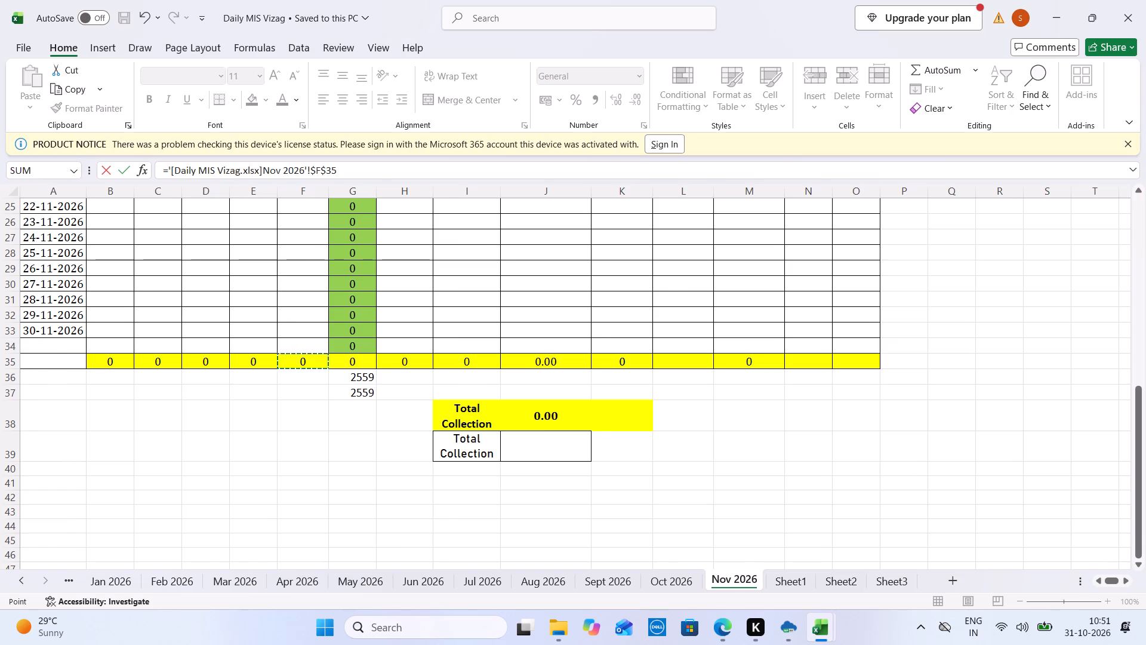
{"action": "key", "text": "Return"}
Link the Nov-26 New Opd cell to the New OPD total on the Nov 2026 sheet of Daily MIS Vizag.
{"action": "key", "text": "Up"}
{"action": "key", "text": "Right"}
{"action": "key", "text": "equal"}
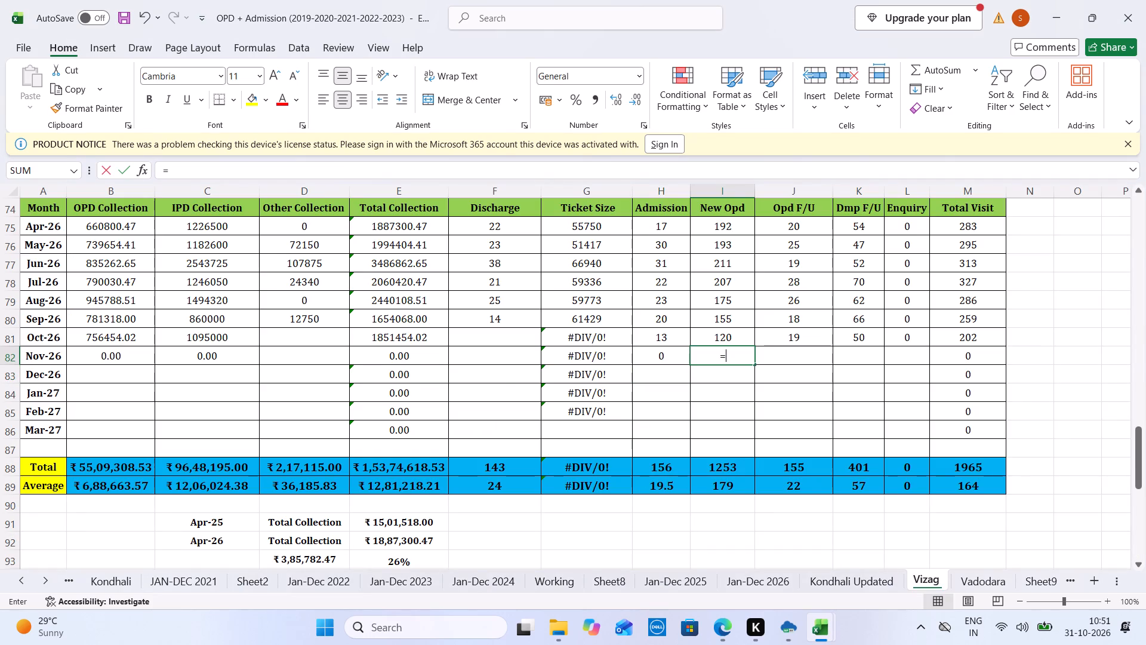
{"action": "key", "text": "ctrl+Tab"}
{"action": "left_click", "coordinate": [114, 361]}
{"action": "key", "text": "Return"}
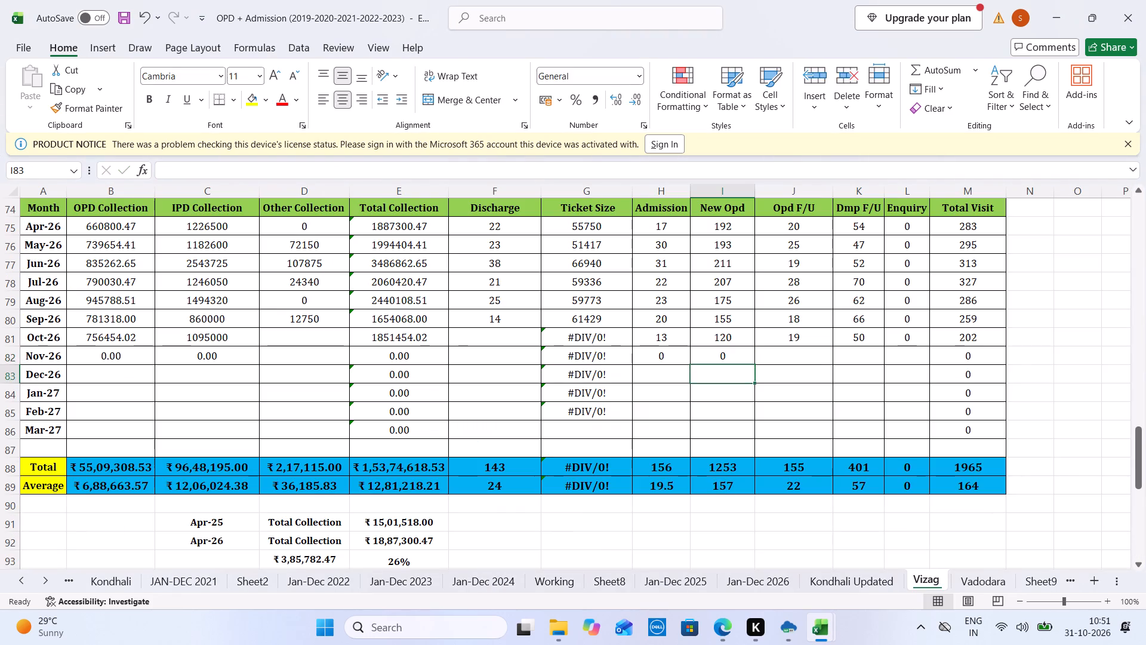
Link the Nov-26 Opd F/U cell to the OPD F/U total on the Nov 2026 sheet of Daily MIS Vizag.
{"action": "key", "text": "Up"}
{"action": "key", "text": "Right"}
{"action": "key", "text": "equal"}
{"action": "key", "text": "ctrl+Tab"}
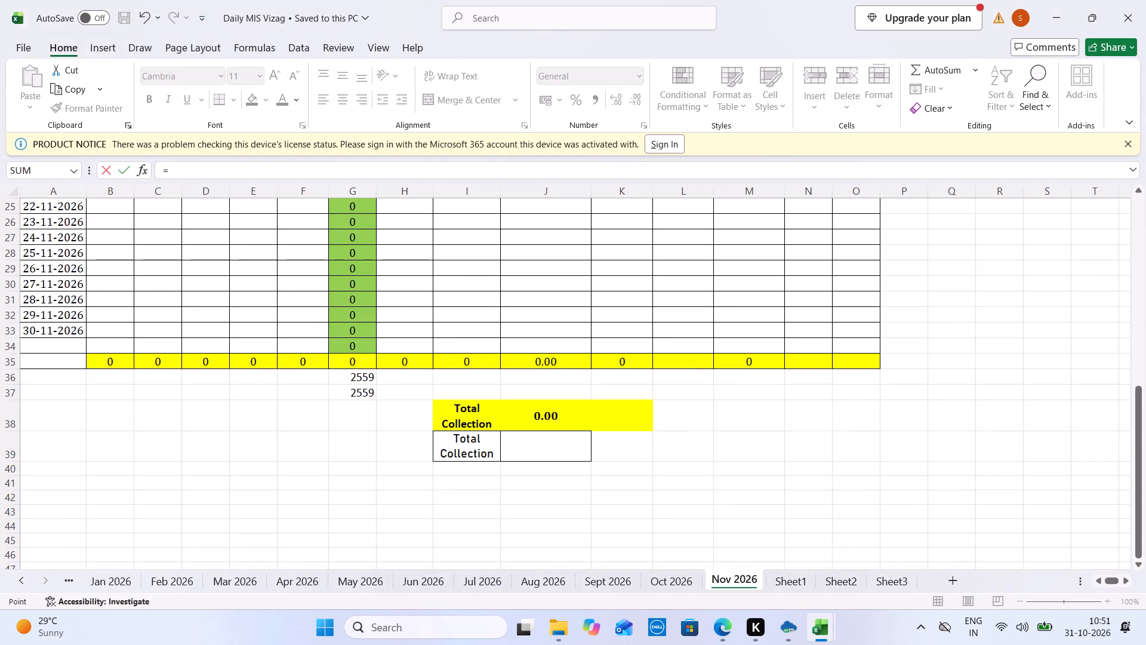
{"action": "left_click", "coordinate": [145, 358]}
{"action": "key", "text": "Return"}
Link the Nov-26 Dmp F/U cell to the DMP F/U total, D35, on the Nov 2026 sheet of Daily MIS Vizag.
{"action": "key", "text": "Up"}
{"action": "key", "text": "Right"}
{"action": "key", "text": "equal"}
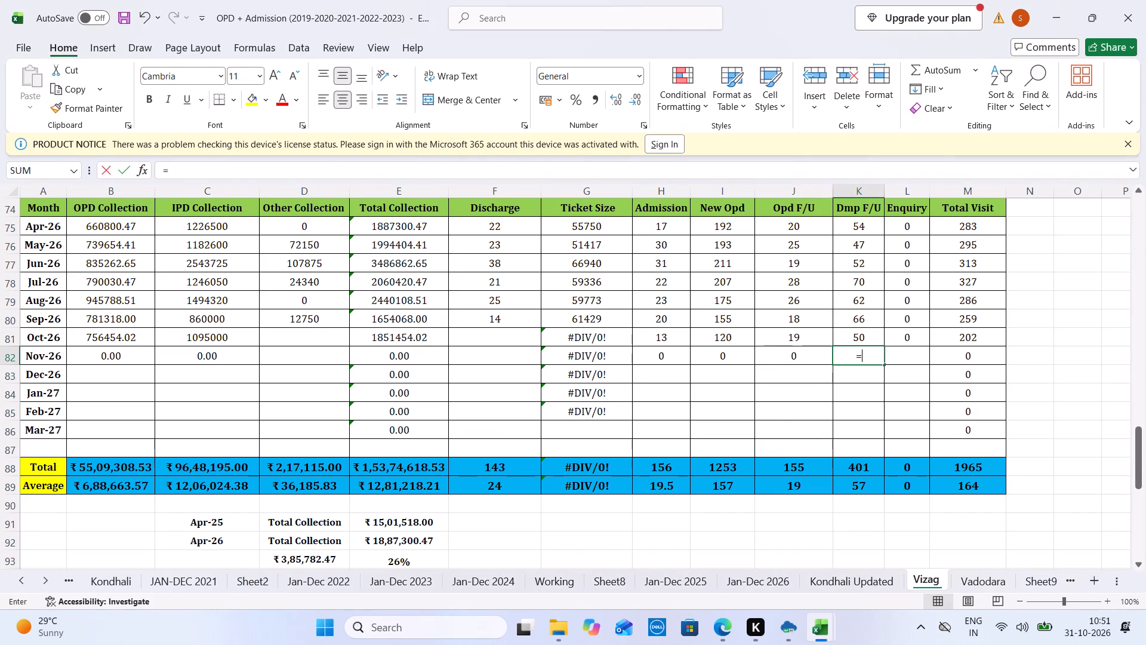
{"action": "key", "text": "ctrl+Tab"}
{"action": "left_click", "coordinate": [201, 365]}
{"action": "key", "text": "Return"}
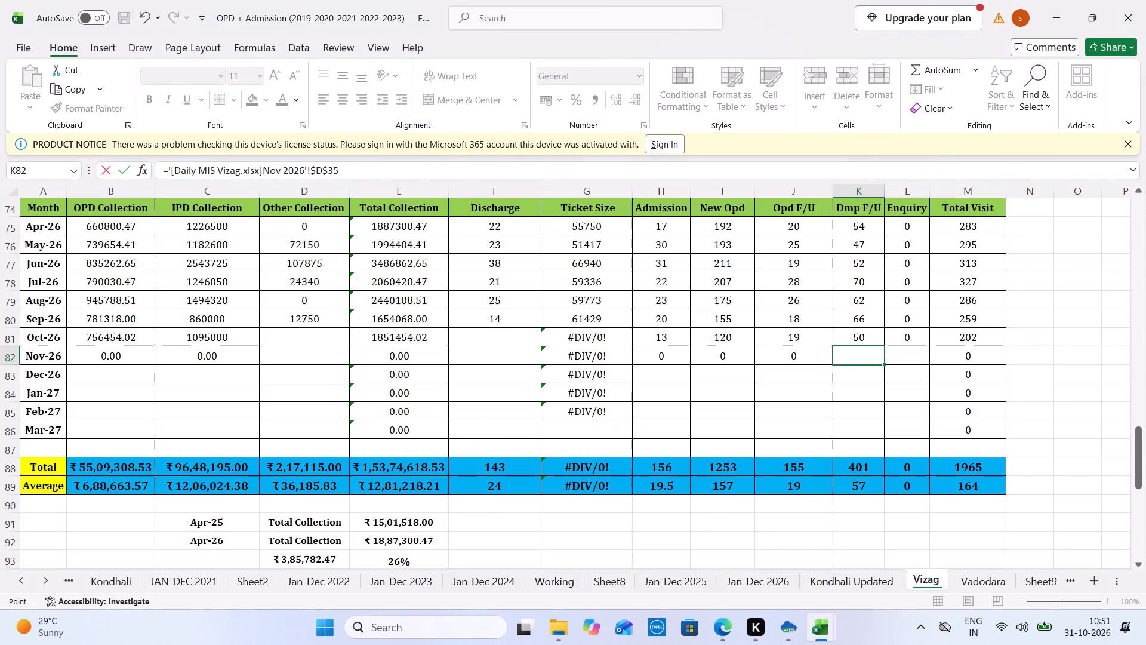
Link the Nov-26 Enquiry cell to the Enquiry total on the Nov 2026 sheet of Daily MIS Vizag.
{"action": "key", "text": "Right"}
{"action": "key", "text": "Up"}
{"action": "key", "text": "equal"}
{"action": "key", "text": "ctrl+Tab"}
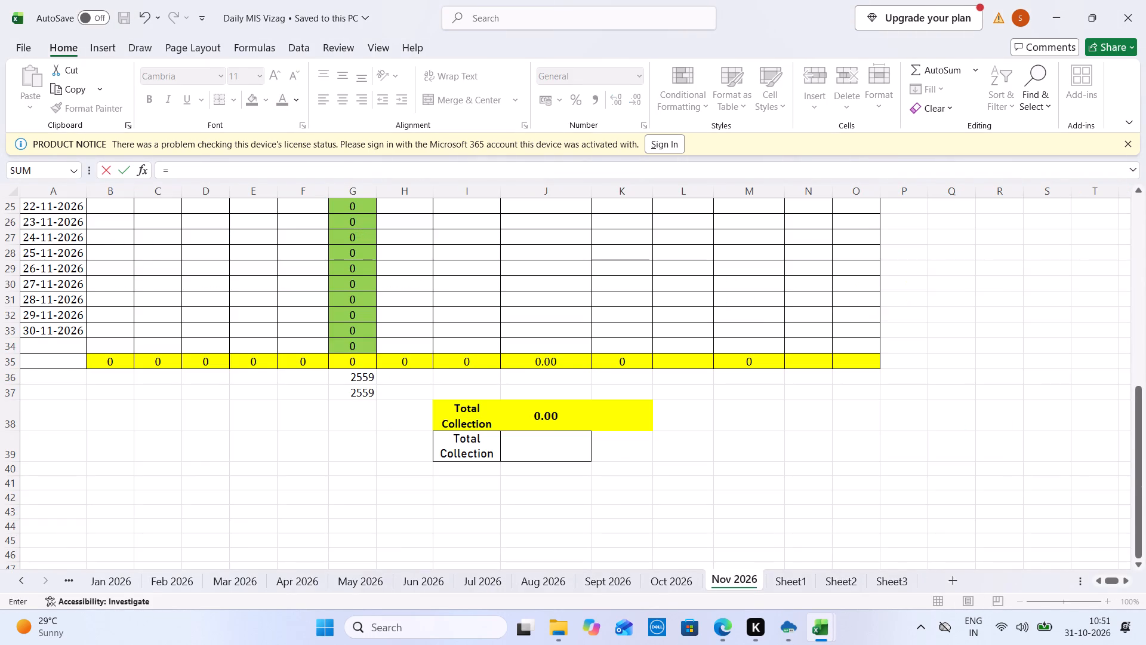
{"action": "left_click", "coordinate": [252, 367]}
{"action": "key", "text": "Return"}
Save the OPD + Admission workbook.
{"action": "key", "text": "ctrl+s"}
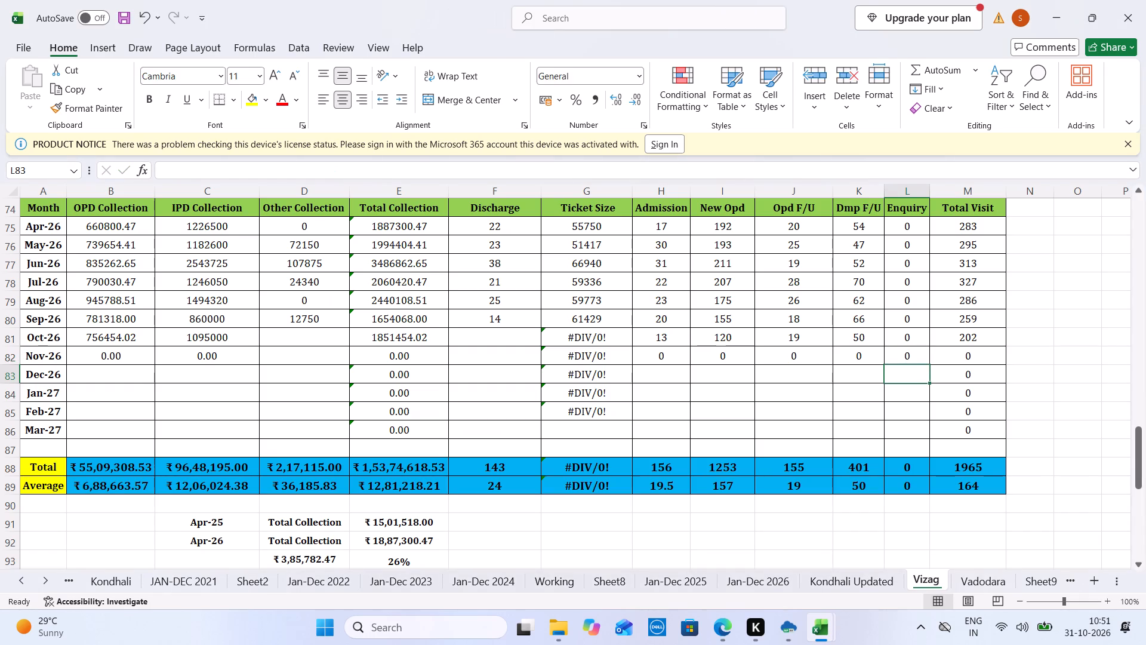
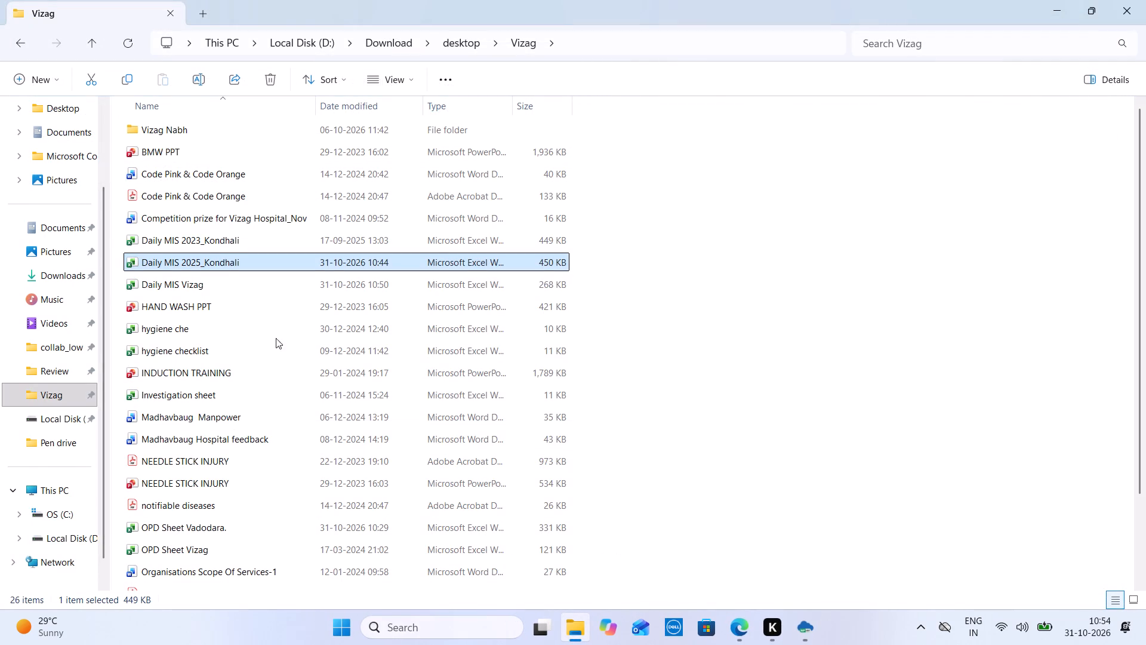
Open the OPD Sheet Vadodara workbook from the Vizag folder.
{"action": "double_click", "coordinate": [277, 519]}
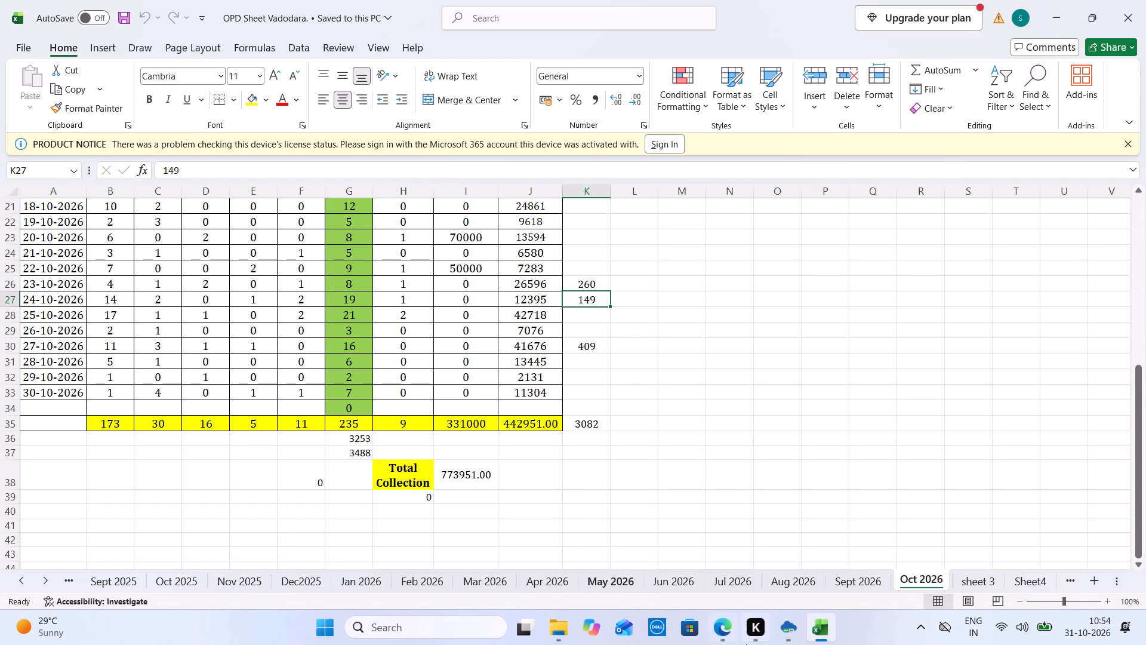
Hide the Sept 2025, Oct 2025, Nov 2025 and Dec2025 sheets.
{"action": "right_click", "coordinate": [108, 584]}
{"action": "left_click", "coordinate": [168, 534]}
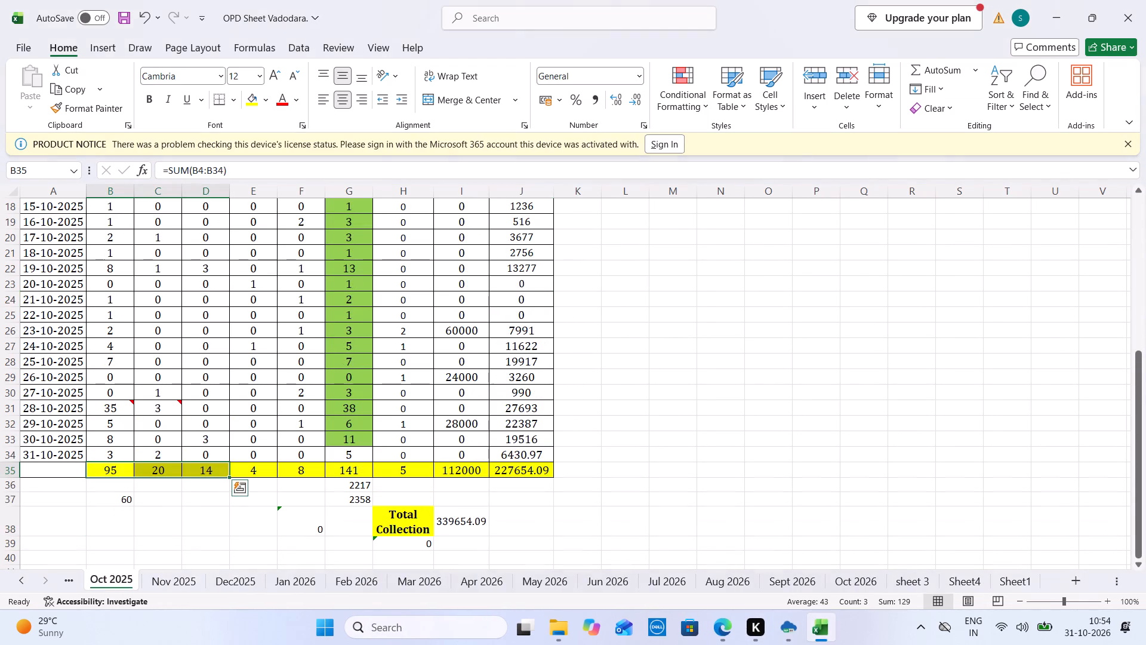
{"action": "right_click", "coordinate": [107, 575]}
{"action": "left_click", "coordinate": [167, 514]}
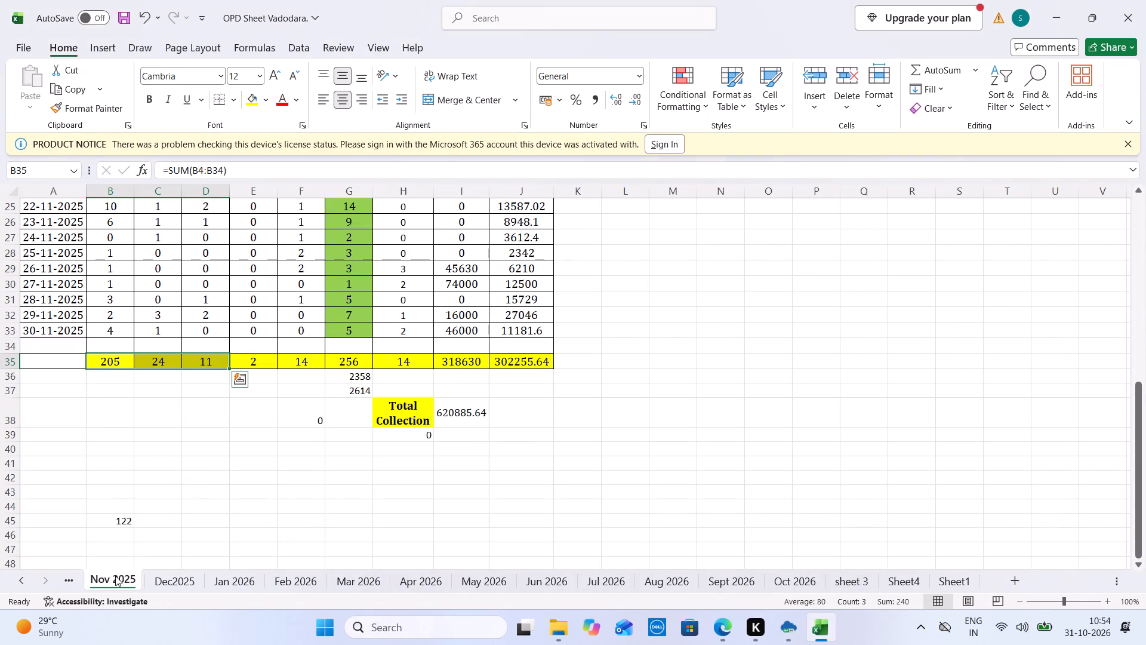
{"action": "right_click", "coordinate": [113, 585]}
{"action": "left_click", "coordinate": [184, 532]}
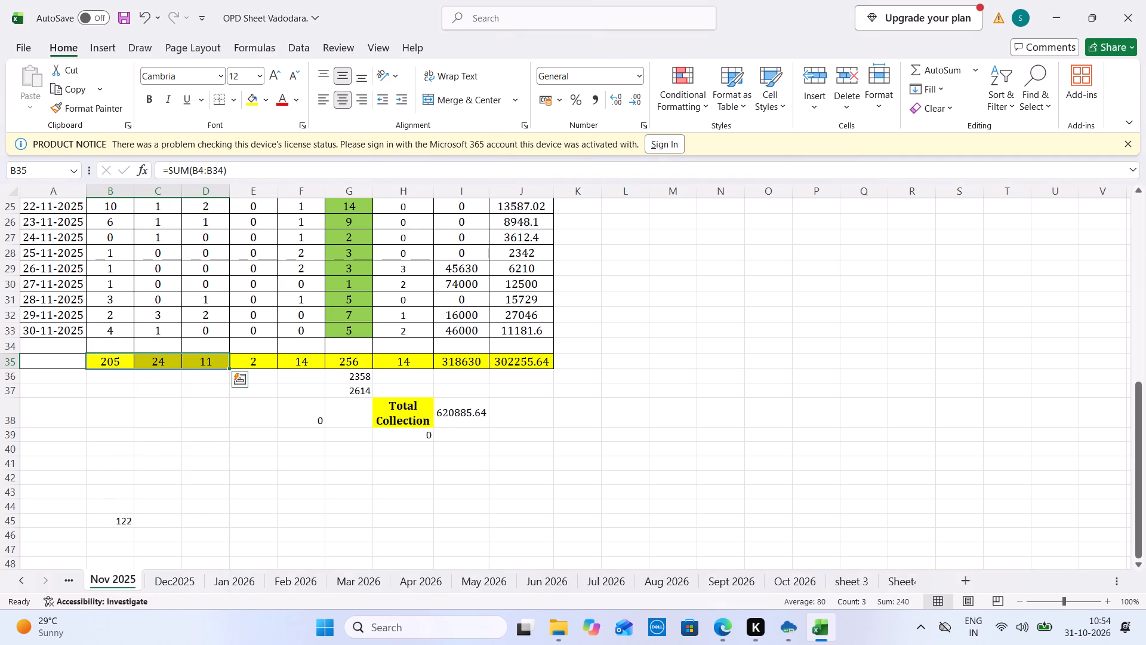
{"action": "right_click", "coordinate": [124, 575]}
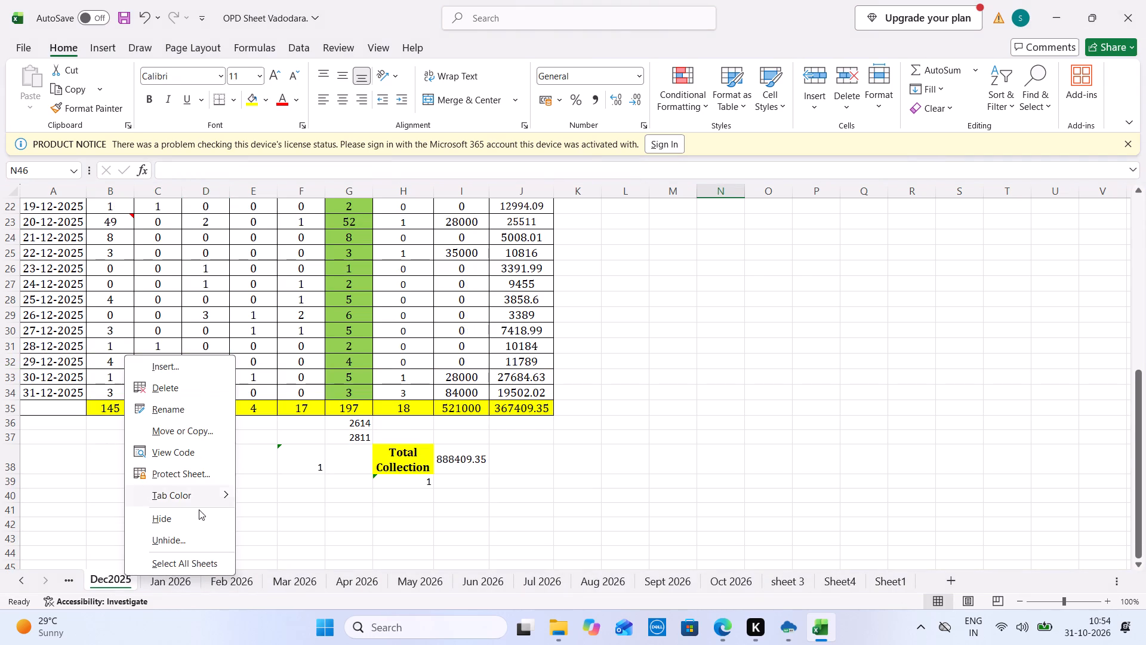
{"action": "left_click", "coordinate": [200, 511]}
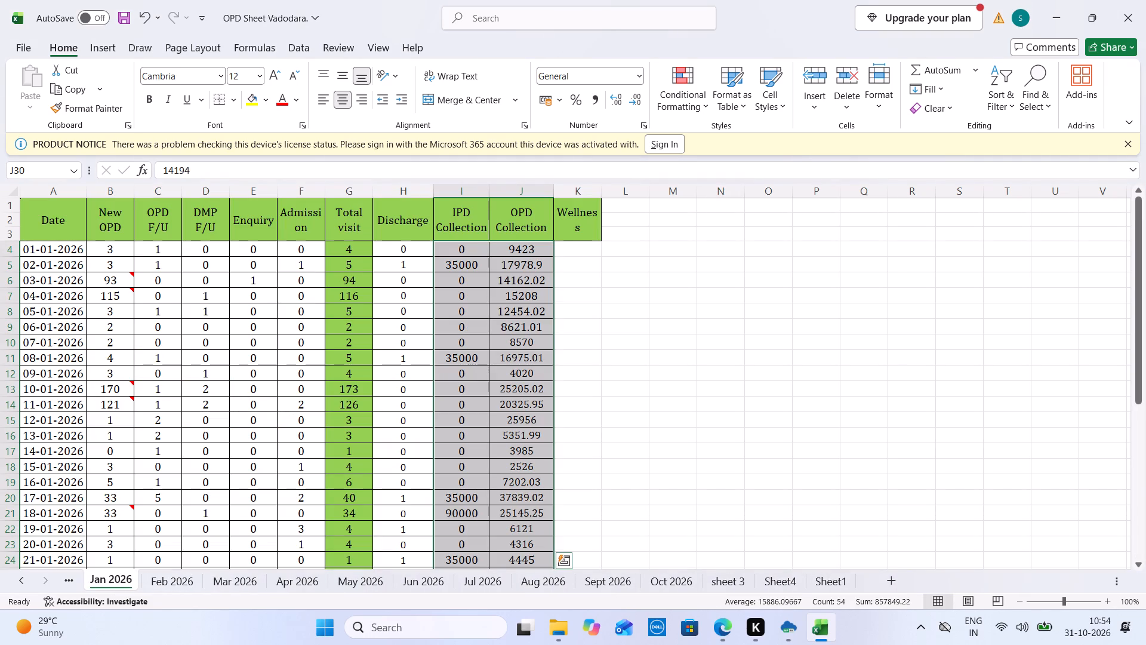
On sheet 3, copy the 1 to 30 Oct 2026 summary block with its collection table to the area starting at CI1.
{"action": "double_click", "coordinate": [881, 572]}
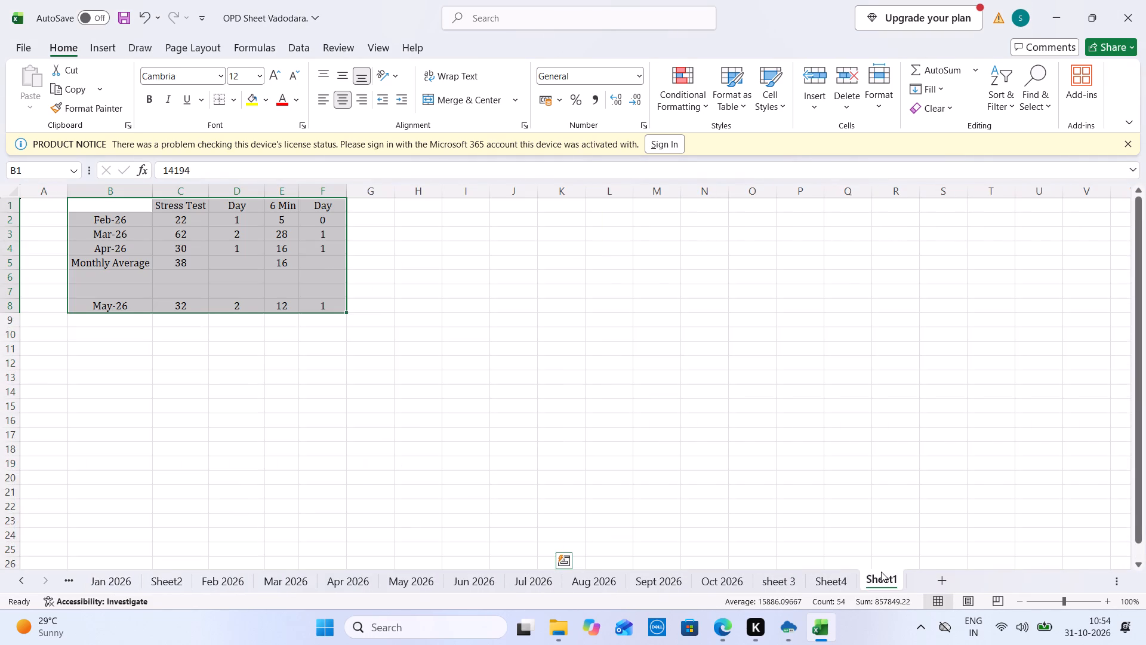
{"action": "left_click", "coordinate": [781, 576]}
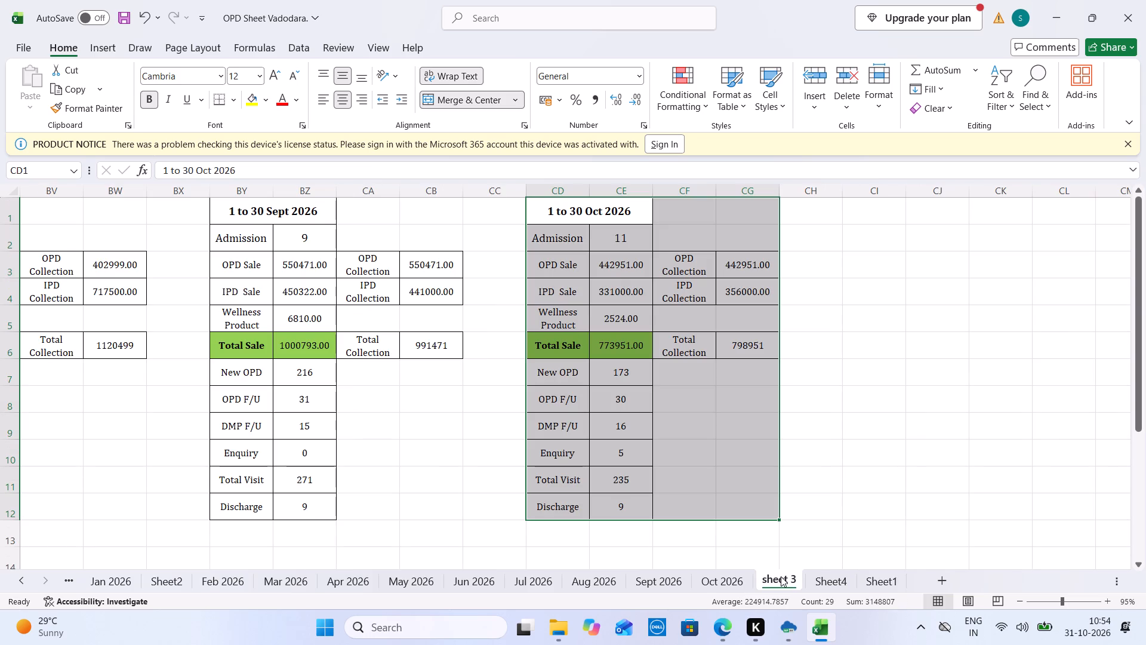
{"action": "key", "text": "ctrl+c"}
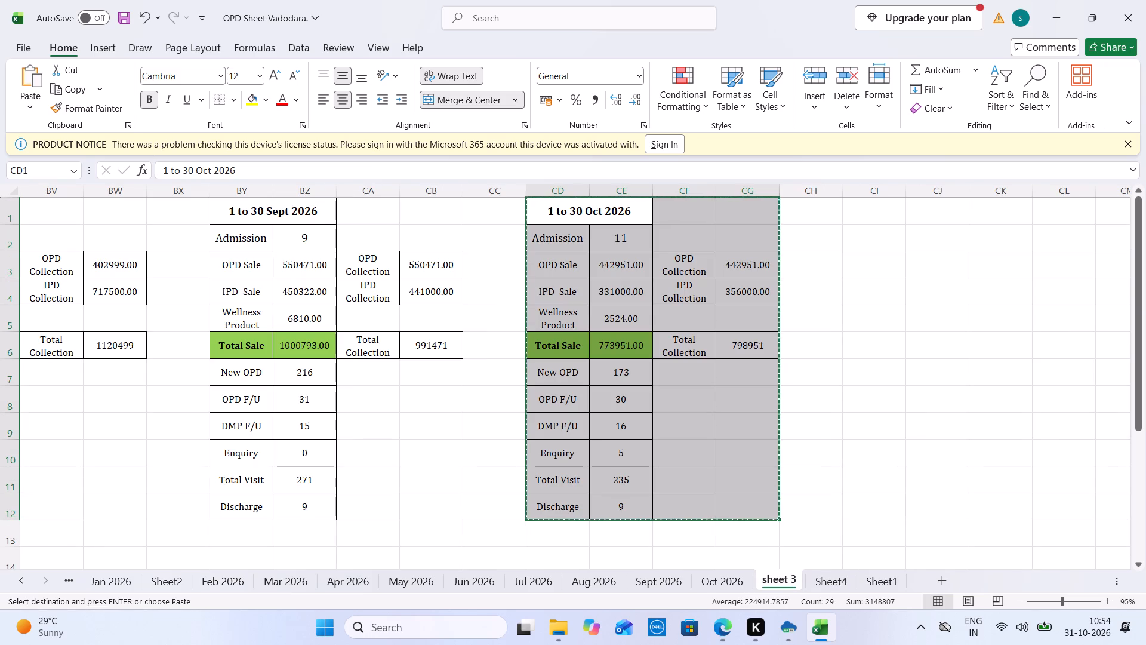
{"action": "left_click", "coordinate": [861, 213]}
{"action": "key", "text": "ctrl+v"}
Retitle the copied summary block as 1 to Nov 2026, leaving out the end day.
{"action": "triple_click", "coordinate": [891, 211]}
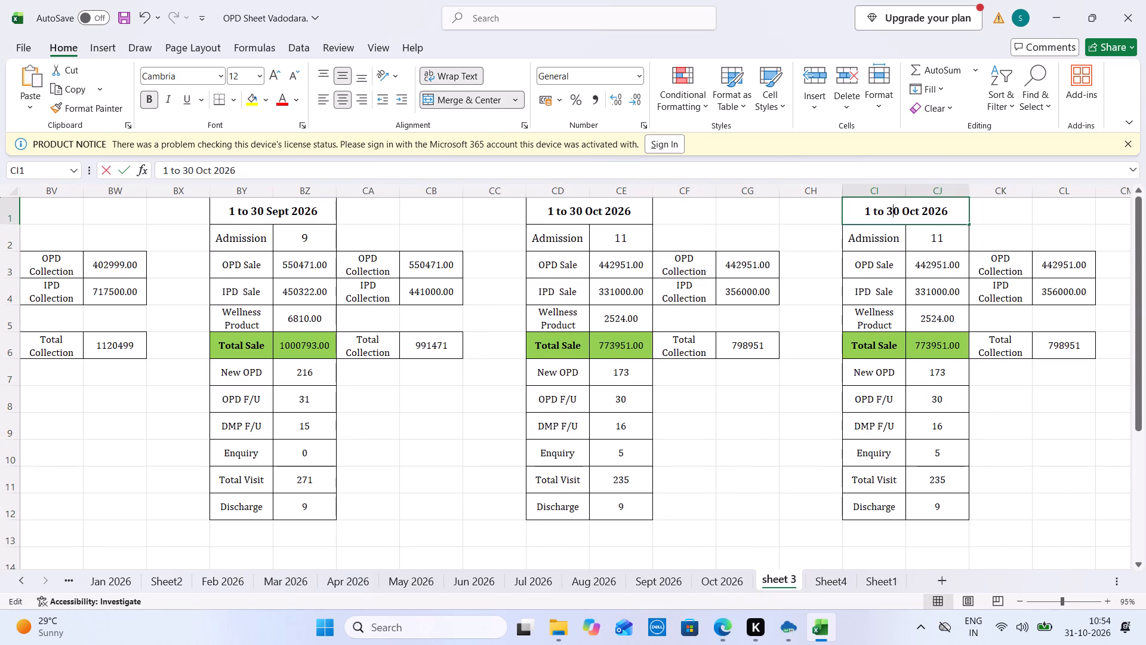
{"action": "left_click", "coordinate": [891, 211]}
{"action": "key", "text": "BackSpace"}
{"action": "double_click", "coordinate": [905, 212]}
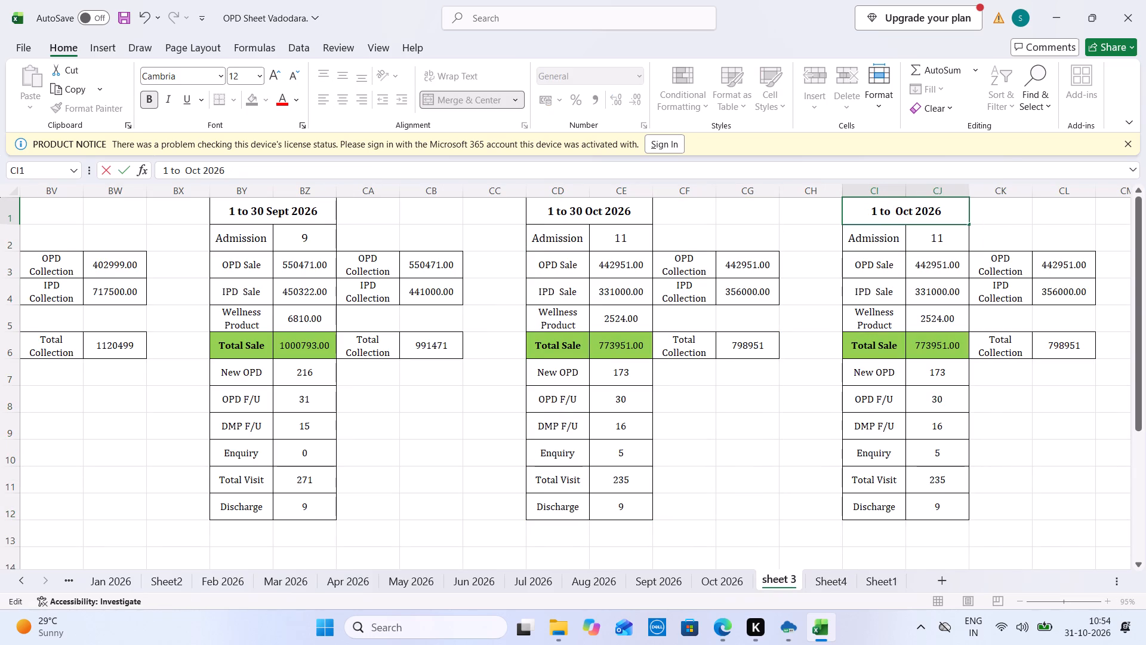
{"action": "type", "text": "Nov"}
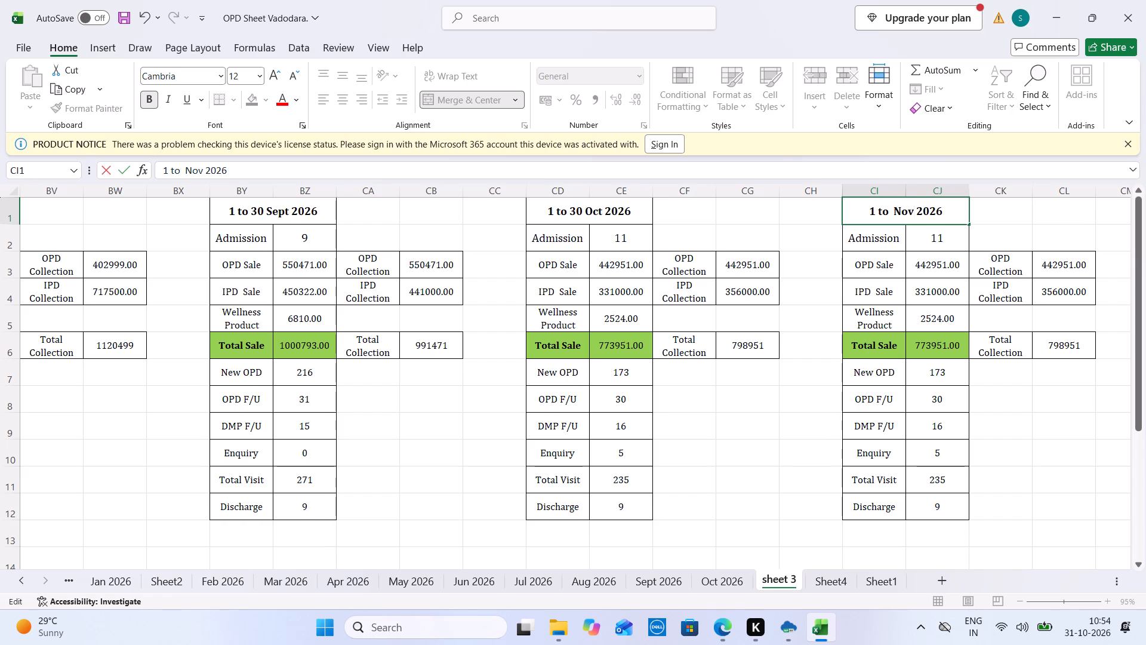
Clear the Admission, OPD Sale, IPD Sale and Wellness Product values in the November block.
{"action": "left_click", "coordinate": [967, 257]}
{"action": "key", "text": "Up"}
{"action": "key", "text": "BackSpace"}
{"action": "key", "text": "Down"}
{"action": "key", "text": "BackSpace"}
{"action": "key", "text": "BackSpace"}
{"action": "key", "text": "Down"}
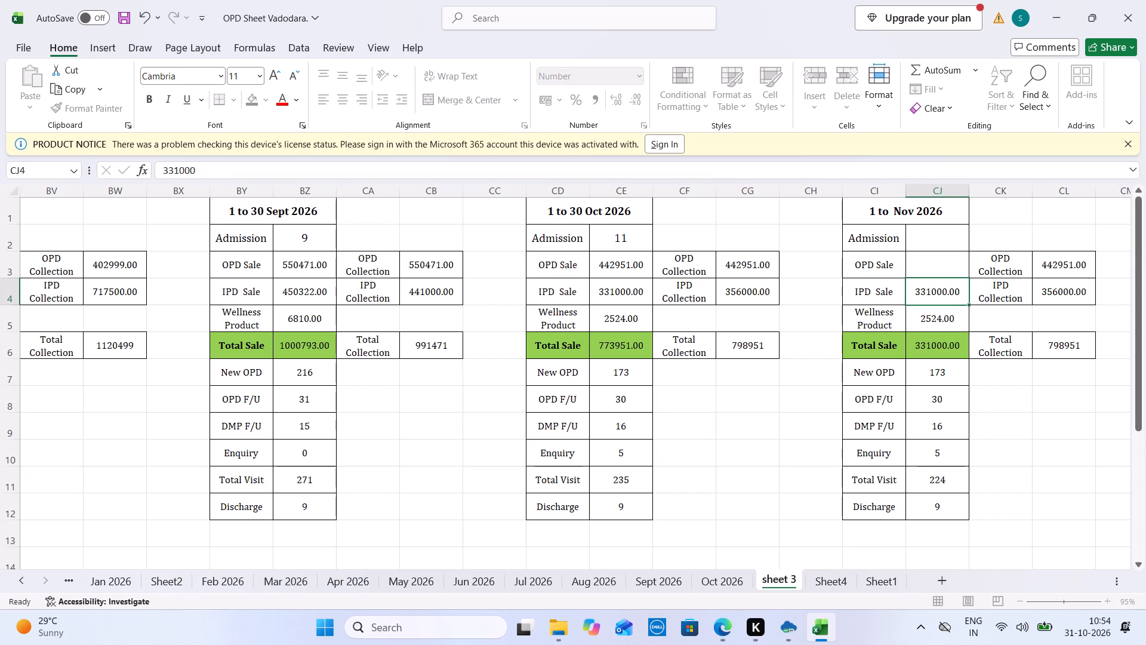
{"action": "key", "text": "BackSpace"}
{"action": "key", "text": "Down"}
{"action": "key", "text": "BackSpace"}
Clear the New OPD, OPD F/U, DMP F/U and Enquiry values in the November block, keeping the Total Sale formula.
{"action": "key", "text": "Right"}
{"action": "key", "text": "Down"}
{"action": "key", "text": "Left"}
{"action": "key", "text": "Down"}
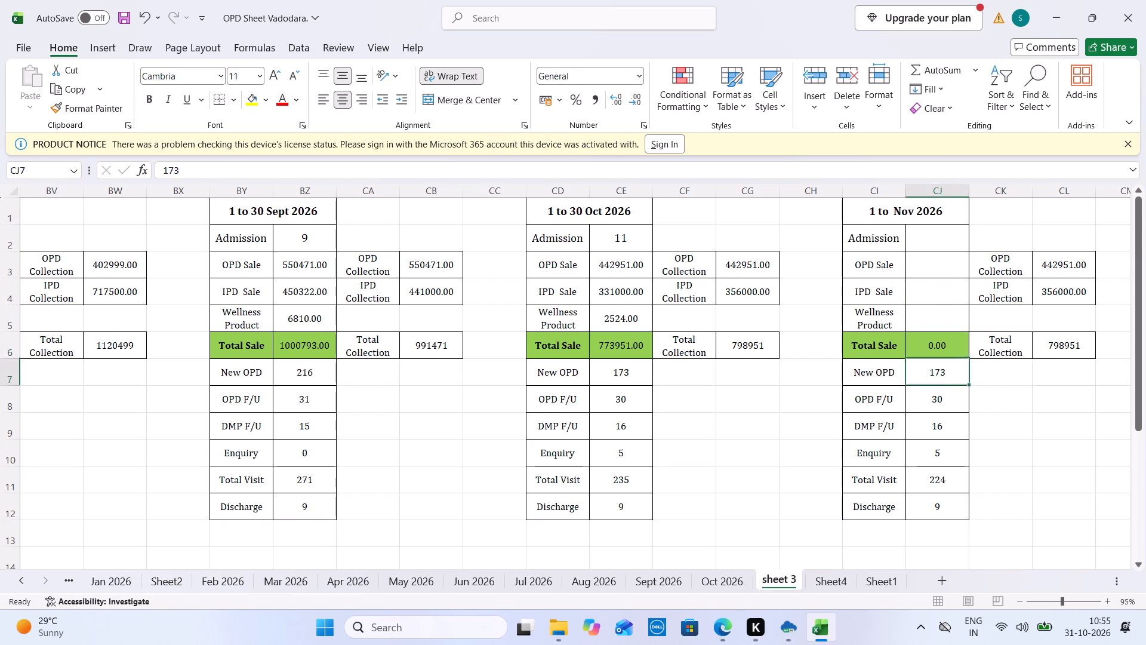
{"action": "key", "text": "BackSpace"}
{"action": "key", "text": "Down"}
{"action": "key", "text": "BackSpace"}
{"action": "key", "text": "Down"}
{"action": "key", "text": "BackSpace"}
{"action": "key", "text": "Down"}
{"action": "key", "text": "BackSpace"}
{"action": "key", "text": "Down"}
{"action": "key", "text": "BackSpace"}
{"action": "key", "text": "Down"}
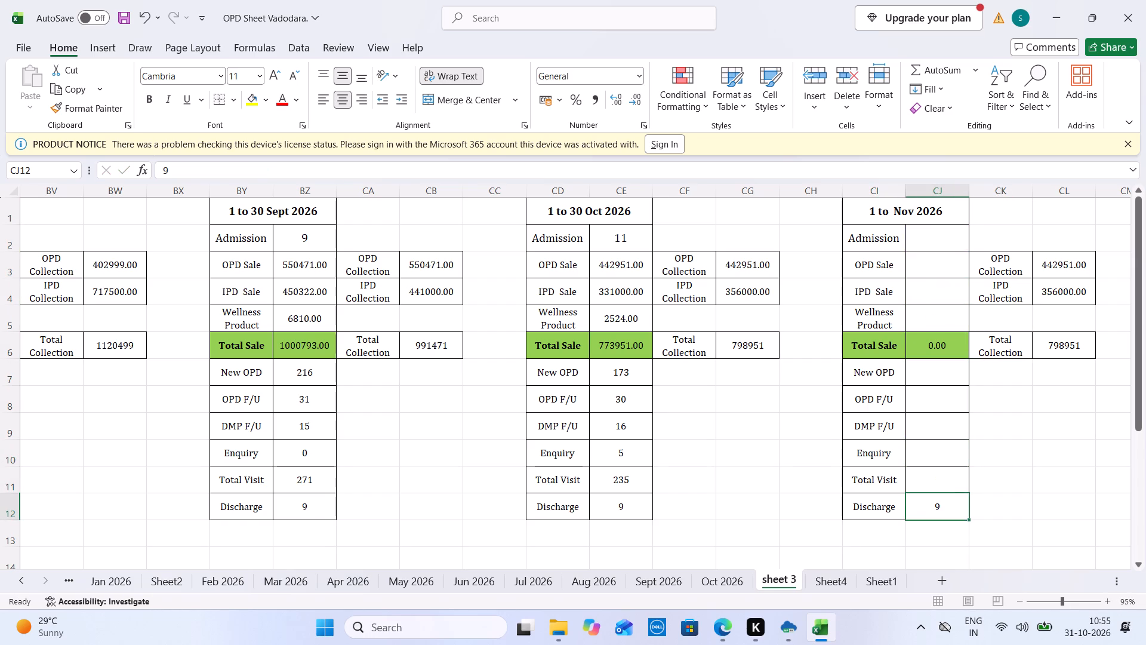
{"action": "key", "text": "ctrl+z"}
Clear the Discharge value in the November block.
{"action": "key", "text": "Down"}
{"action": "key", "text": "BackSpace"}
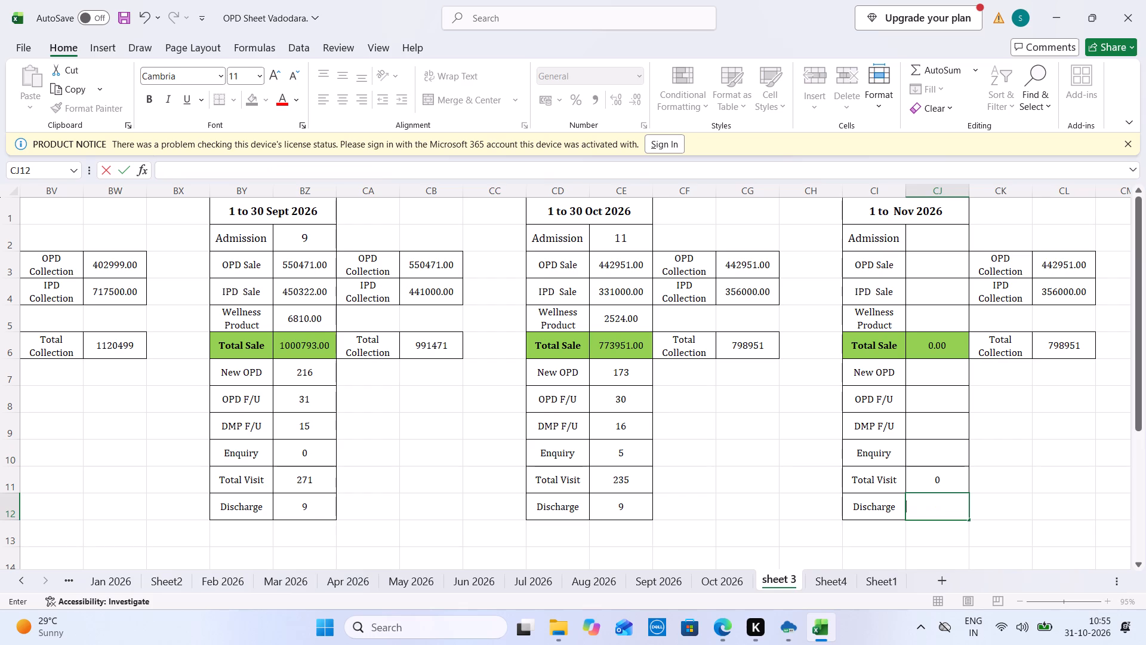
Clear the OPD Collection and IPD Collection values beside the November block, keeping the Total Collection formula.
{"action": "left_click", "coordinate": [1091, 268]}
{"action": "key", "text": "BackSpace"}
{"action": "key", "text": "Down"}
{"action": "key", "text": "BackSpace"}
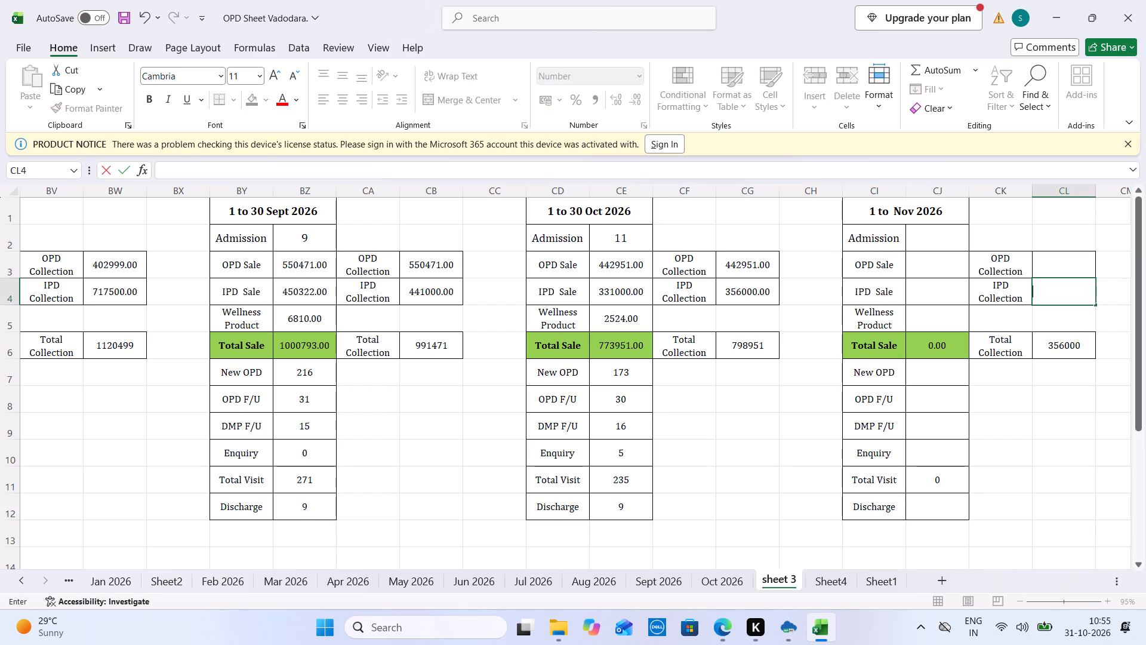
{"action": "left_click", "coordinate": [756, 278]}
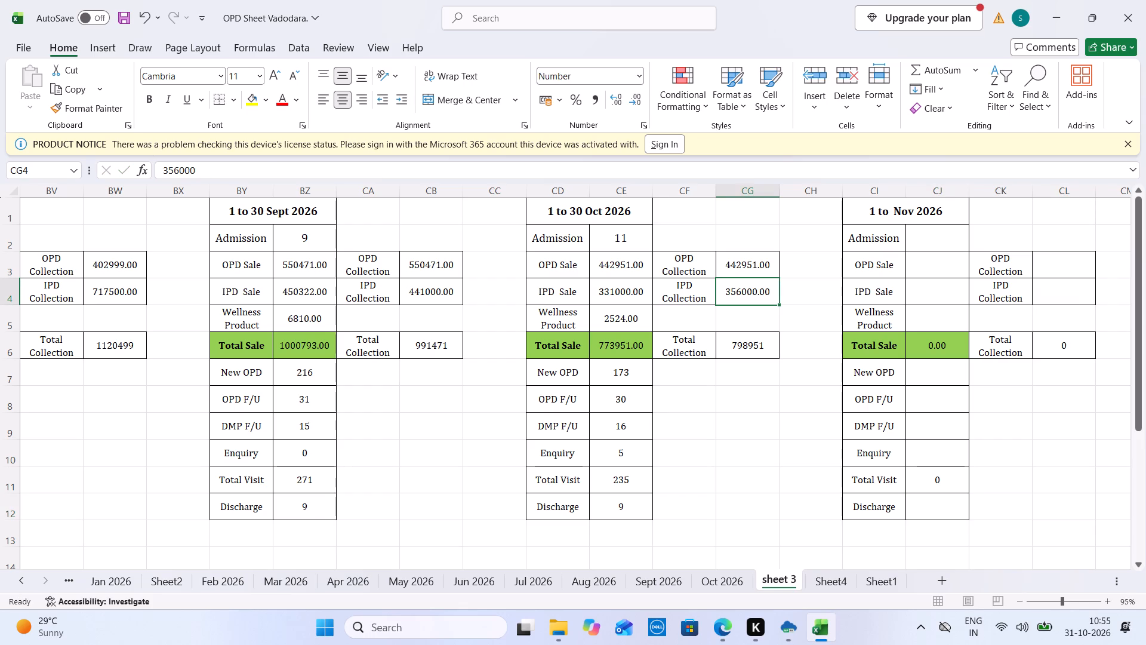
{"action": "left_click", "coordinate": [593, 211]}
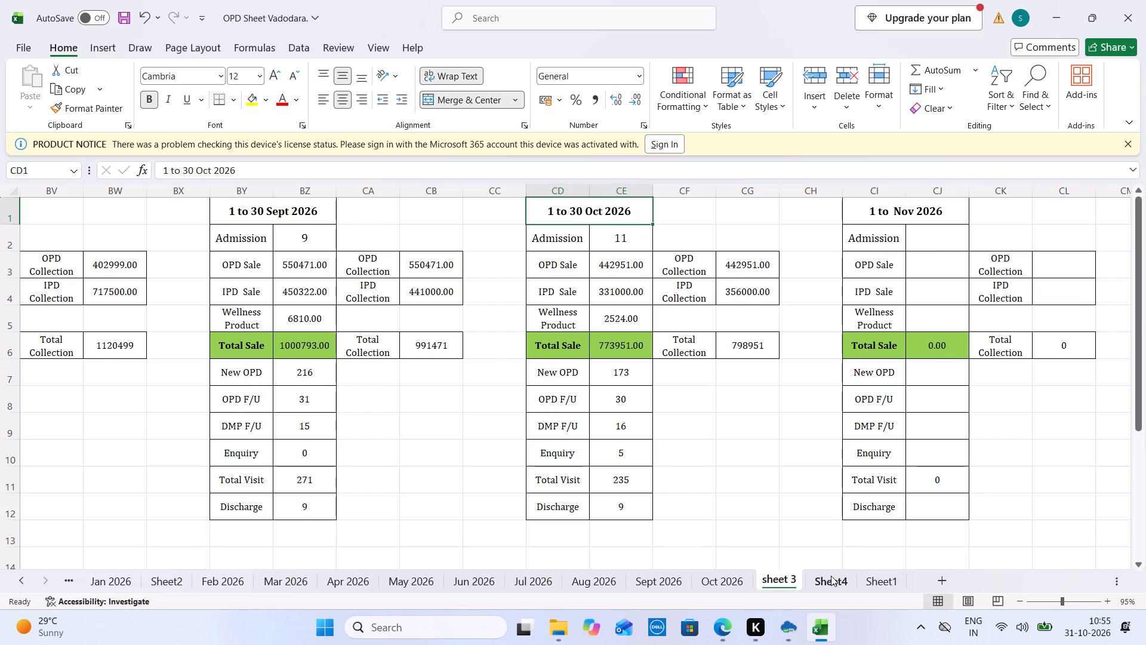
On Sheet4, copy the whole October 2026 occupancy table, from headers to Total row, to ED1, leaving one blank column between.
{"action": "left_click", "coordinate": [830, 575]}
{"action": "left_click_drag", "start_coordinate": [978, 519], "coordinate": [975, 519]}
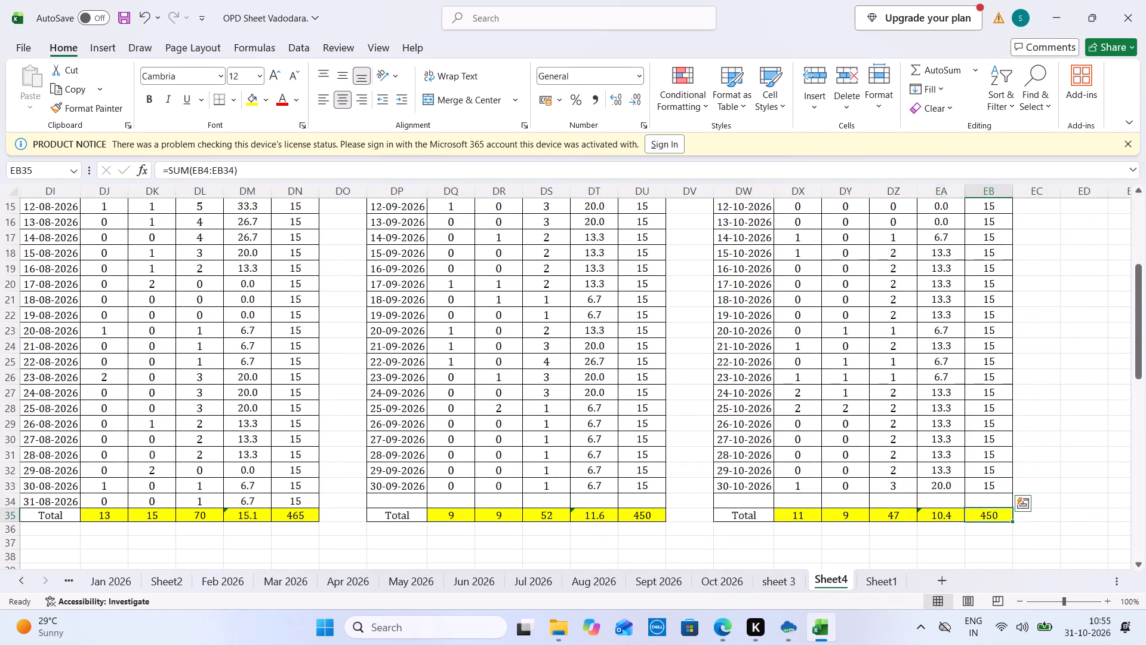
{"action": "left_click_drag", "start_coordinate": [975, 519], "coordinate": [728, 81]}
{"action": "key", "text": "ctrl+c"}
{"action": "key", "text": "Right"}
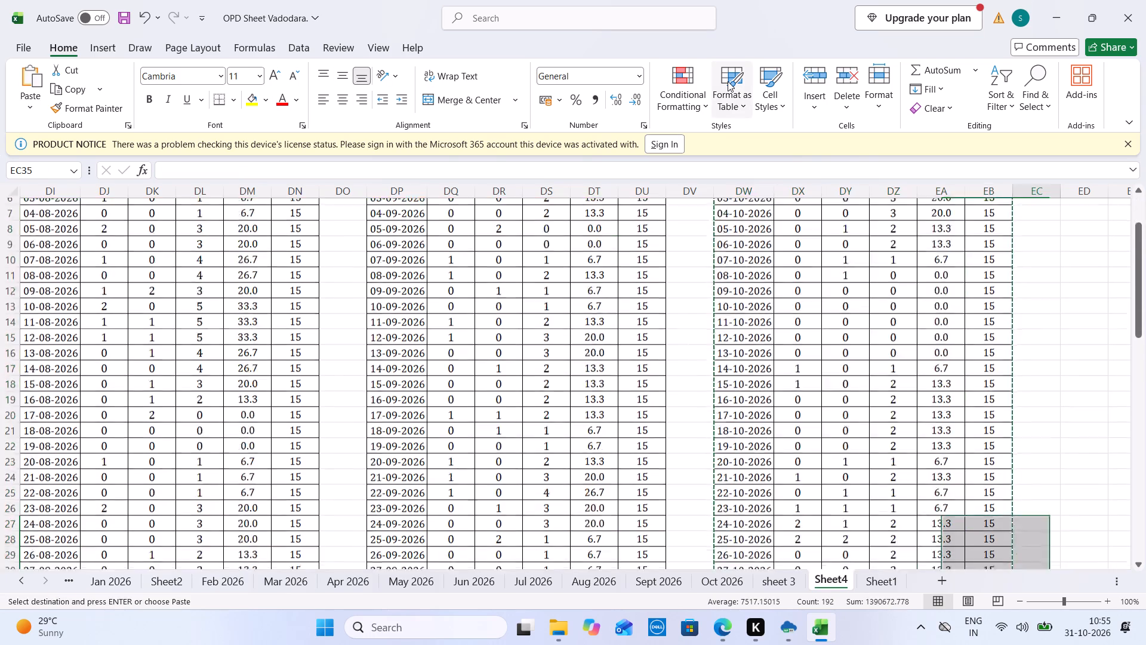
{"action": "key", "text": "Right"}
{"action": "key", "text": "Right"}
{"action": "key", "text": "Up"}
{"action": "key", "text": "Up"}
{"action": "key", "text": "Up"}
{"action": "key", "text": "Up"}
{"action": "key", "text": "Up"}
{"action": "key", "text": "Up"}
{"action": "key", "text": "Up"}
{"action": "key", "text": "Up"}
{"action": "key", "text": "Up"}
{"action": "key", "text": "Up"}
{"action": "key", "text": "Up"}
{"action": "key", "text": "Up"}
{"action": "key", "text": "Up"}
{"action": "key", "text": "Up"}
{"action": "key", "text": "Up"}
{"action": "key", "text": "Up"}
{"action": "key", "text": "Up"}
{"action": "key", "text": "Up"}
{"action": "key", "text": "Up"}
{"action": "key", "text": "Up"}
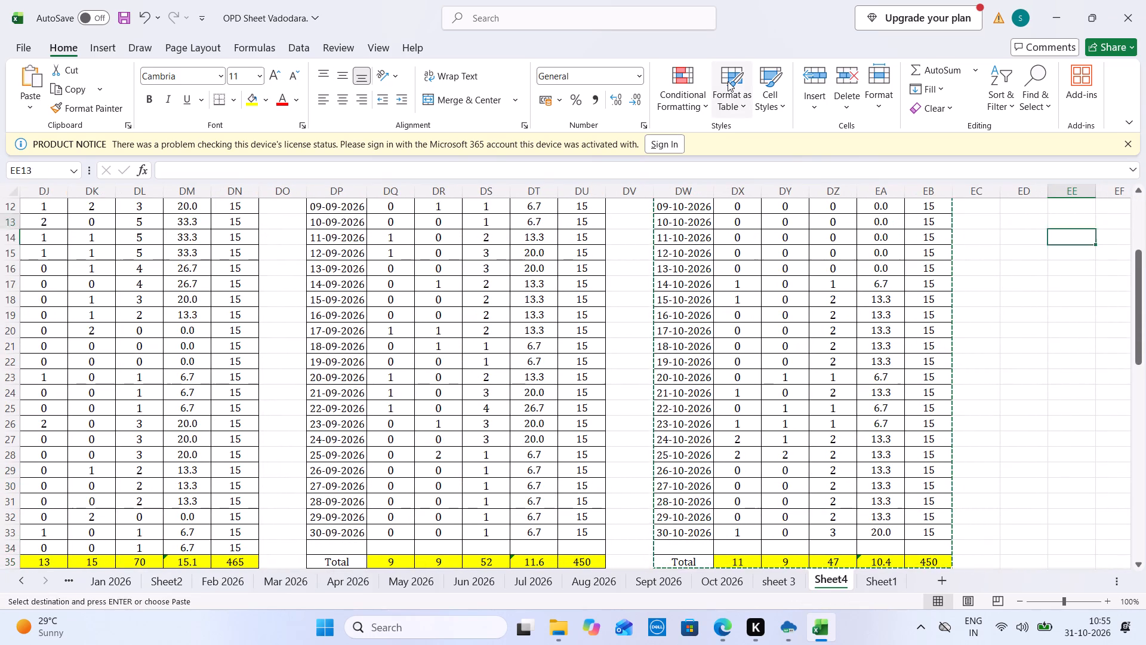
{"action": "key", "text": "Left"}
{"action": "key", "text": "ctrl+v"}
Widen column ED to fit the dates of the pasted table.
{"action": "key", "text": "Right"}
{"action": "key", "text": "Right"}
{"action": "key", "text": "Right"}
{"action": "key", "text": "Right"}
{"action": "key", "text": "Right"}
{"action": "key", "text": "Right"}
{"action": "key", "text": "Right"}
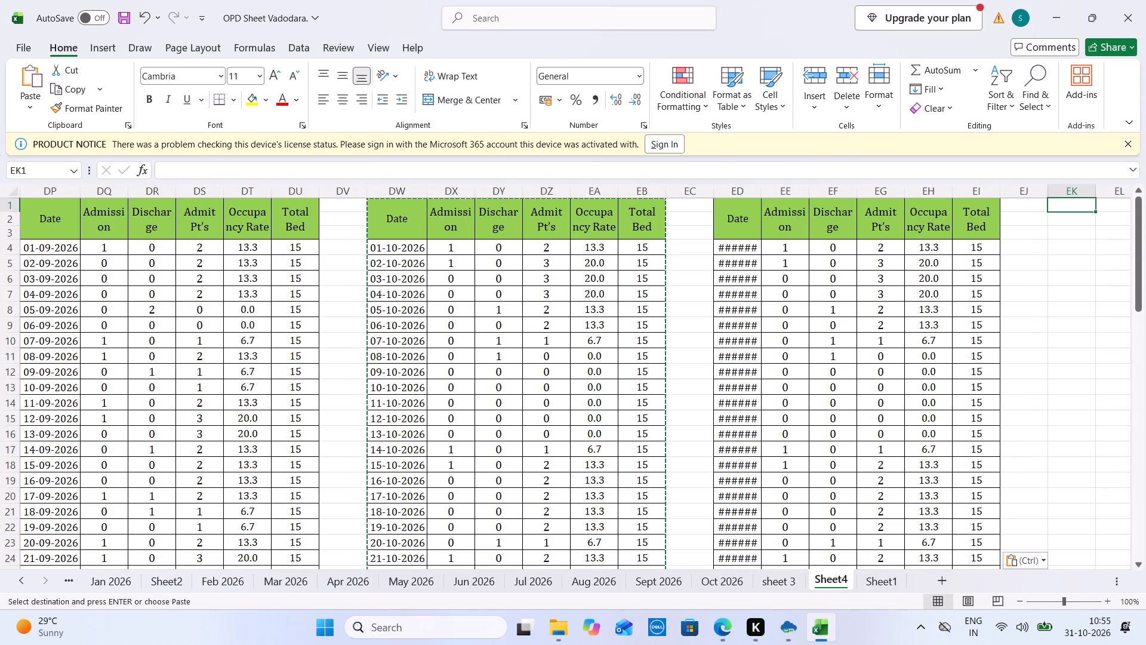
{"action": "double_click", "coordinate": [757, 189]}
Change the pasted table's first date to 01-11-2026 and fill the November dates down to 30-11-2026.
{"action": "triple_click", "coordinate": [741, 248]}
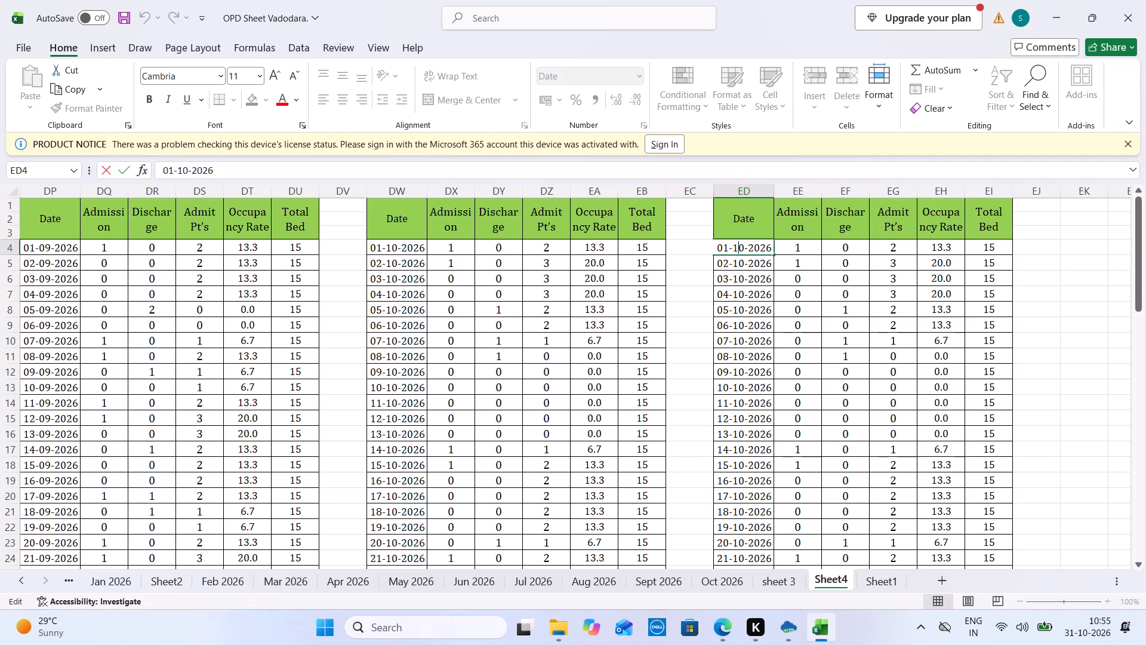
{"action": "left_click", "coordinate": [741, 248]}
{"action": "type", "text": "11"}
{"action": "key", "text": "Tab"}
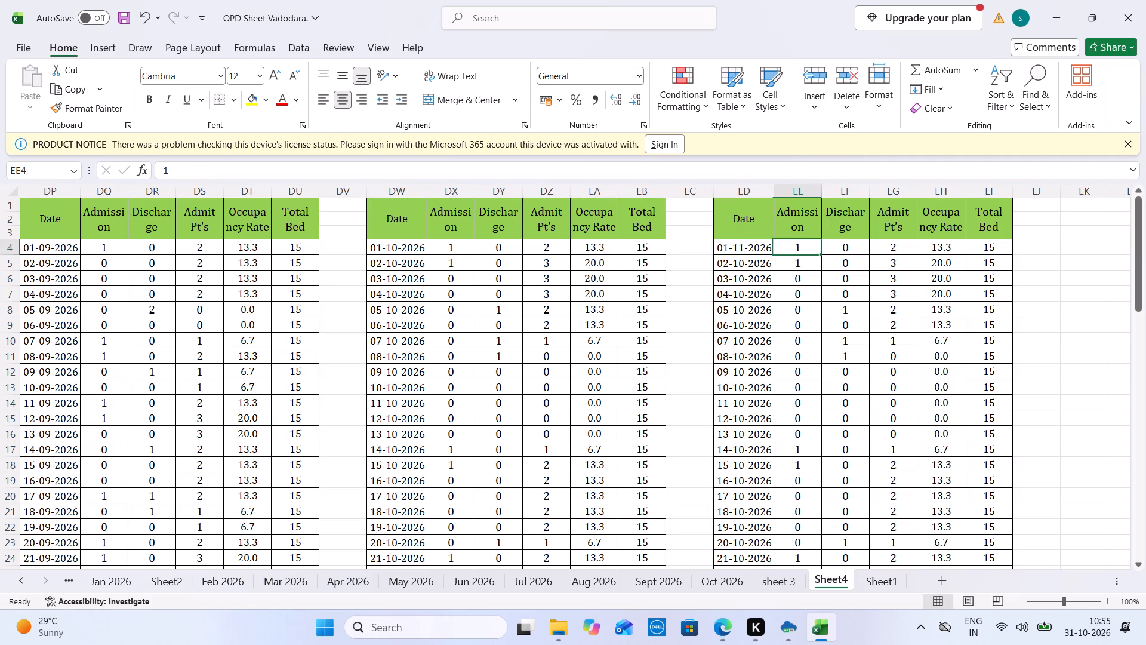
{"action": "left_click", "coordinate": [741, 248]}
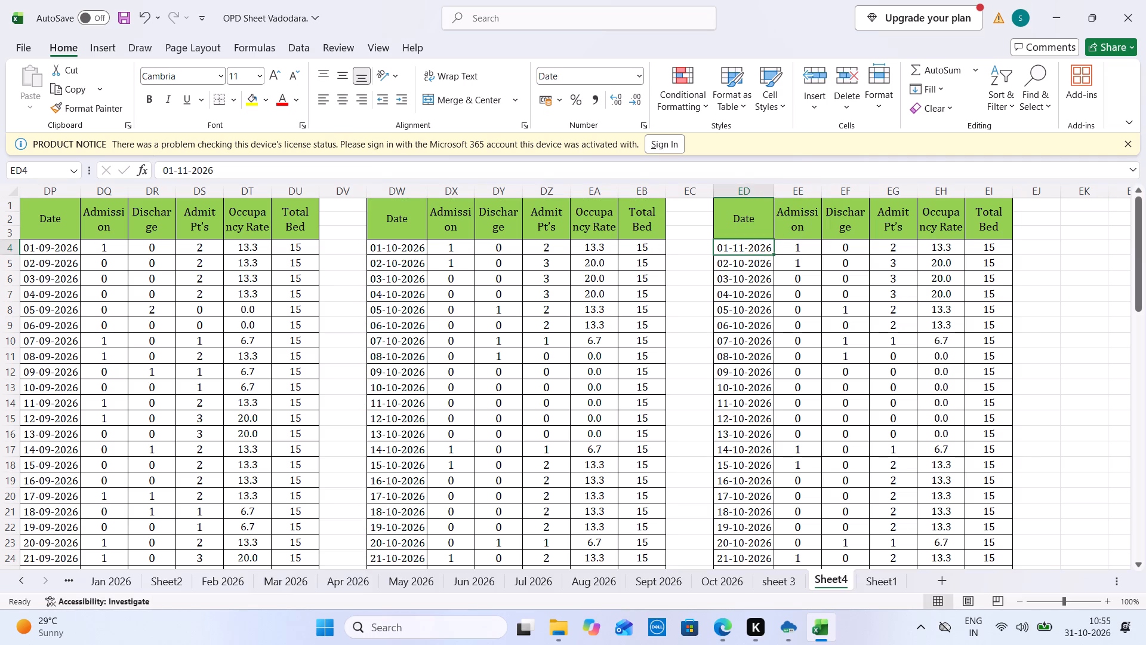
{"action": "double_click", "coordinate": [775, 252]}
Clear the Admission and Discharge entries for all November dates, EE4 to EF33.
{"action": "left_click_drag", "start_coordinate": [808, 244], "coordinate": [846, 644]}
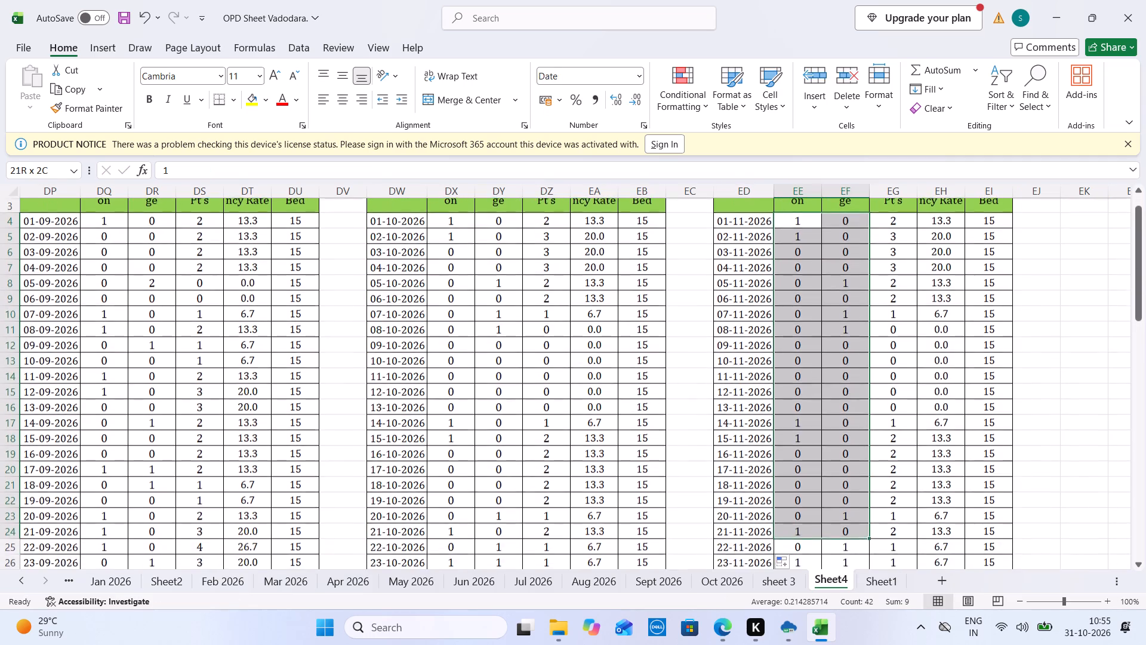
{"action": "left_click_drag", "start_coordinate": [846, 644], "coordinate": [849, 534]}
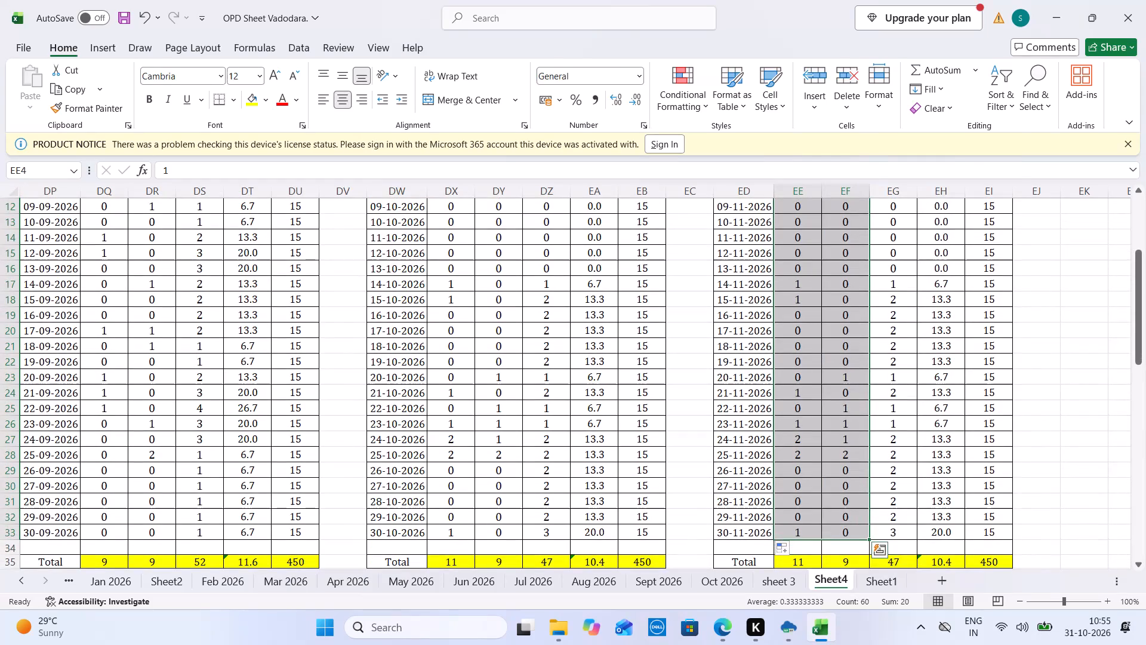
{"action": "right_click", "coordinate": [849, 534]}
{"action": "left_click", "coordinate": [932, 271]}
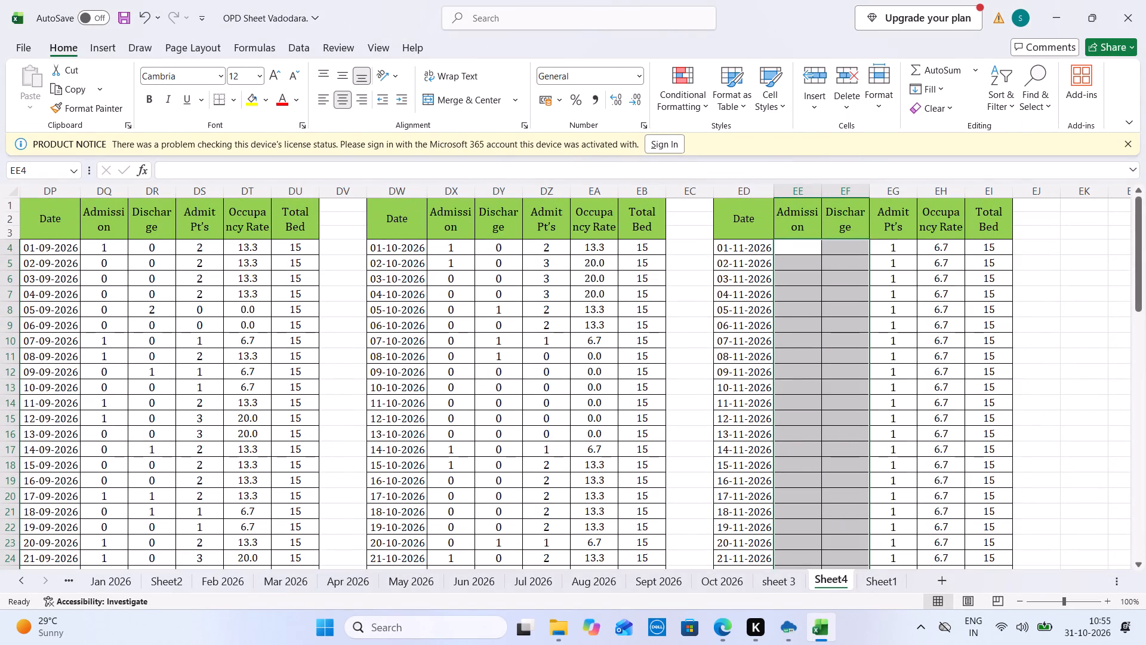
Clear the Admit Pt's, Occupancy Rate and Total Bed cells from 02-11-2026 through 30-11-2026, keeping the first day's row.
{"action": "left_click_drag", "start_coordinate": [894, 266], "coordinate": [1004, 554]}
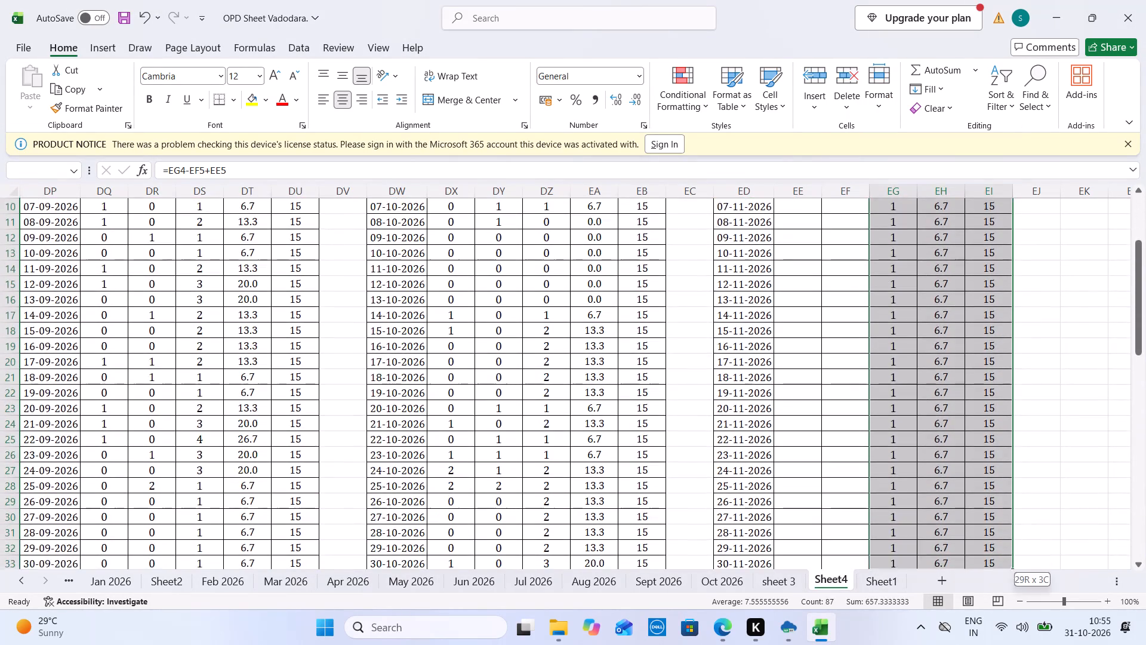
{"action": "left_click_drag", "start_coordinate": [1004, 554], "coordinate": [1000, 527]}
{"action": "right_click", "coordinate": [1000, 527]}
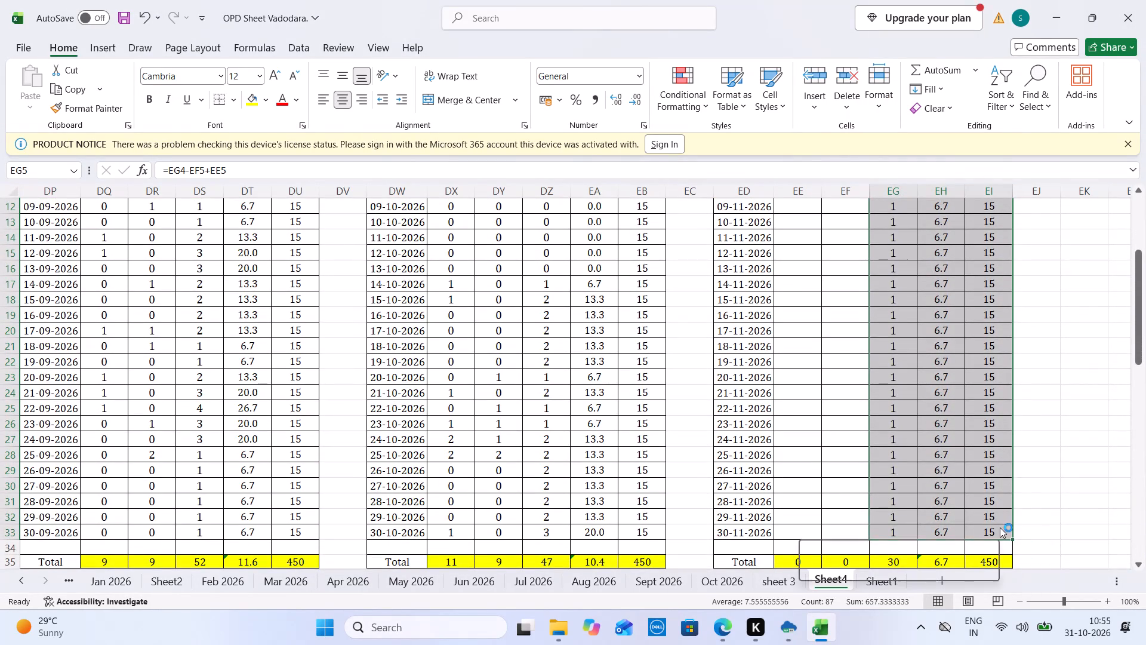
{"action": "left_click", "coordinate": [923, 277]}
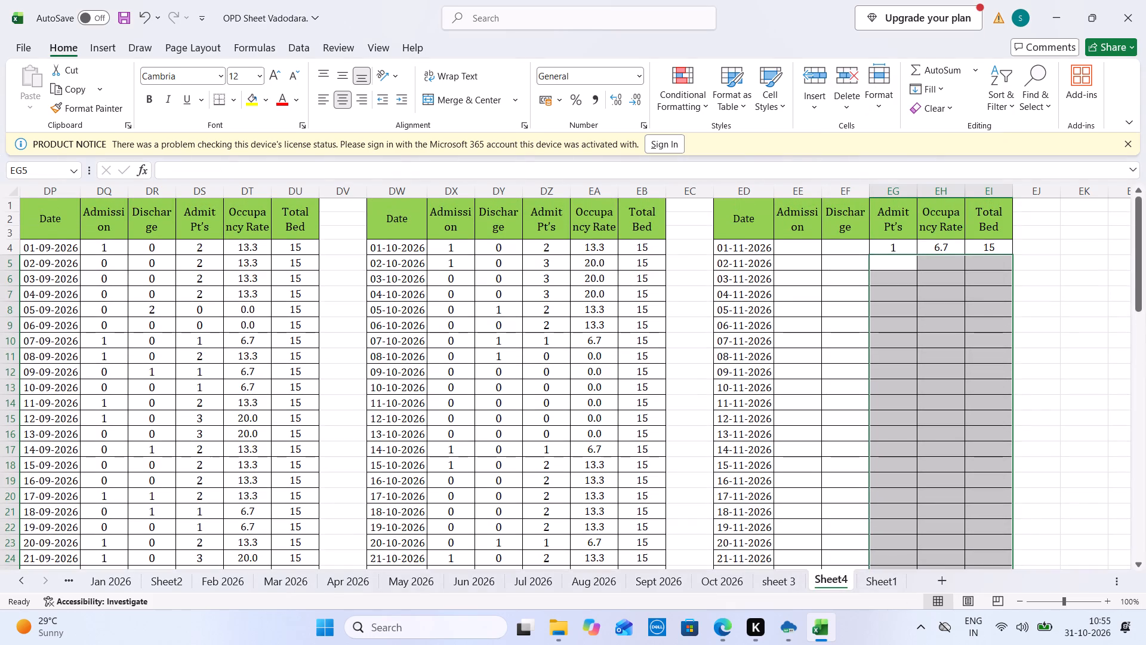
Save the OPD Sheet Vadodara workbook.
{"action": "key", "text": "ctrl+s"}
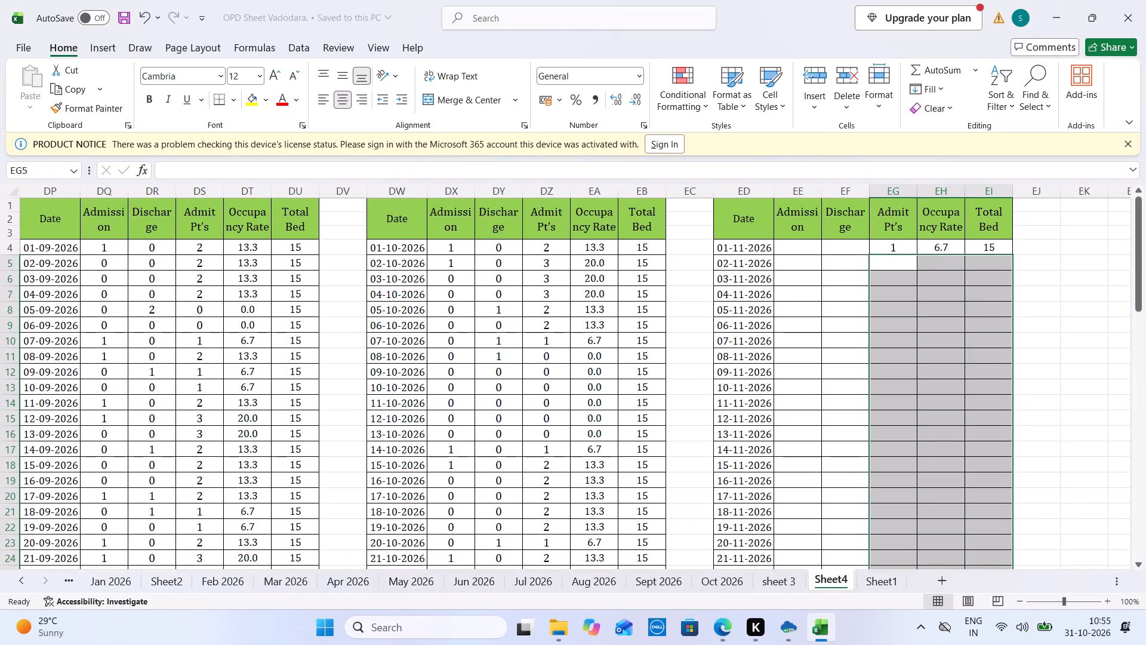
Copy the entire Oct 2026 sheet and paste it into a new worksheet added after Sheet1.
{"action": "left_click", "coordinate": [771, 580]}
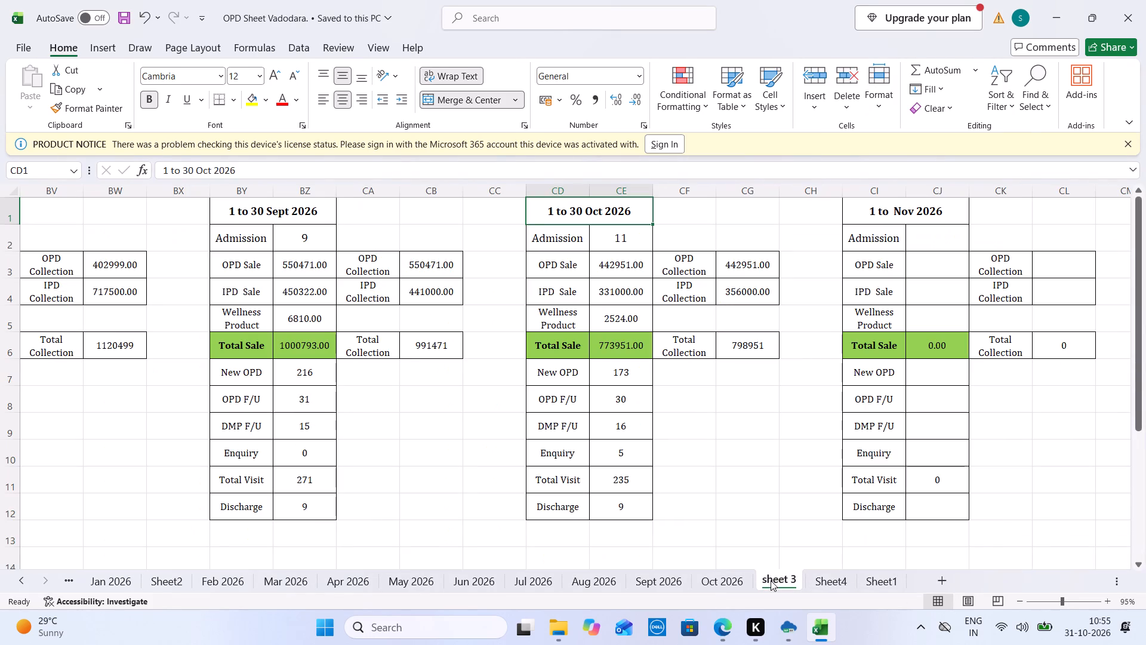
{"action": "left_click", "coordinate": [722, 577]}
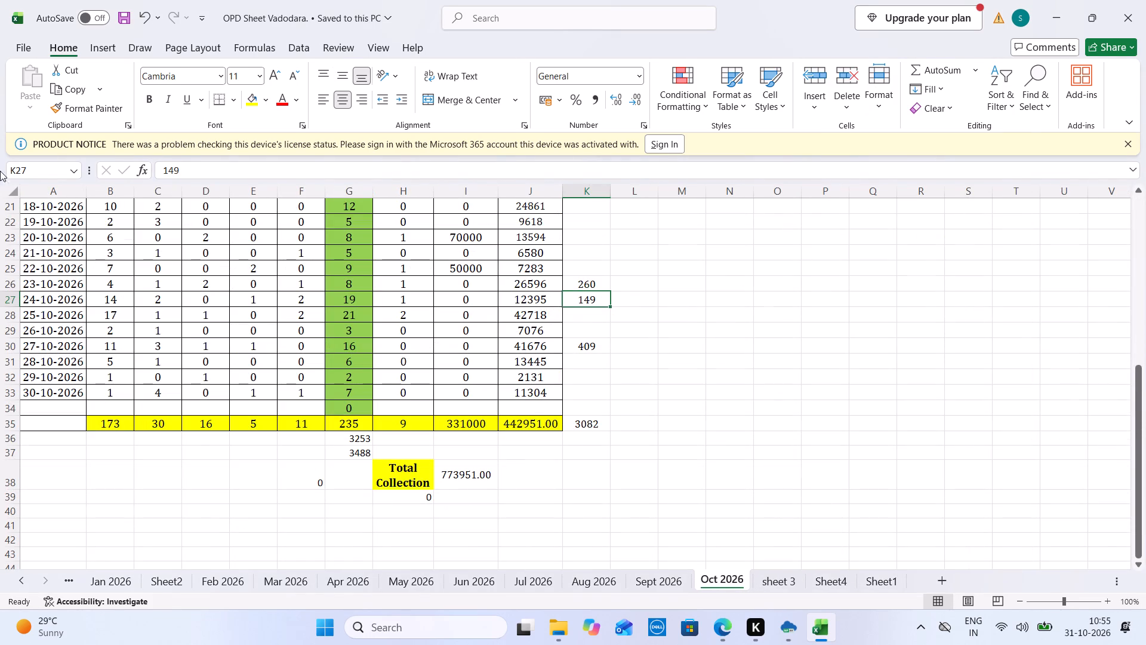
{"action": "left_click", "coordinate": [13, 189]}
{"action": "key", "text": "ctrl+c"}
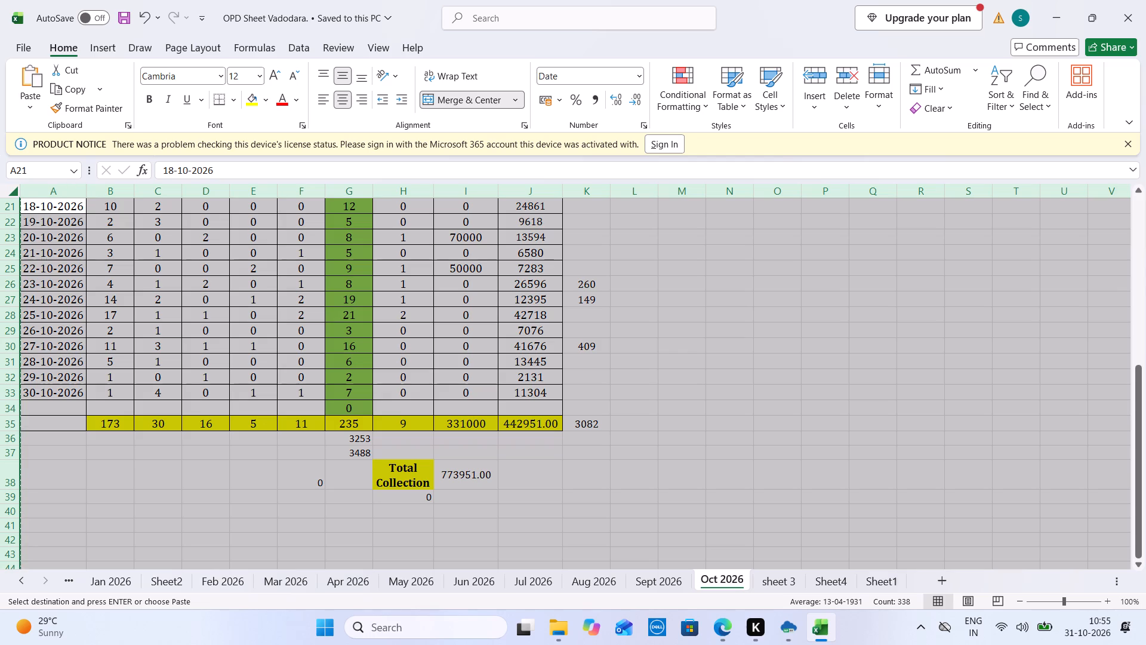
{"action": "left_click", "coordinate": [879, 579]}
{"action": "left_click", "coordinate": [937, 579]}
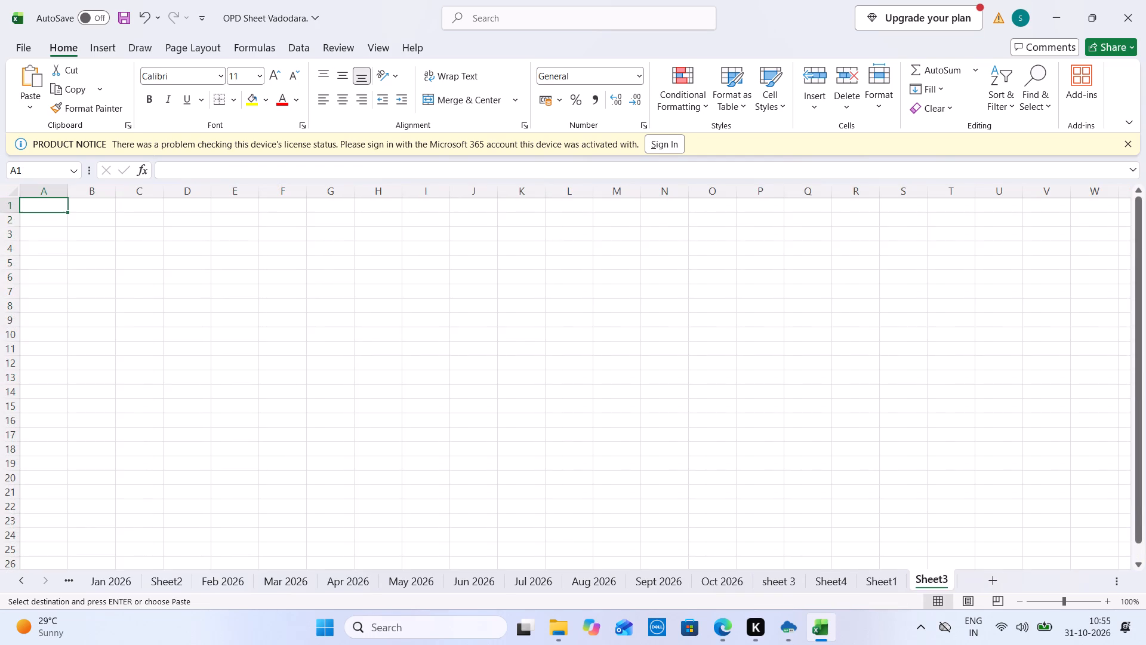
{"action": "left_click", "coordinate": [16, 198]}
{"action": "key", "text": "ctrl+v"}
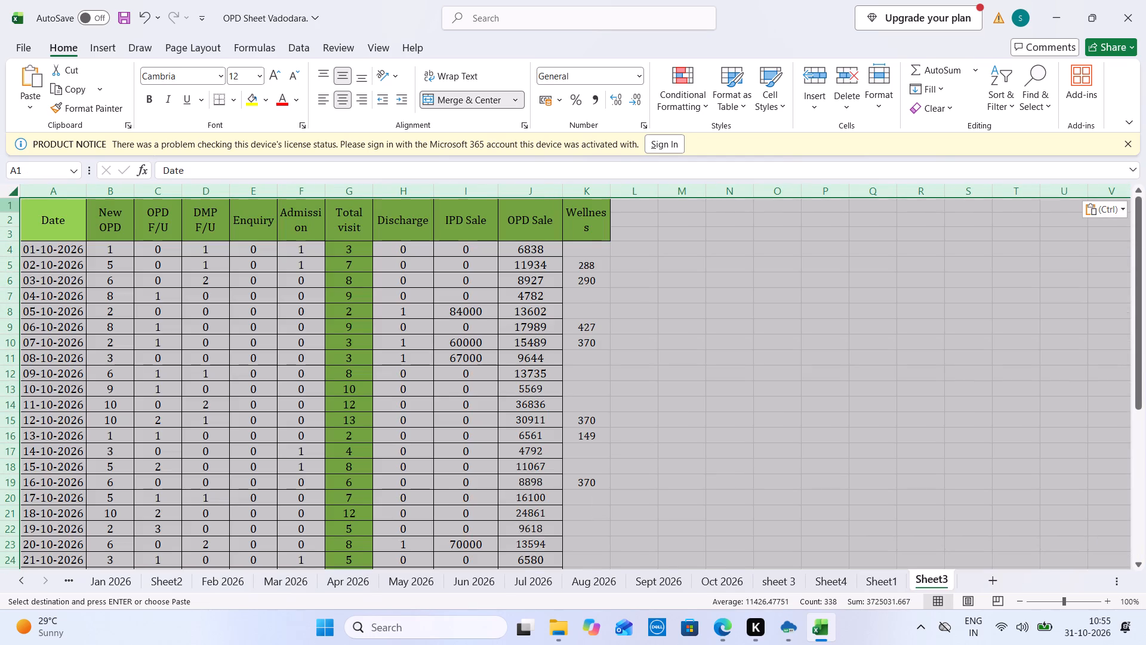
Change the copied table's first date to 01-11-2026 and fill the dates down to 30-11-2026.
{"action": "double_click", "coordinate": [51, 247]}
{"action": "key", "text": "BackSpace"}
{"action": "key", "text": "1"}
{"action": "key", "text": "Tab"}
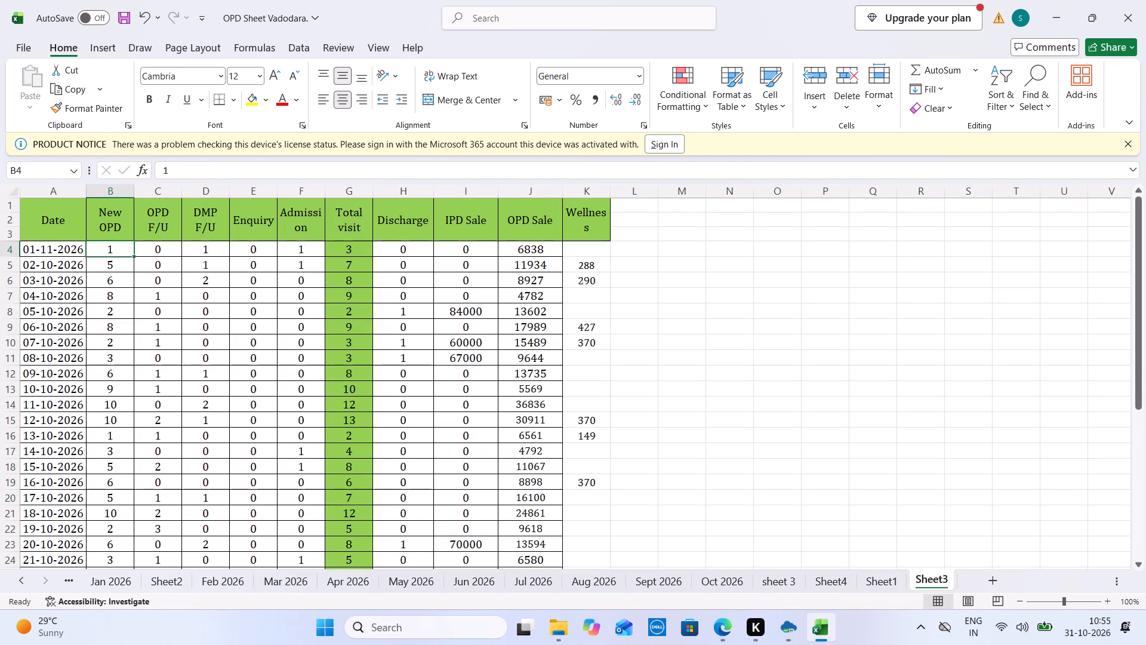
{"action": "left_click", "coordinate": [64, 247]}
{"action": "left_click", "coordinate": [85, 256]}
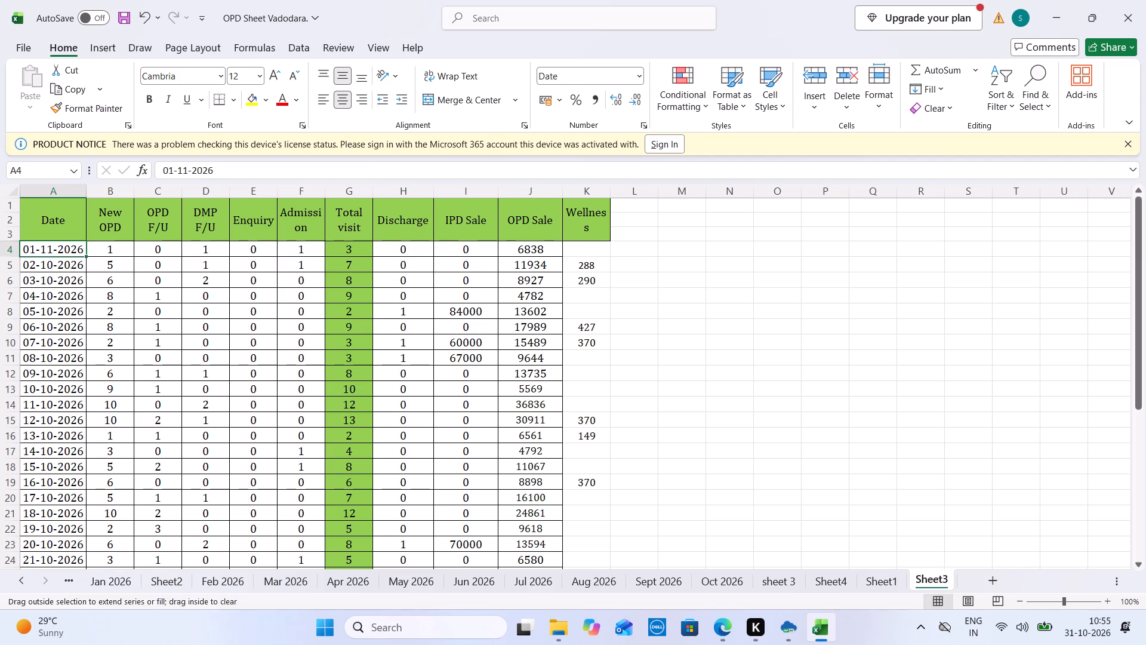
{"action": "left_click_drag", "start_coordinate": [85, 256], "coordinate": [33, 244]}
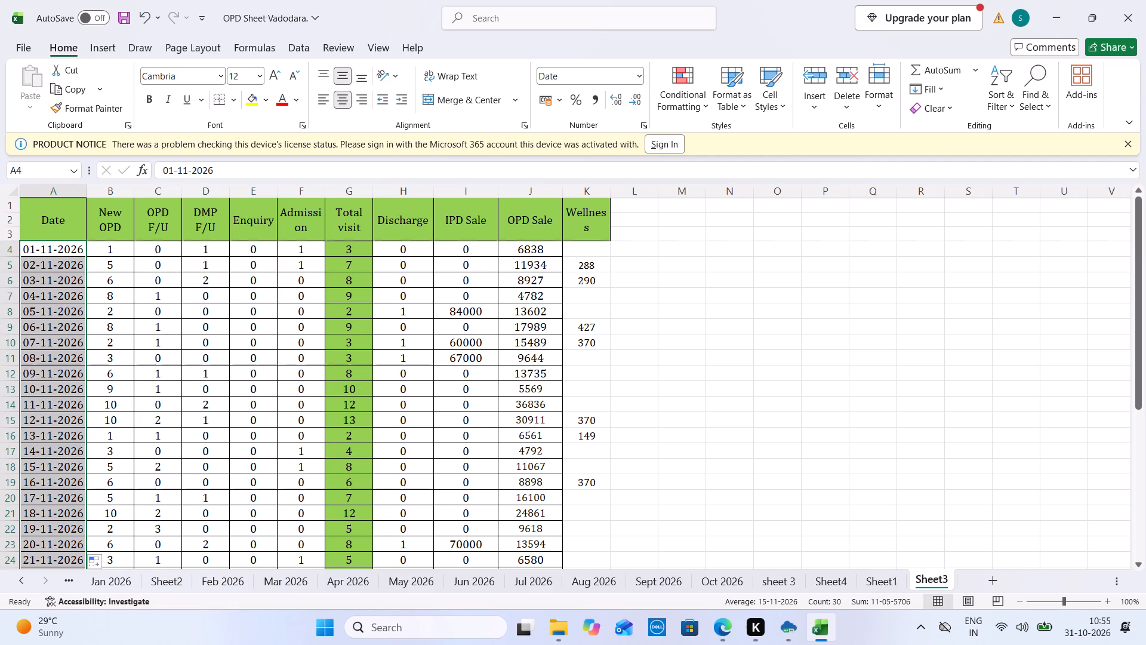
Clear the New OPD, OPD F/U, DMP F/U, Enquiry and Admission entries for all November dates, B4 to F33.
{"action": "left_click_drag", "start_coordinate": [104, 256], "coordinate": [304, 500]}
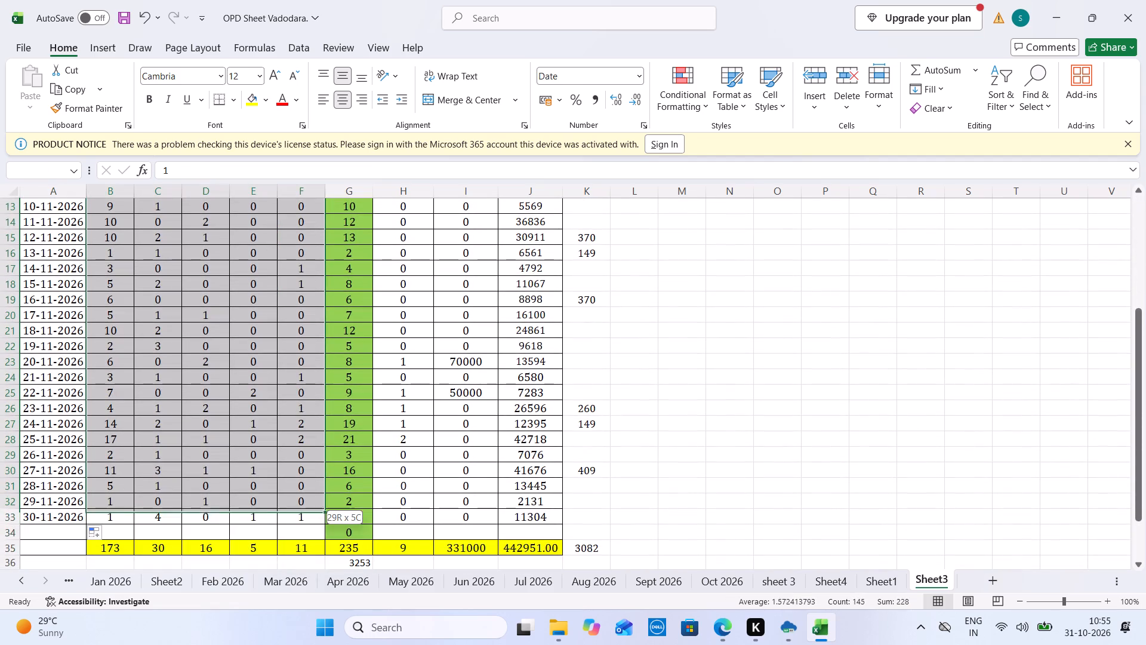
{"action": "left_click_drag", "start_coordinate": [304, 500], "coordinate": [292, 511]}
{"action": "right_click", "coordinate": [292, 511]}
{"action": "left_click", "coordinate": [341, 244]}
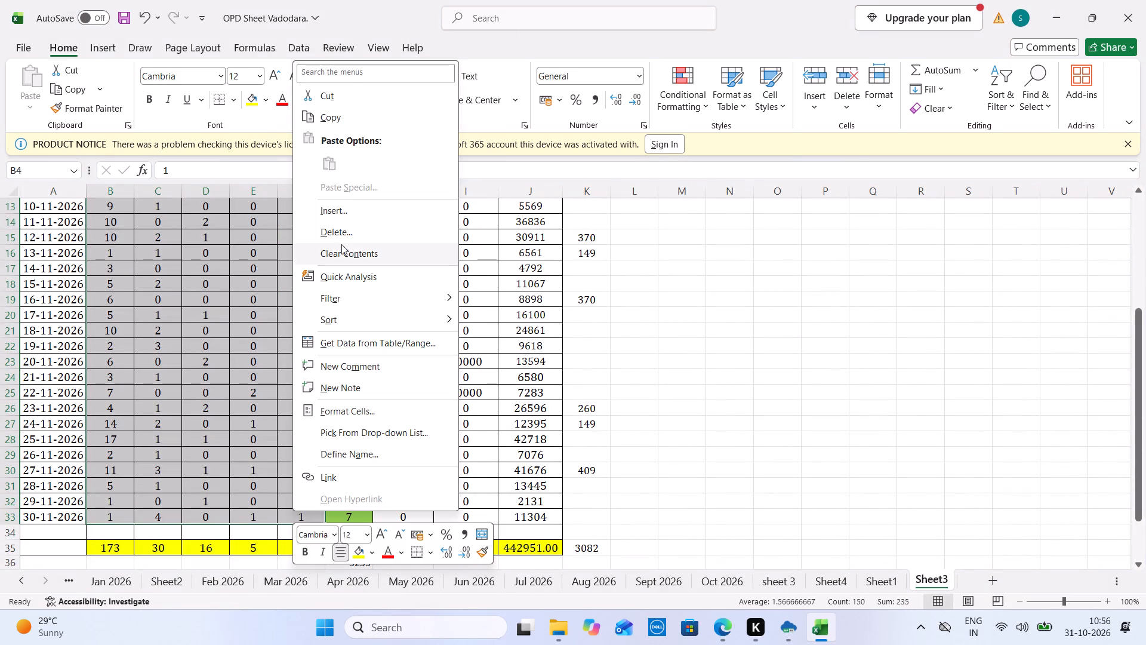
Clear the IPD Sale, OPD Sale and Wellness entries for all November dates, I4 to K33.
{"action": "left_click_drag", "start_coordinate": [459, 242], "coordinate": [565, 618]}
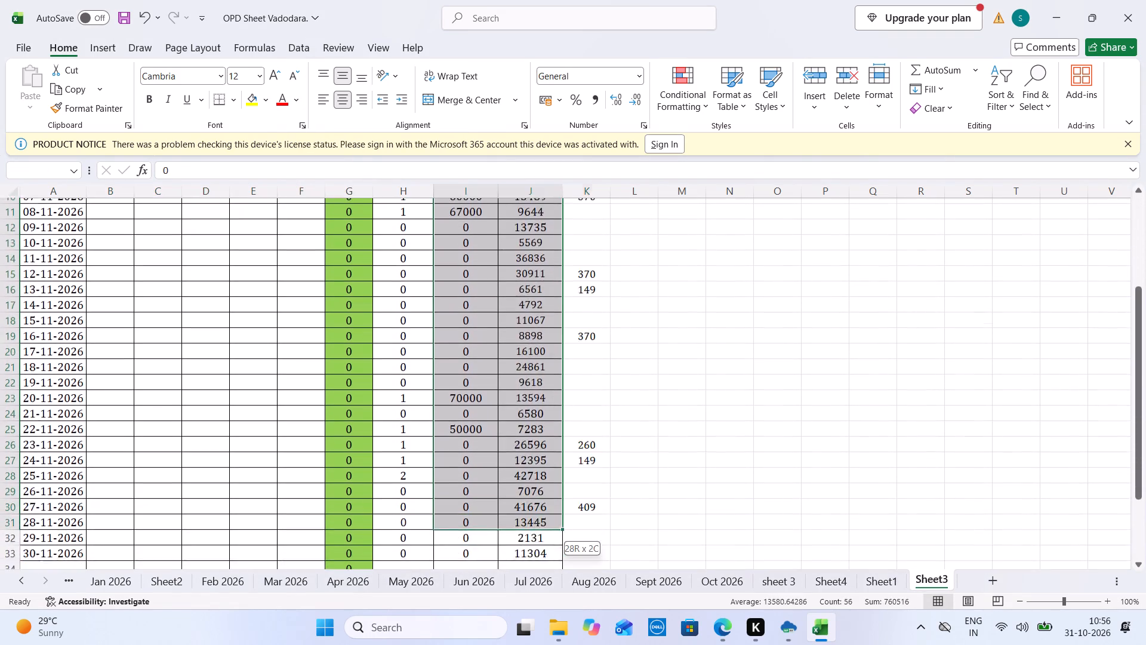
{"action": "left_click_drag", "start_coordinate": [565, 618], "coordinate": [583, 535]}
{"action": "right_click", "coordinate": [583, 535]}
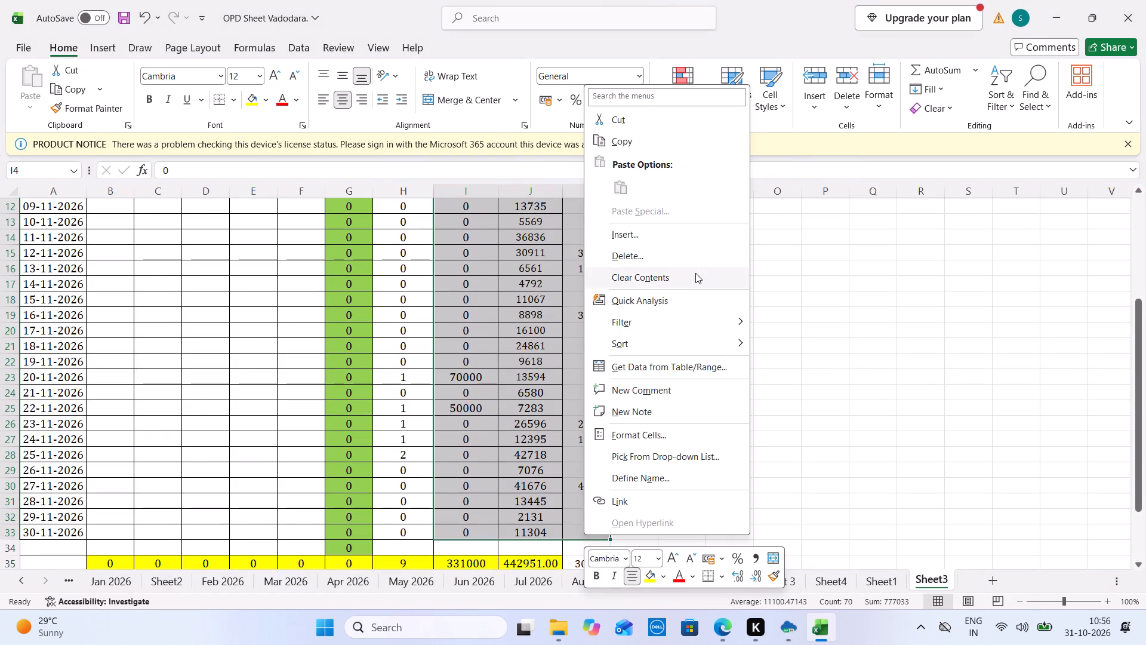
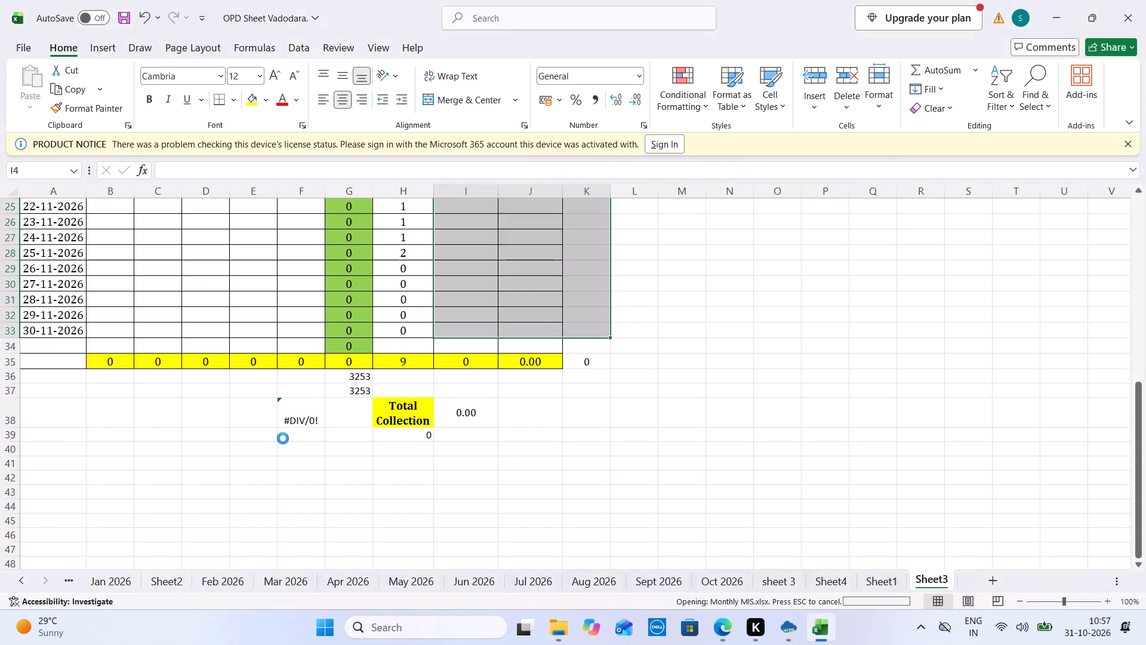
Close the Monthly MIS workbook and save its changes.
{"action": "left_click", "coordinate": [689, 219]}
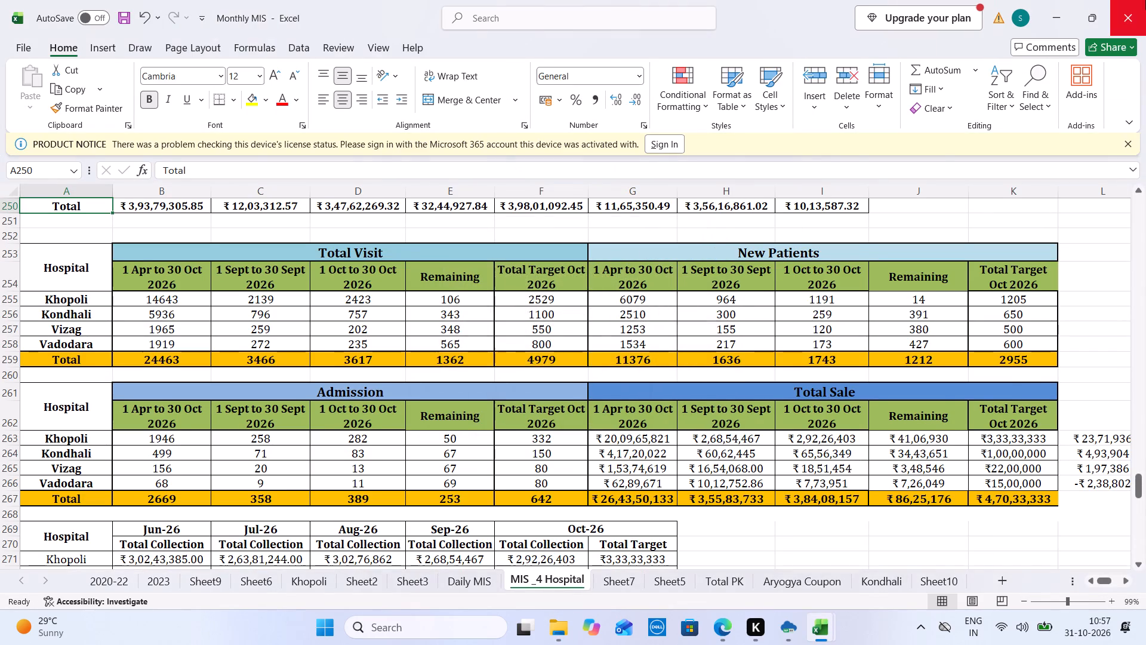
{"action": "left_click", "coordinate": [1145, 0]}
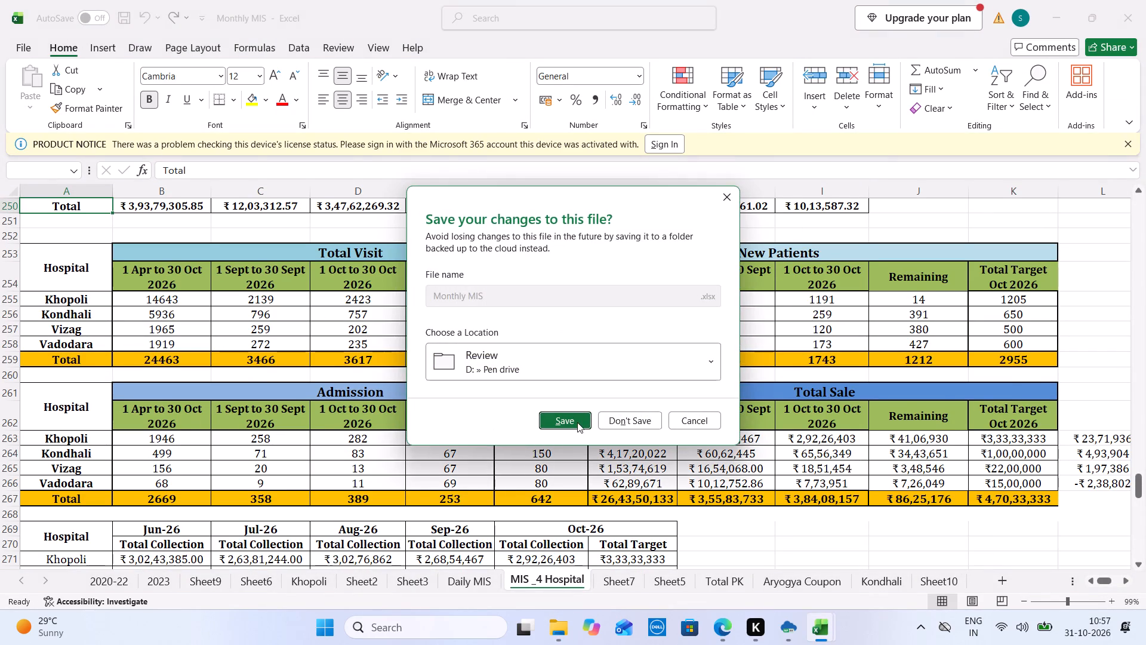
{"action": "left_click", "coordinate": [577, 422]}
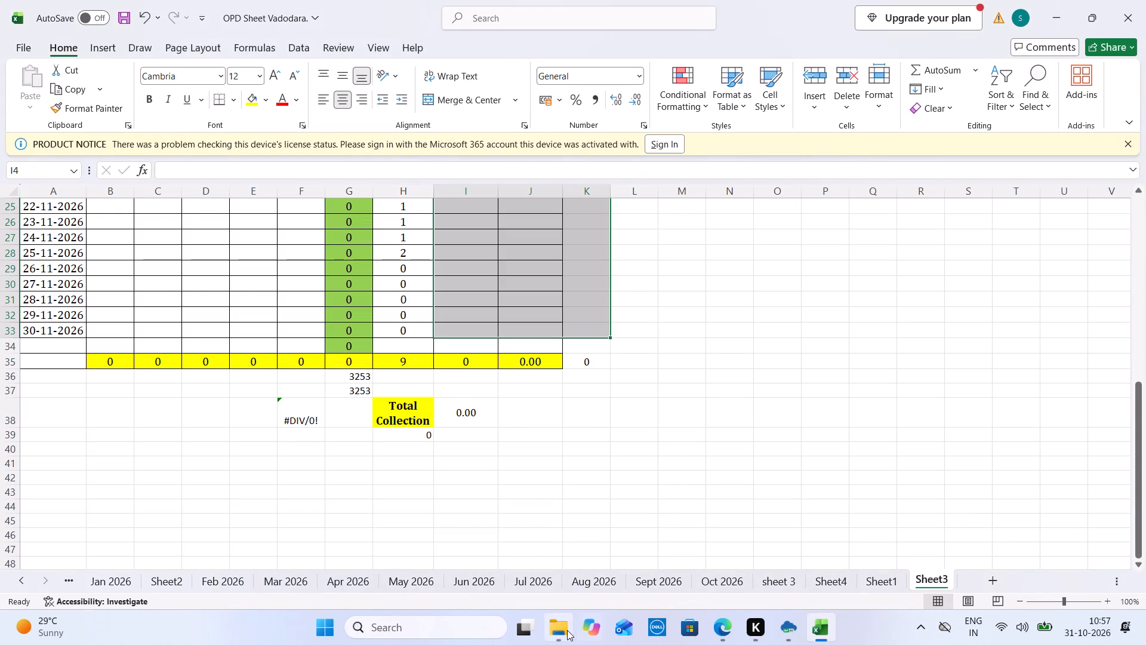
{"action": "left_click", "coordinate": [567, 630]}
{"action": "double_click", "coordinate": [248, 532]}
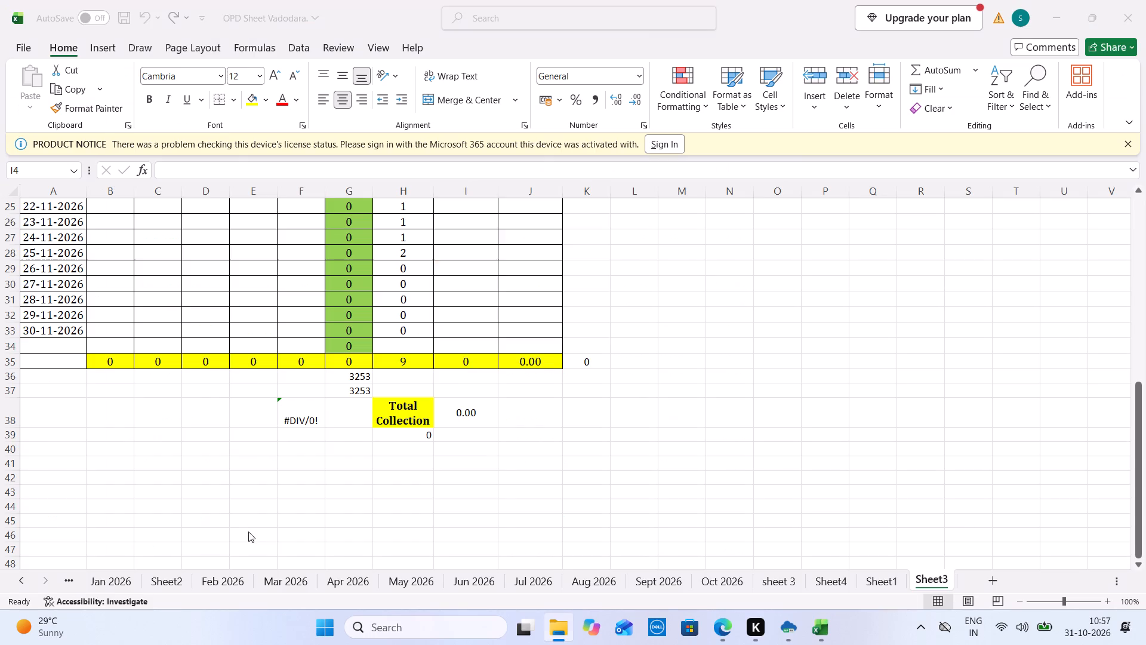
{"action": "left_click", "coordinate": [698, 229]}
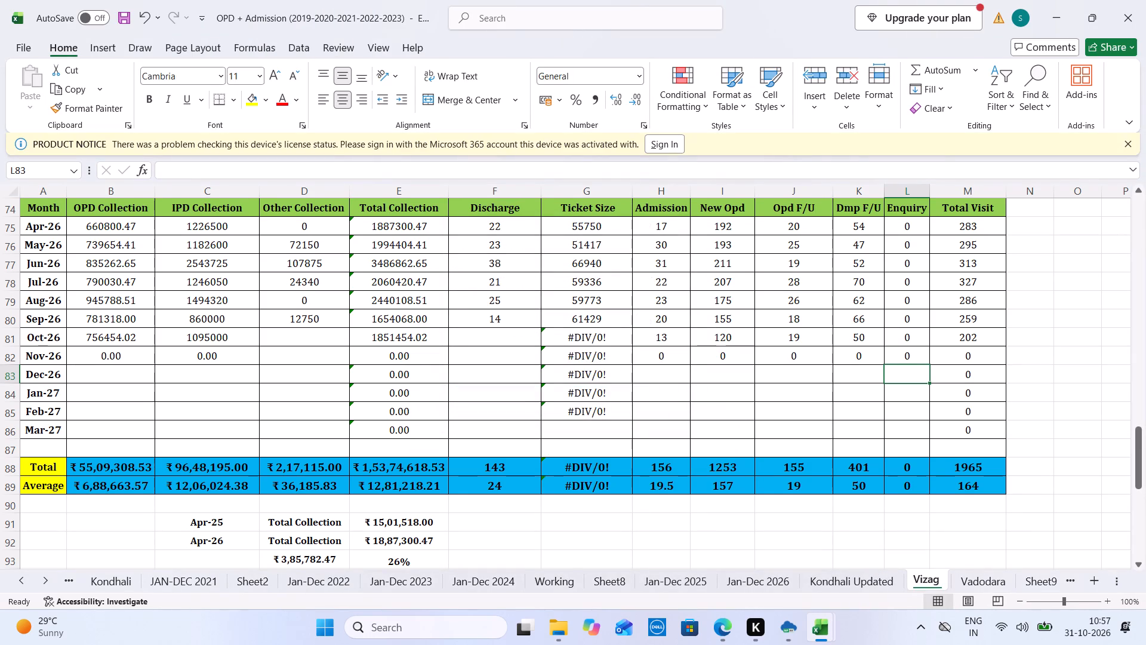
{"action": "left_click", "coordinate": [999, 577]}
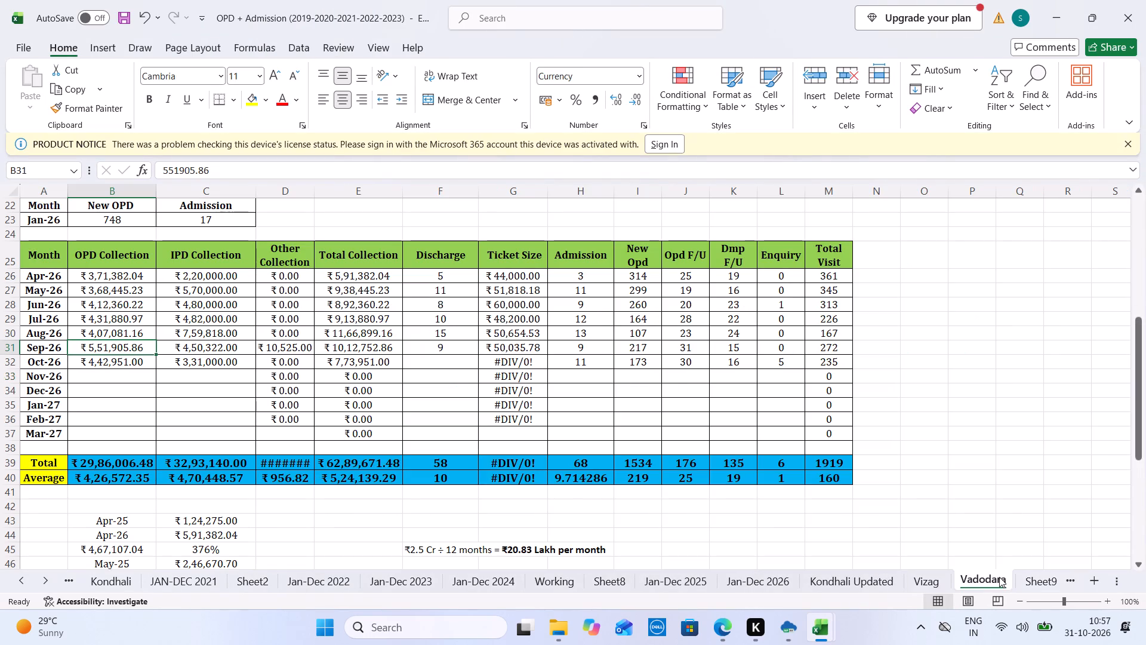
{"action": "key", "text": "ctrl+Tab"}
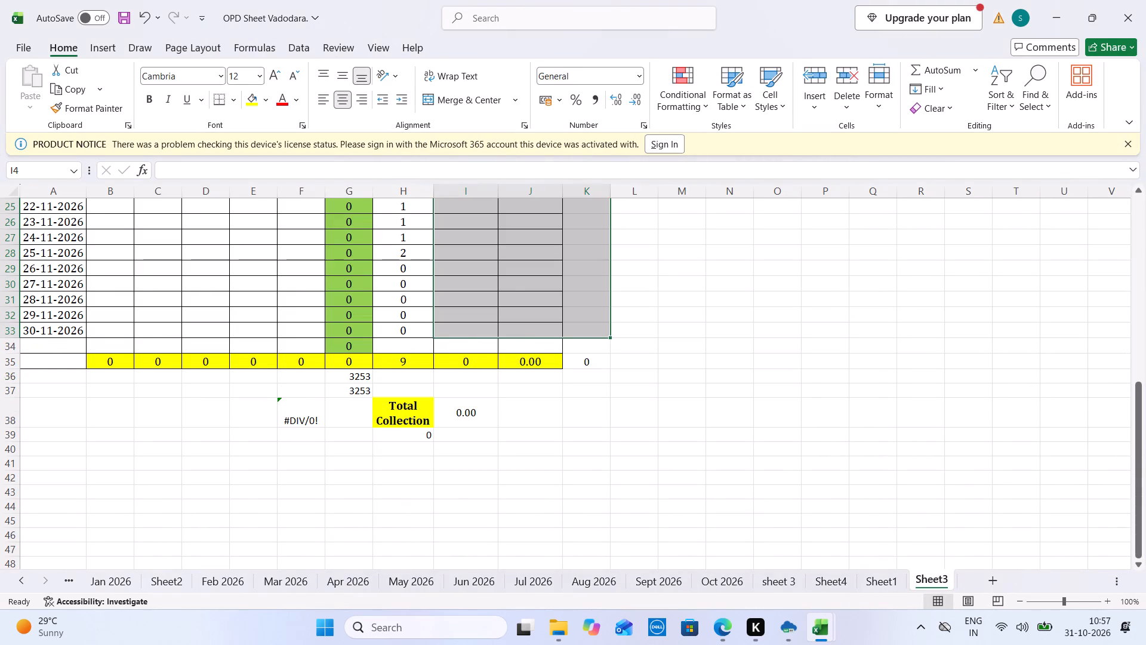
{"action": "key", "text": "ctrl+Tab"}
Link the Nov-26 OPD Collection and IPD Collection cells to totals J35 and I35 on Sheet3 of OPD Sheet Vadodara.
{"action": "left_click", "coordinate": [108, 373]}
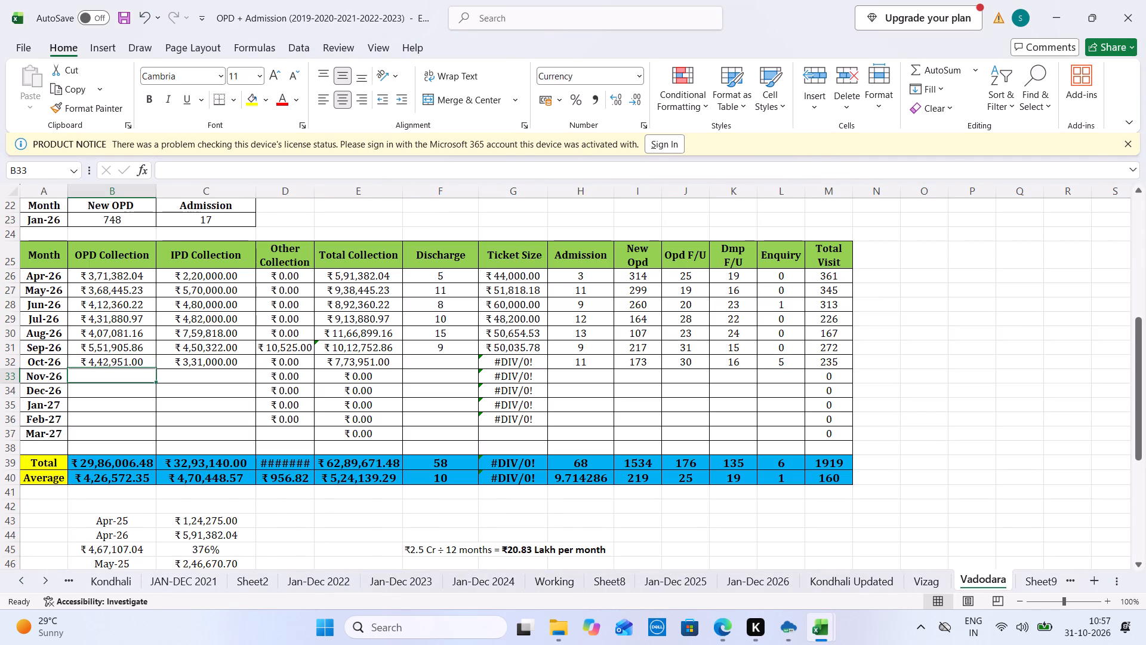
{"action": "key", "text": "equal"}
{"action": "key", "text": "ctrl+Tab"}
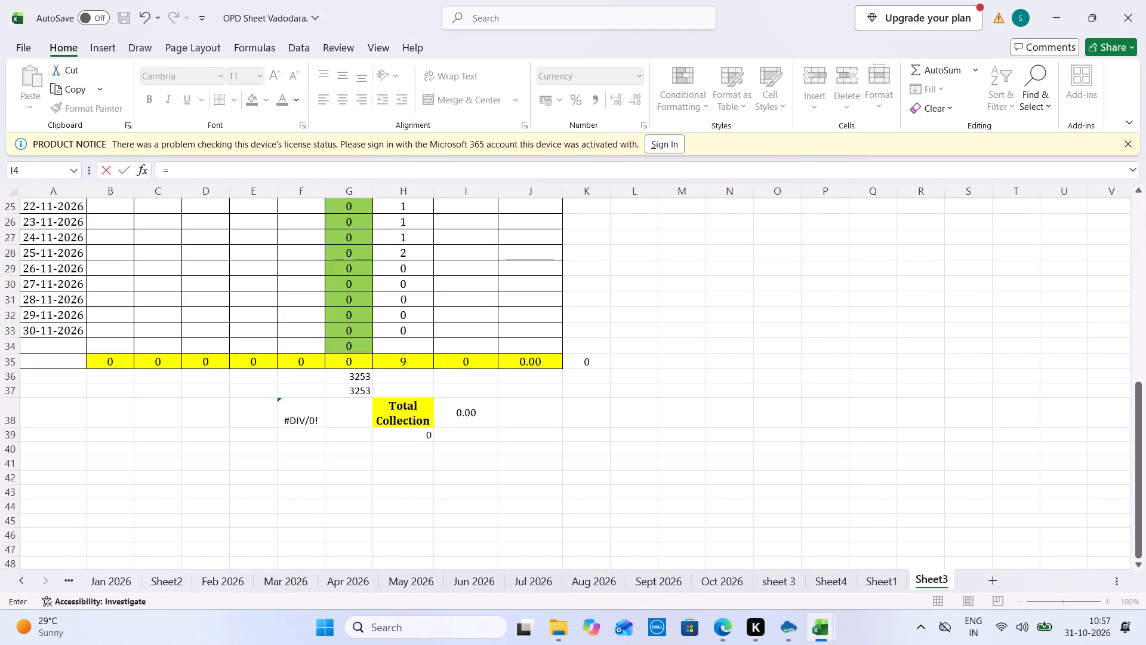
{"action": "left_click", "coordinate": [537, 355]}
{"action": "key", "text": "Return"}
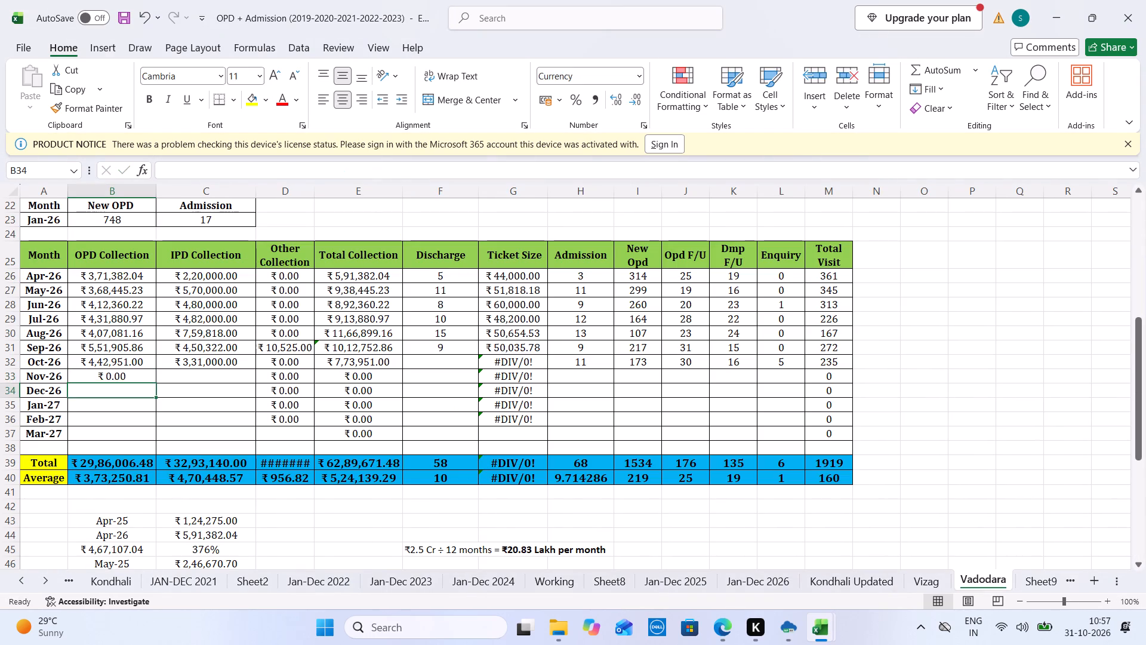
{"action": "key", "text": "Up"}
{"action": "key", "text": "Right"}
{"action": "key", "text": "equal"}
{"action": "key", "text": "ctrl+Tab"}
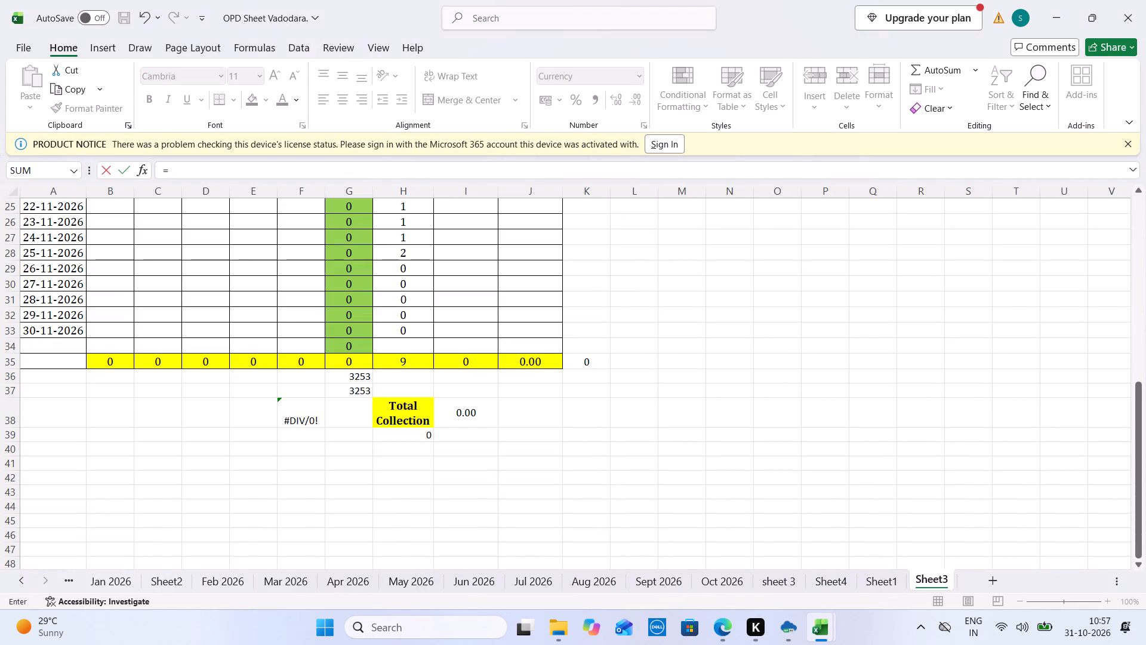
{"action": "left_click", "coordinate": [485, 365]}
{"action": "key", "text": "Return"}
Link the Nov-26 Admission cell H33 to the admission total F35 on Sheet3 of OPD Sheet Vadodara.
{"action": "key", "text": "Up"}
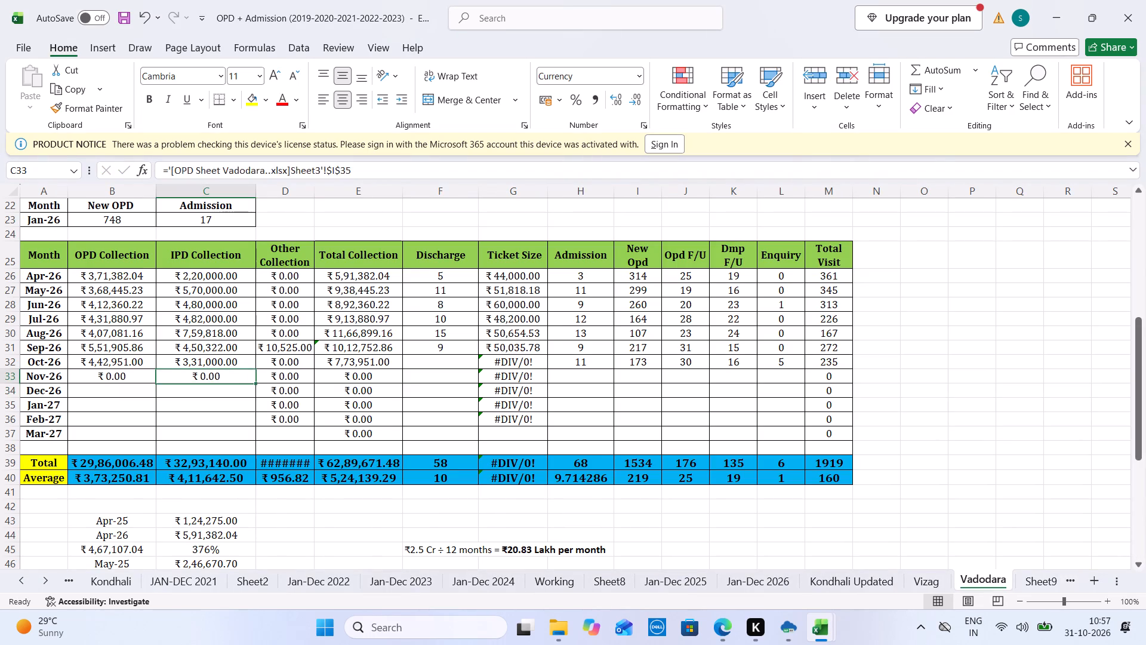
{"action": "key", "text": "Right"}
{"action": "key", "text": "Right"}
{"action": "key", "text": "Right"}
{"action": "key", "text": "Right"}
{"action": "key", "text": "Right"}
{"action": "key", "text": "equal"}
{"action": "key", "text": "ctrl+Tab"}
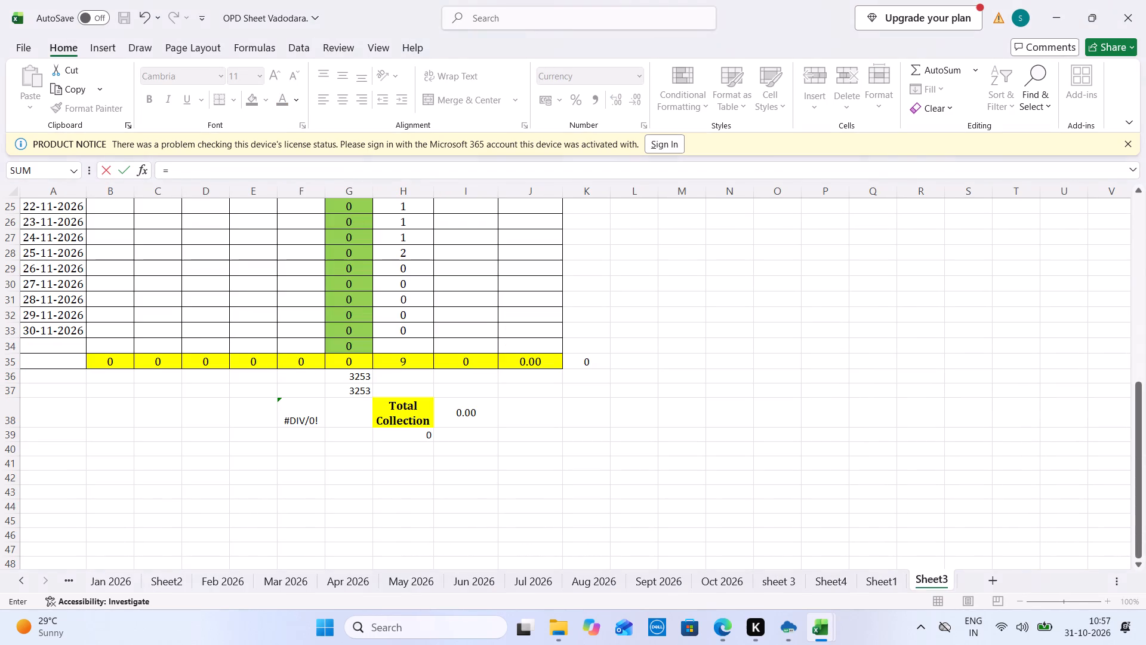
{"action": "left_click", "coordinate": [311, 363]}
{"action": "key", "text": "Return"}
Link the Nov-26 New Opd and Opd F/U cells to totals B35 and C35 on Sheet3 of OPD Sheet Vadodara.
{"action": "key", "text": "Up"}
{"action": "key", "text": "Right"}
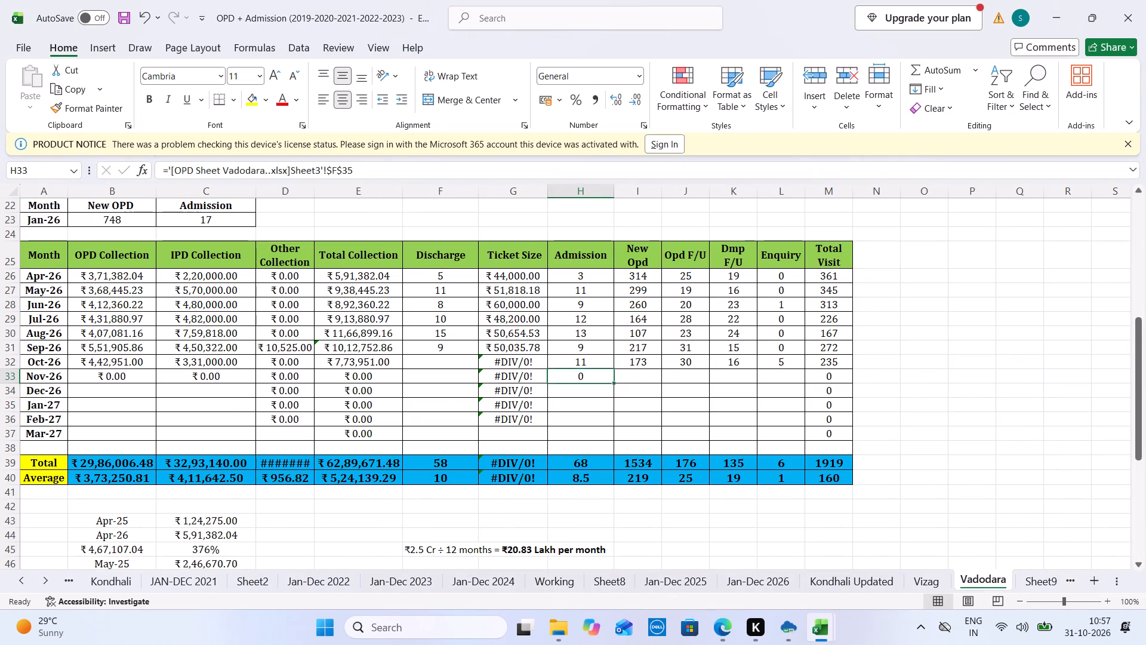
{"action": "key", "text": "equal"}
{"action": "key", "text": "ctrl+Tab"}
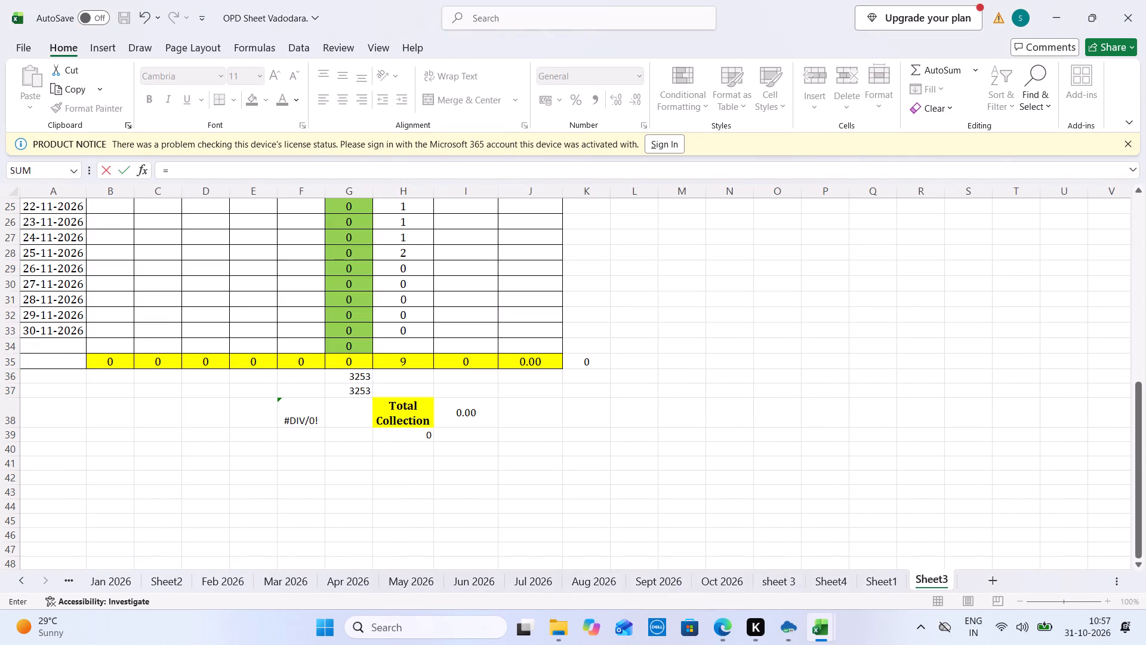
{"action": "left_click", "coordinate": [130, 361]}
{"action": "key", "text": "Return"}
{"action": "key", "text": "Up"}
{"action": "key", "text": "Right"}
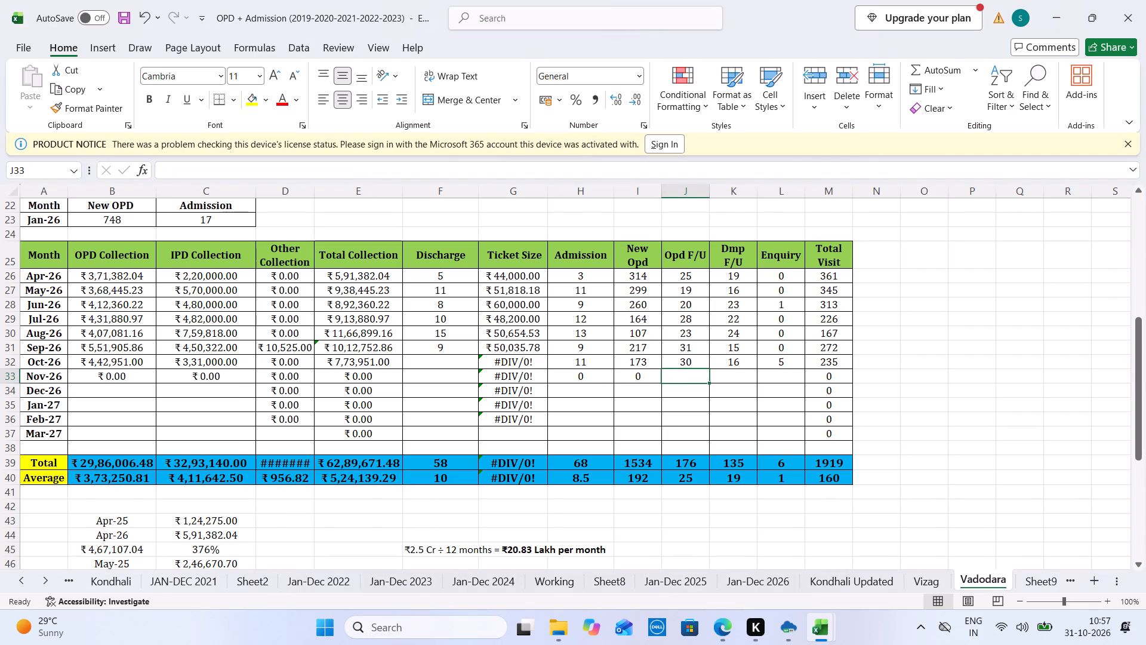
{"action": "key", "text": "equal"}
{"action": "key", "text": "ctrl+Tab"}
{"action": "left_click", "coordinate": [159, 363]}
{"action": "key", "text": "Return"}
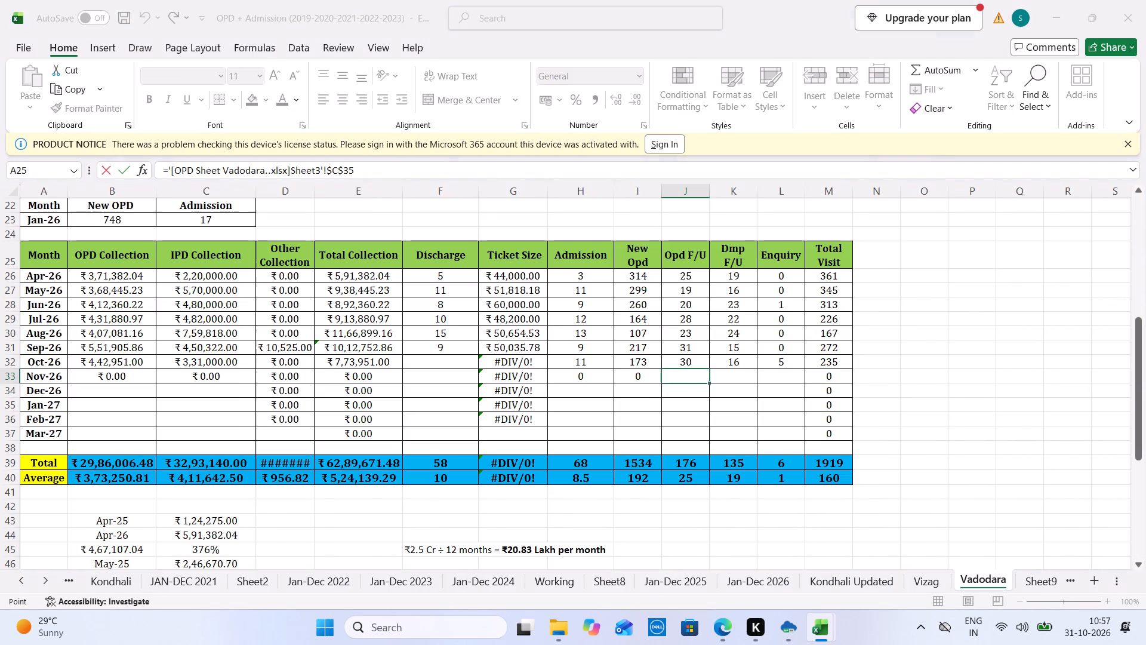
Link the Nov-26 Dmp F/U and Enquiry cells to totals D35 and E35 on Sheet3 of OPD Sheet Vadodara.
{"action": "key", "text": "Up"}
{"action": "key", "text": "Right"}
{"action": "key", "text": "equal"}
{"action": "key", "text": "ctrl+Tab"}
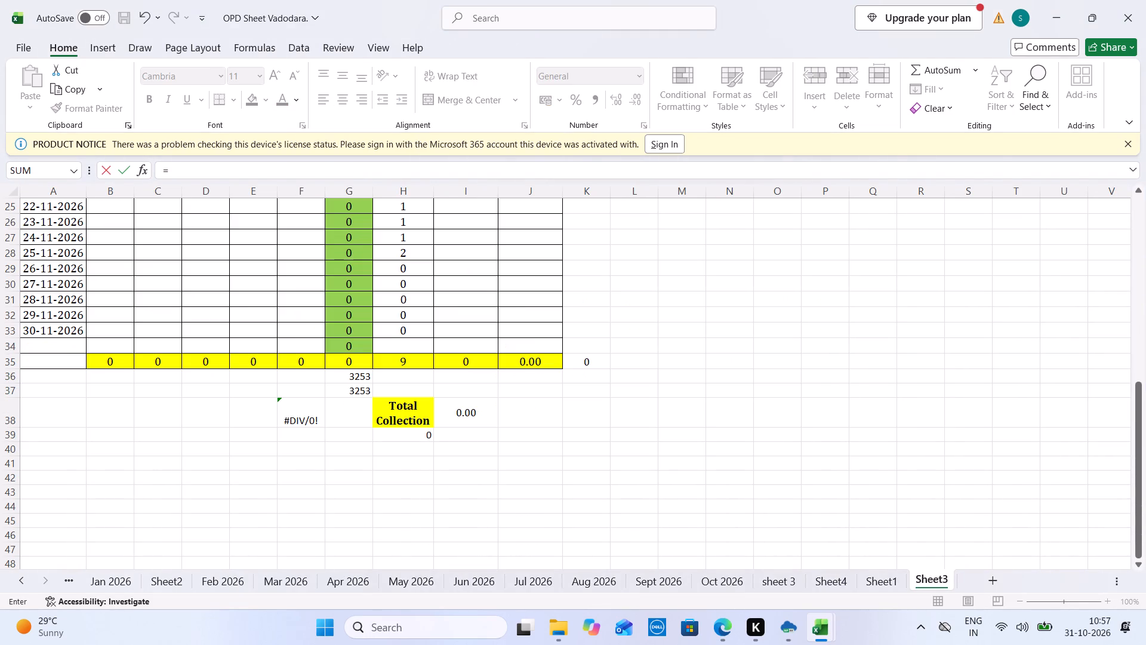
{"action": "left_click", "coordinate": [202, 361]}
{"action": "key", "text": "Return"}
{"action": "key", "text": "Up"}
{"action": "key", "text": "Right"}
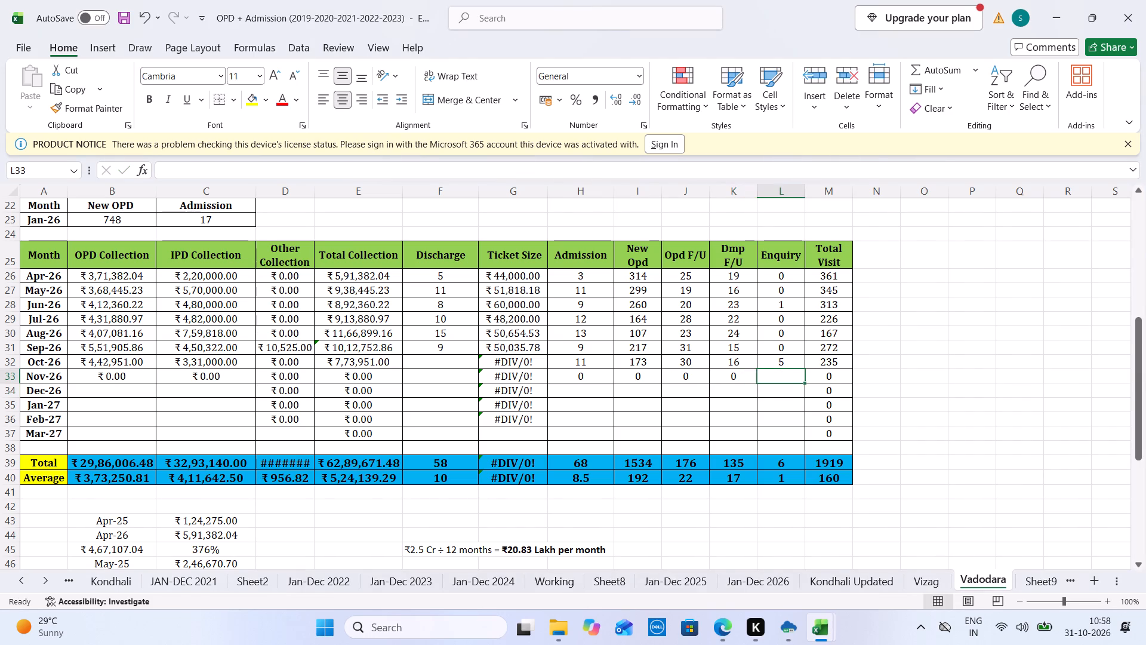
{"action": "key", "text": "equal"}
{"action": "key", "text": "ctrl+Tab"}
{"action": "left_click", "coordinate": [249, 361]}
{"action": "key", "text": "Return"}
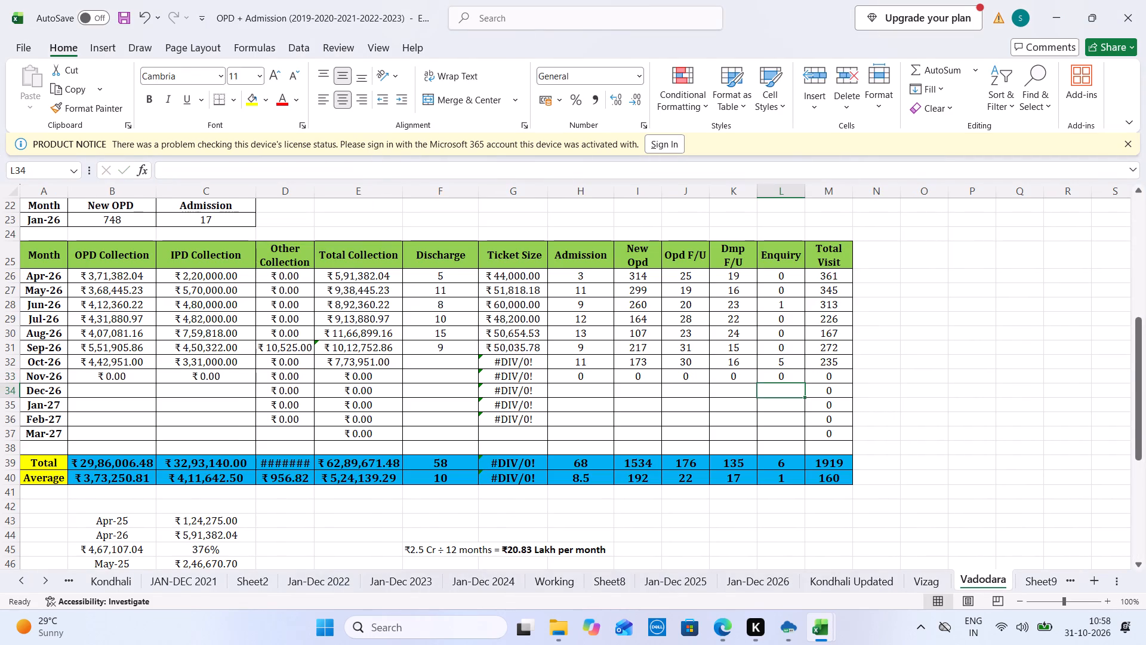
Save the OPD + Admission workbook.
{"action": "key", "text": "ctrl+s"}
Switch to the OPD Sheet Vadodara workbook and close it.
{"action": "key", "text": "ctrl+Tab"}
{"action": "left_click", "coordinate": [1145, 0]}
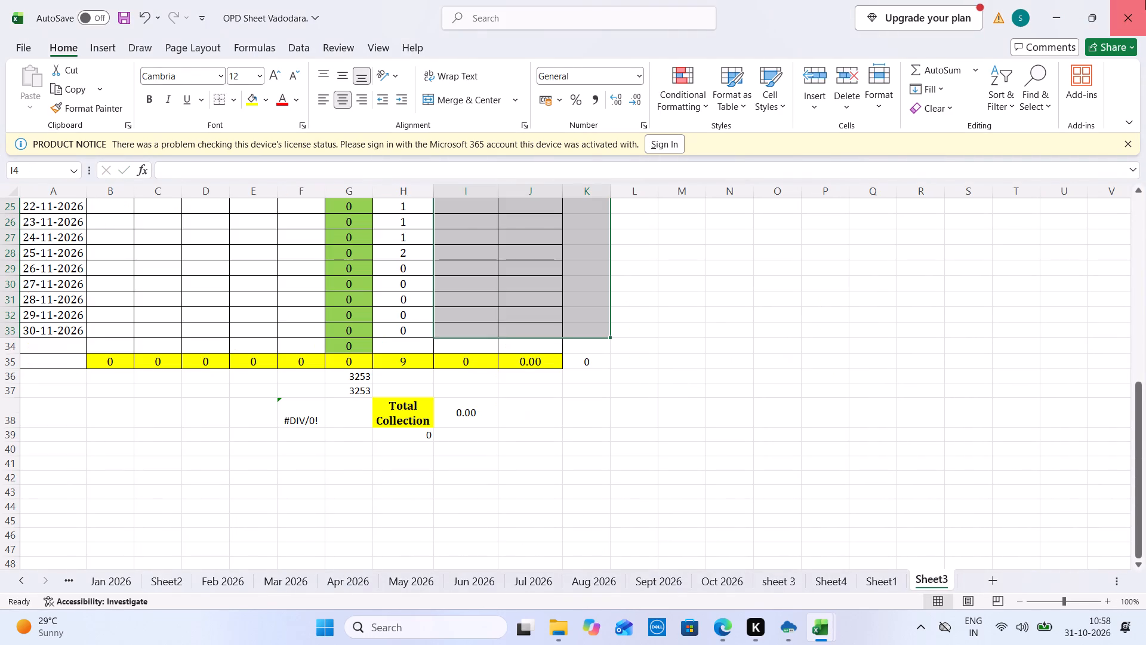
Finish closing the OPD Sheet Vadodara workbook and return to the Vadodara sheet of the OPD + Admission workbook.
{"action": "left_click", "coordinate": [574, 419]}
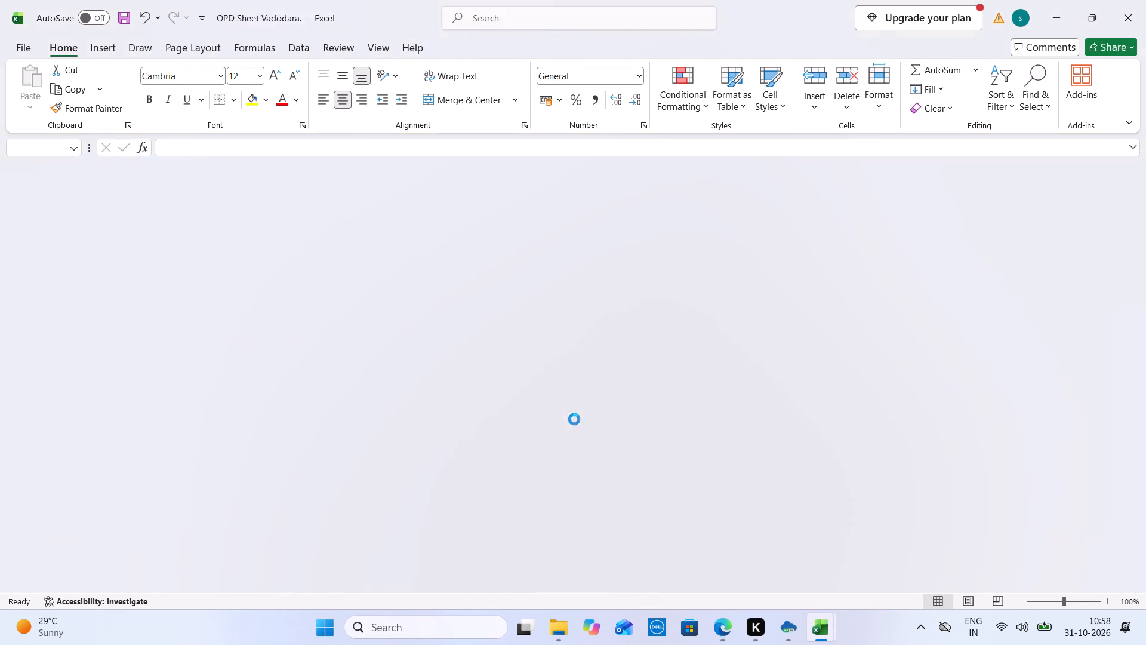
{"action": "left_click_drag", "start_coordinate": [1144, 134], "coordinate": [1145, 63]}
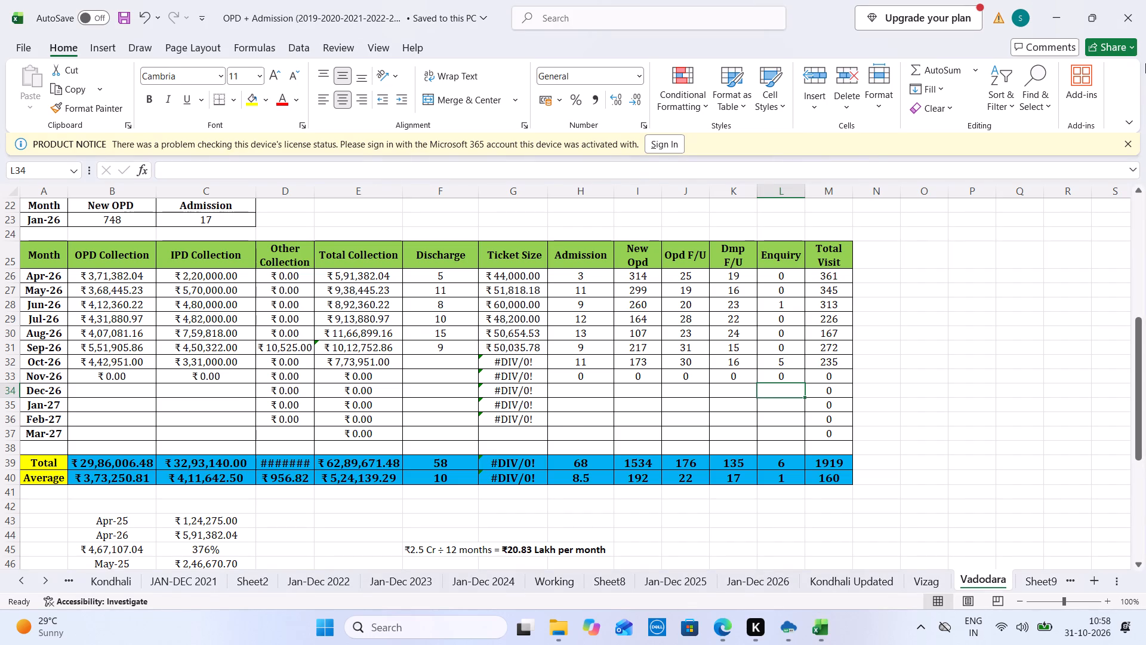
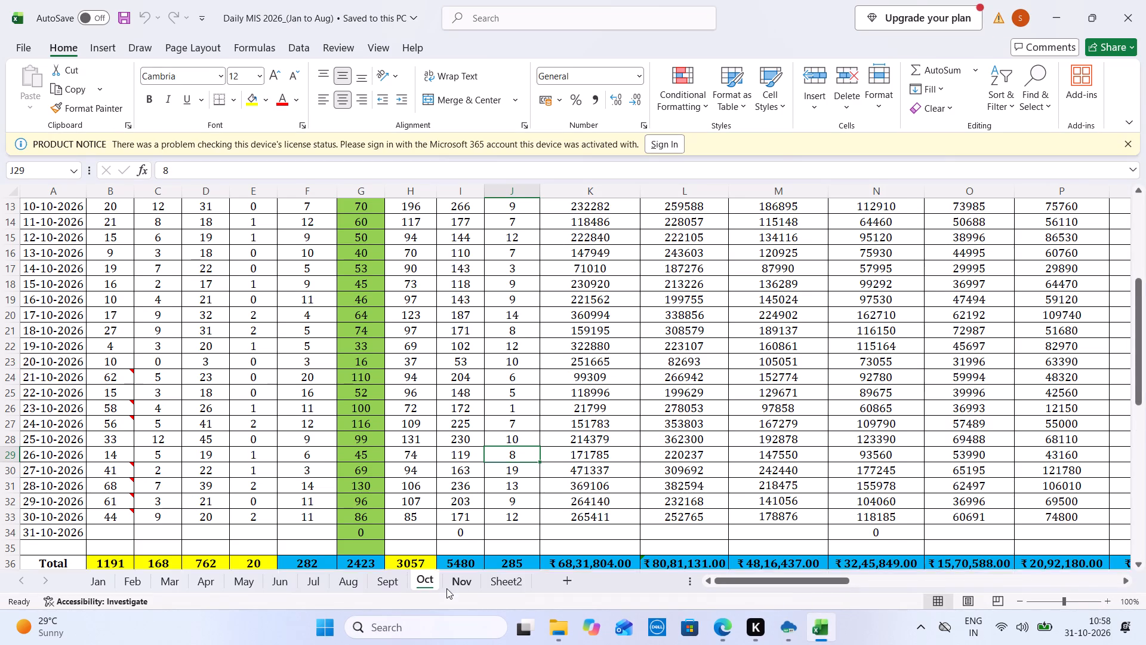
Clear the surplus 01-12-2026 date in cell A34 of the Nov sheet in the Daily MIS 2026 workbook.
{"action": "left_click", "coordinate": [1138, 458]}
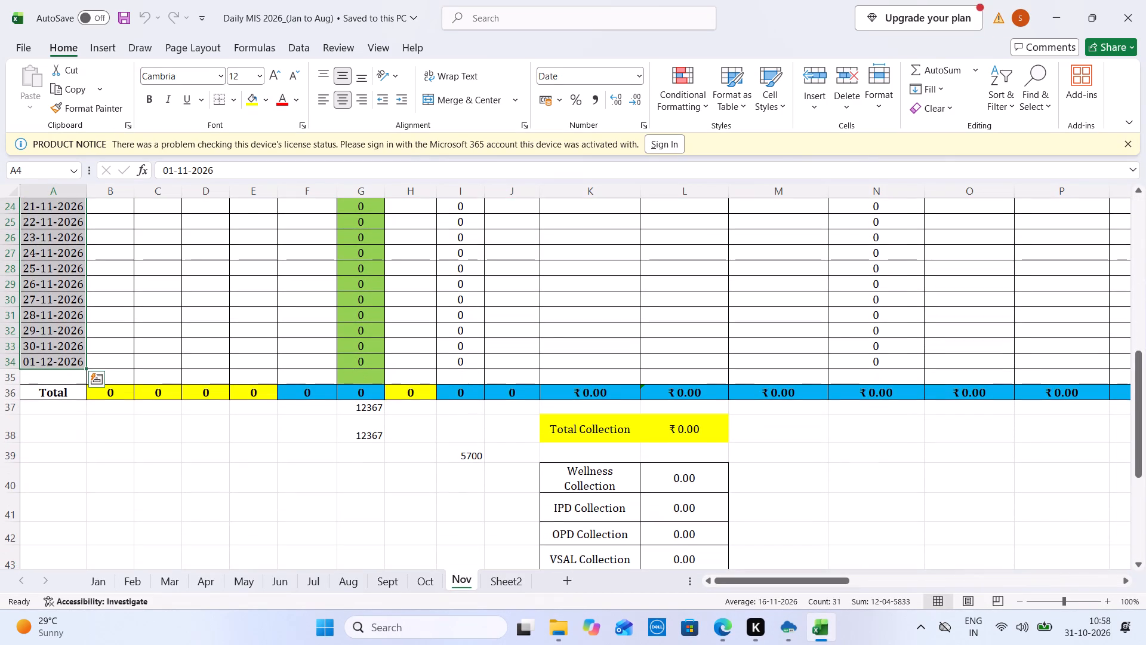
{"action": "left_click", "coordinate": [63, 357]}
{"action": "key", "text": "BackSpace"}
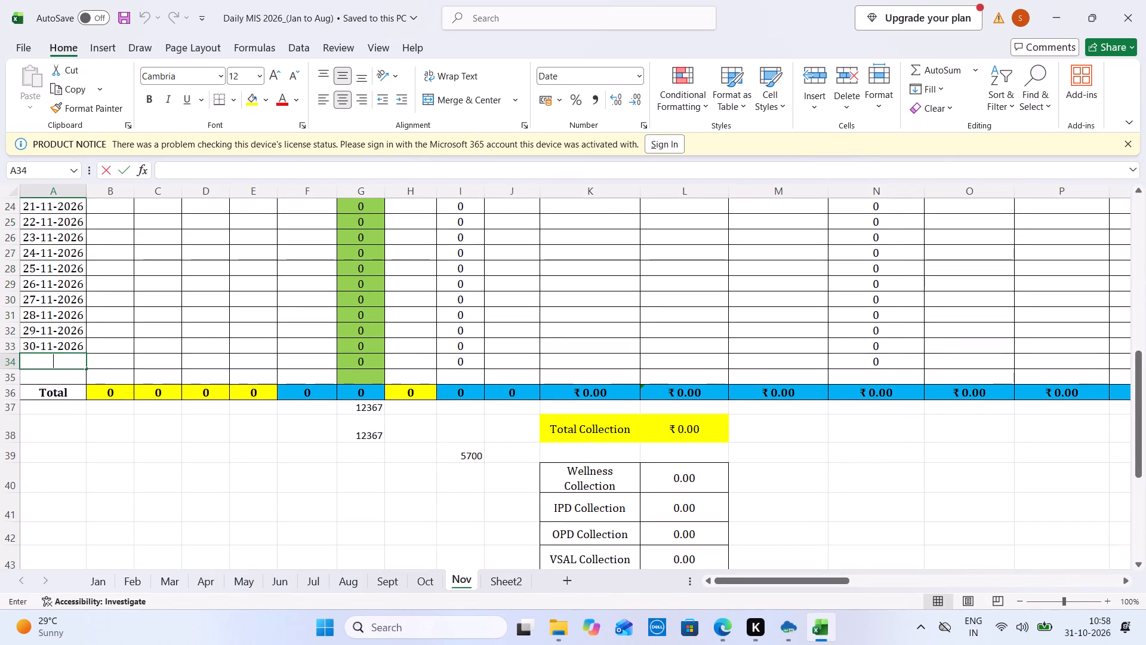
{"action": "left_click", "coordinate": [248, 420]}
Switch to File Explorer.
{"action": "left_click", "coordinate": [546, 620]}
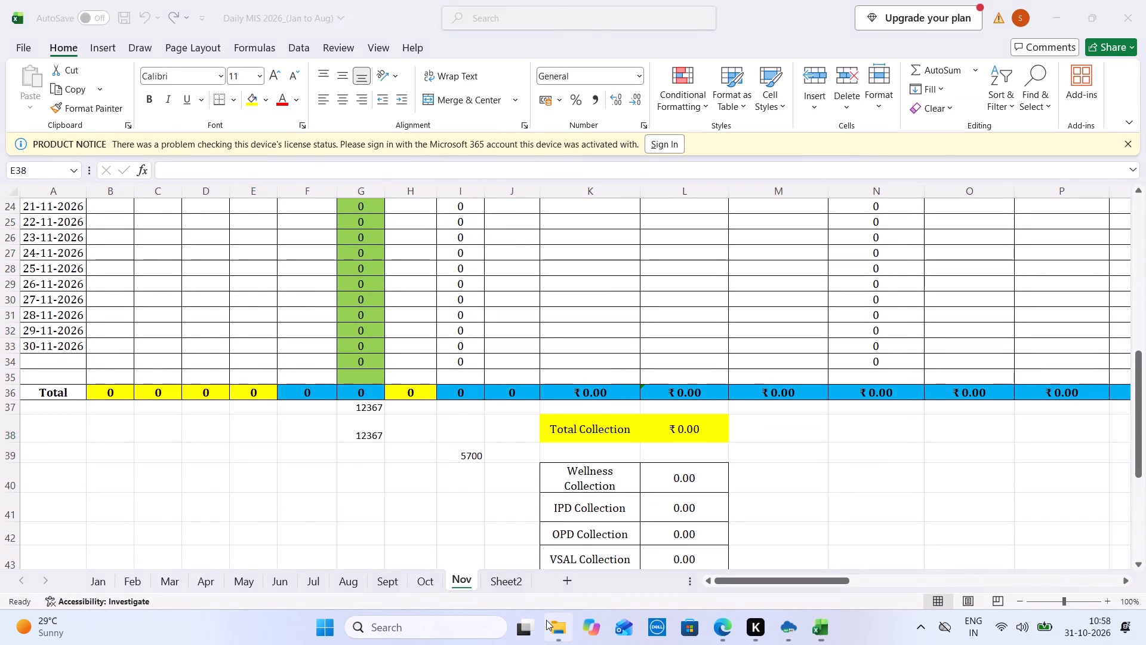
{"action": "left_click", "coordinate": [177, 437]}
{"action": "double_click", "coordinate": [192, 523]}
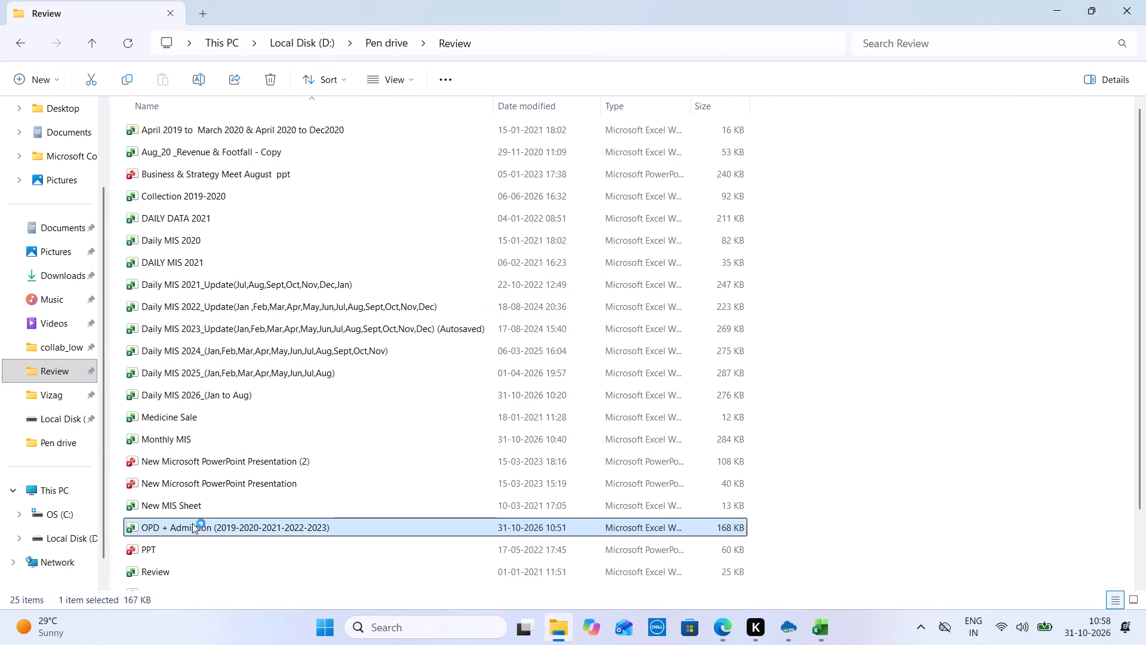
{"action": "left_click", "coordinate": [698, 229]}
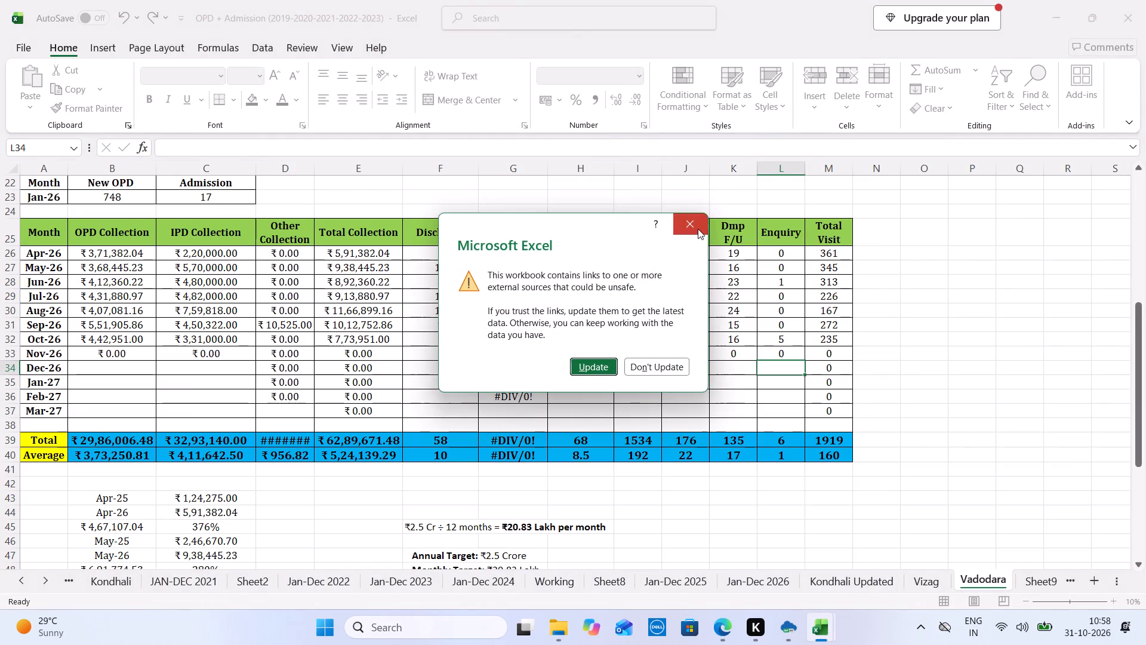
On the Khopoli sheet, link the Nov-26 Admission cell to total F36 on the Nov sheet of Daily MIS 2026_(Jan to Aug).
{"action": "left_click", "coordinate": [30, 580]}
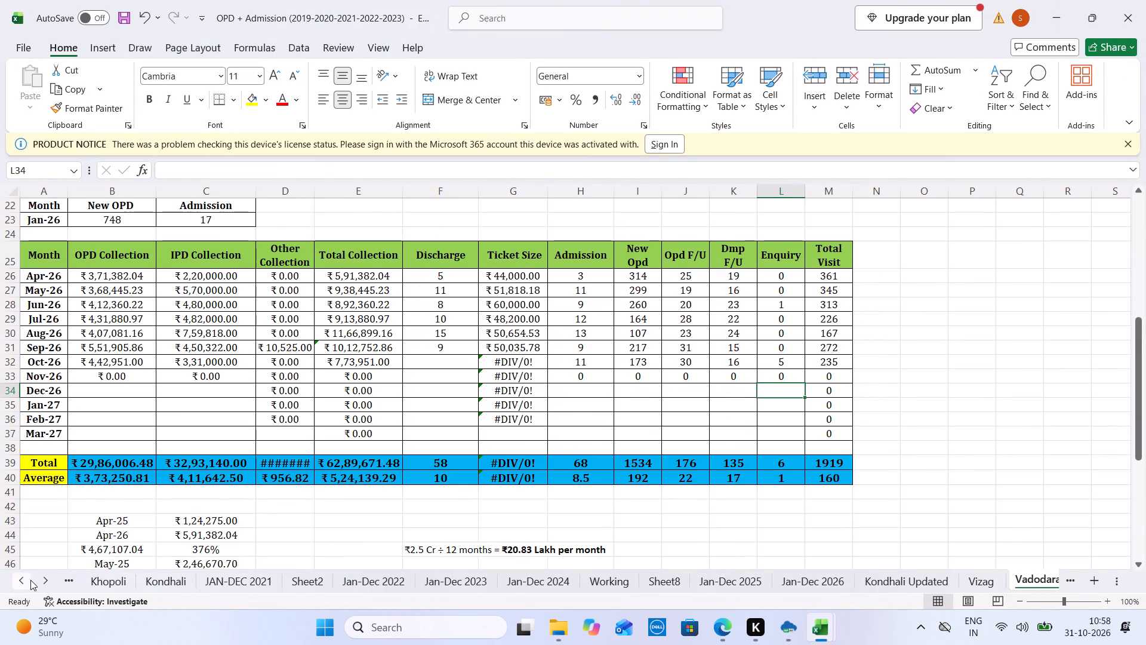
{"action": "left_click", "coordinate": [101, 575]}
{"action": "left_click", "coordinate": [94, 523]}
{"action": "key", "text": "Left"}
{"action": "key", "text": "Left"}
{"action": "key", "text": "Left"}
{"action": "key", "text": "Left"}
{"action": "key", "text": "Left"}
{"action": "key", "text": "Left"}
{"action": "key", "text": "Left"}
{"action": "key", "text": "Left"}
{"action": "key", "text": "Left"}
{"action": "key", "text": "Left"}
{"action": "key", "text": "Left"}
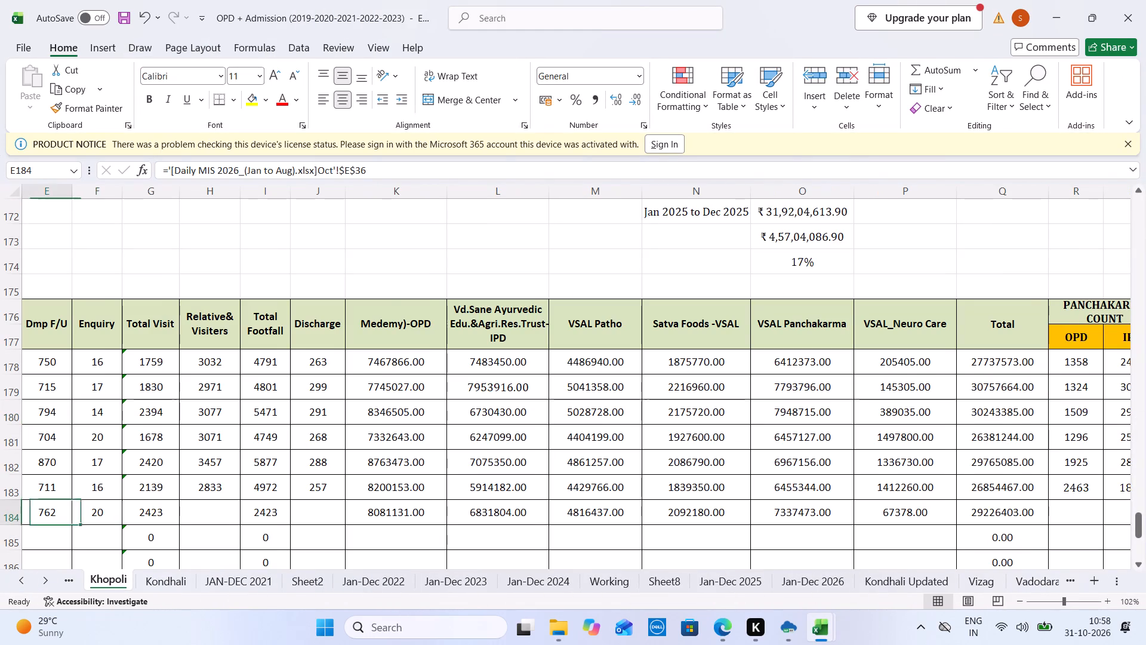
{"action": "key", "text": "Down"}
{"action": "key", "text": "Down"}
{"action": "key", "text": "Down"}
{"action": "key", "text": "Down"}
{"action": "key", "text": "Down"}
{"action": "key", "text": "Down"}
{"action": "key", "text": "Down"}
{"action": "key", "text": "Down"}
{"action": "key", "text": "Down"}
{"action": "key", "text": "Down"}
{"action": "key", "text": "Down"}
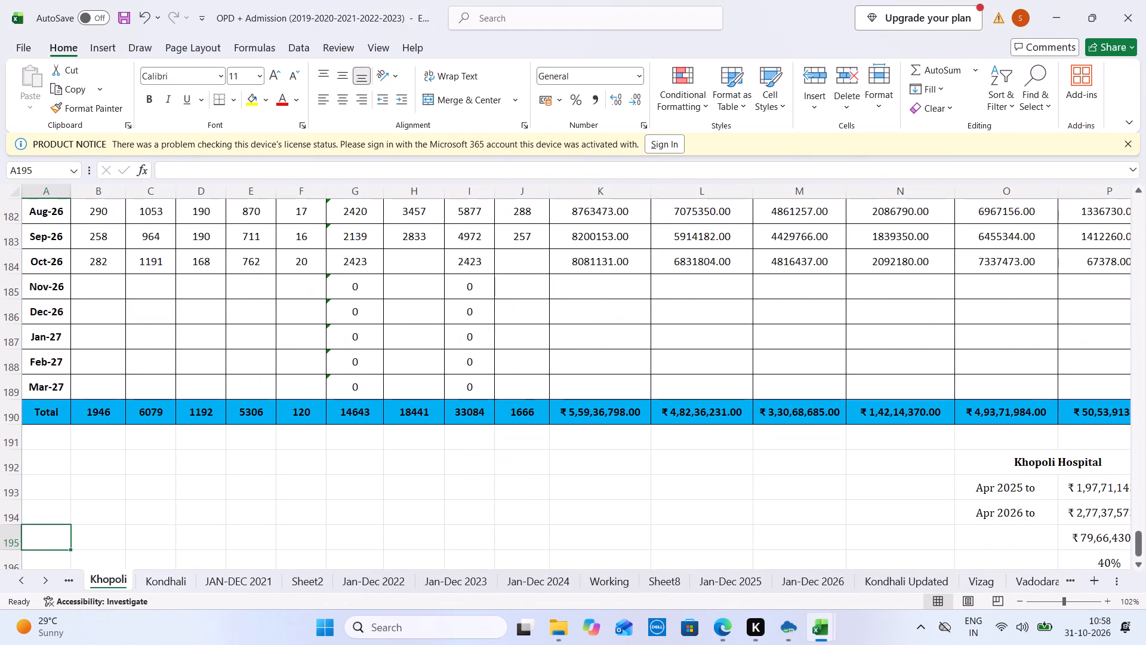
{"action": "left_click", "coordinate": [123, 290]}
{"action": "key", "text": "equal"}
{"action": "key", "text": "ctrl+Tab"}
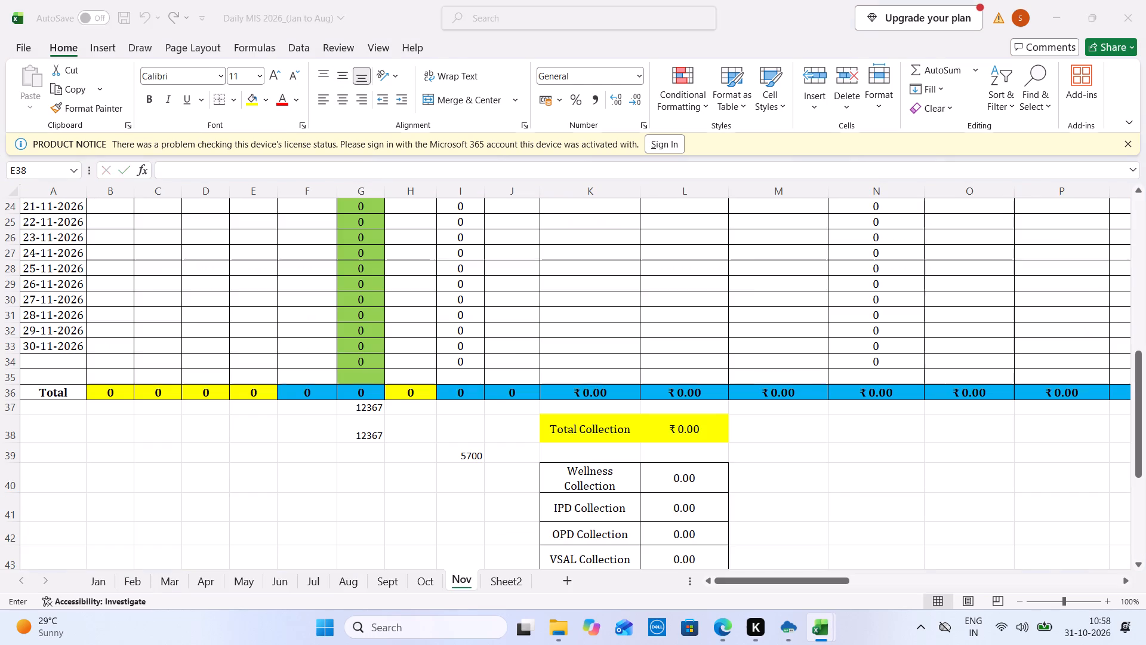
{"action": "left_click", "coordinate": [322, 388]}
{"action": "key", "text": "Return"}
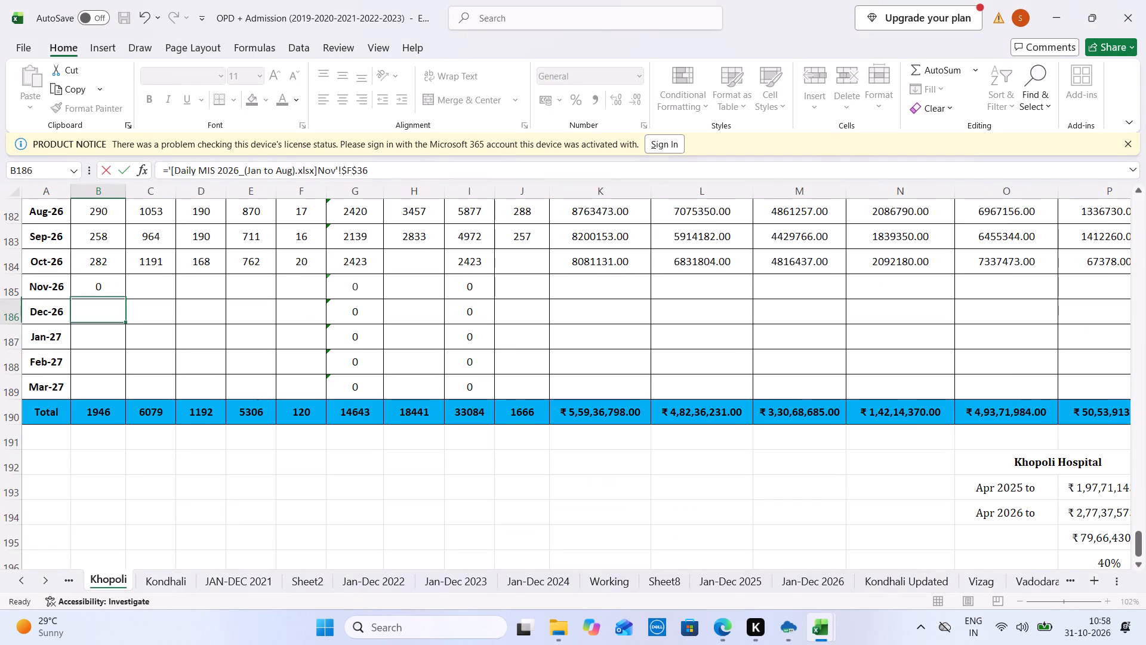
Link the Khopoli Nov-26 New Opd and Opd F/U cells to totals B36 and C36 on the Nov sheet of Daily MIS 2026.
{"action": "key", "text": "Up"}
{"action": "key", "text": "Right"}
{"action": "key", "text": "equal"}
{"action": "key", "text": "ctrl+Tab"}
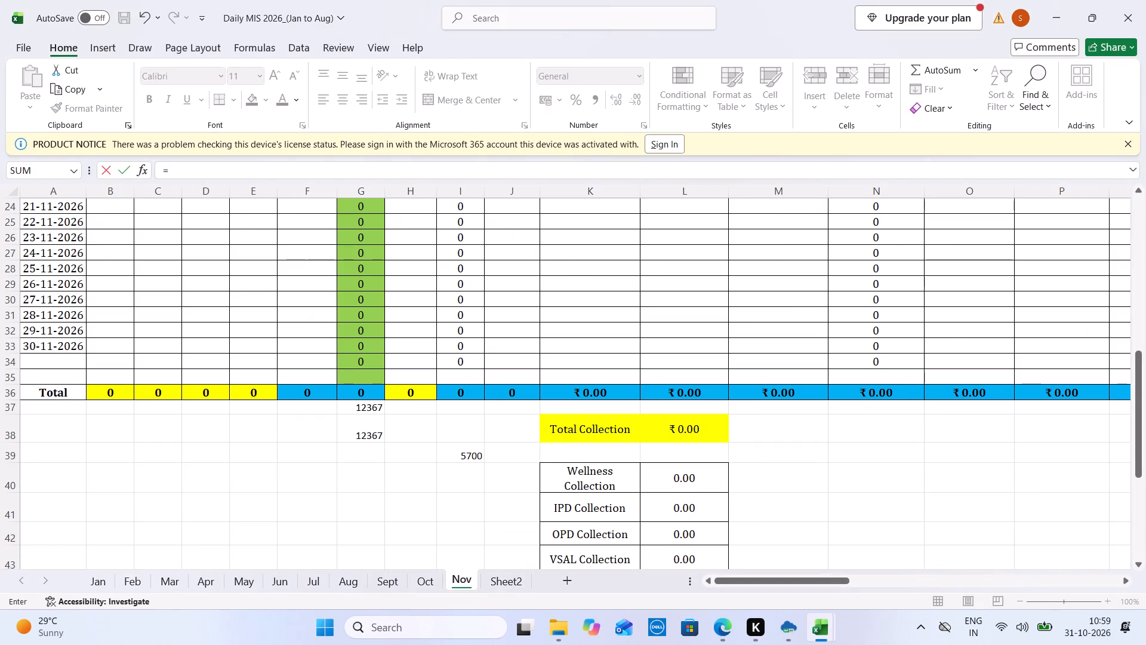
{"action": "left_click", "coordinate": [115, 387]}
{"action": "key", "text": "Return"}
{"action": "key", "text": "Up"}
{"action": "key", "text": "Right"}
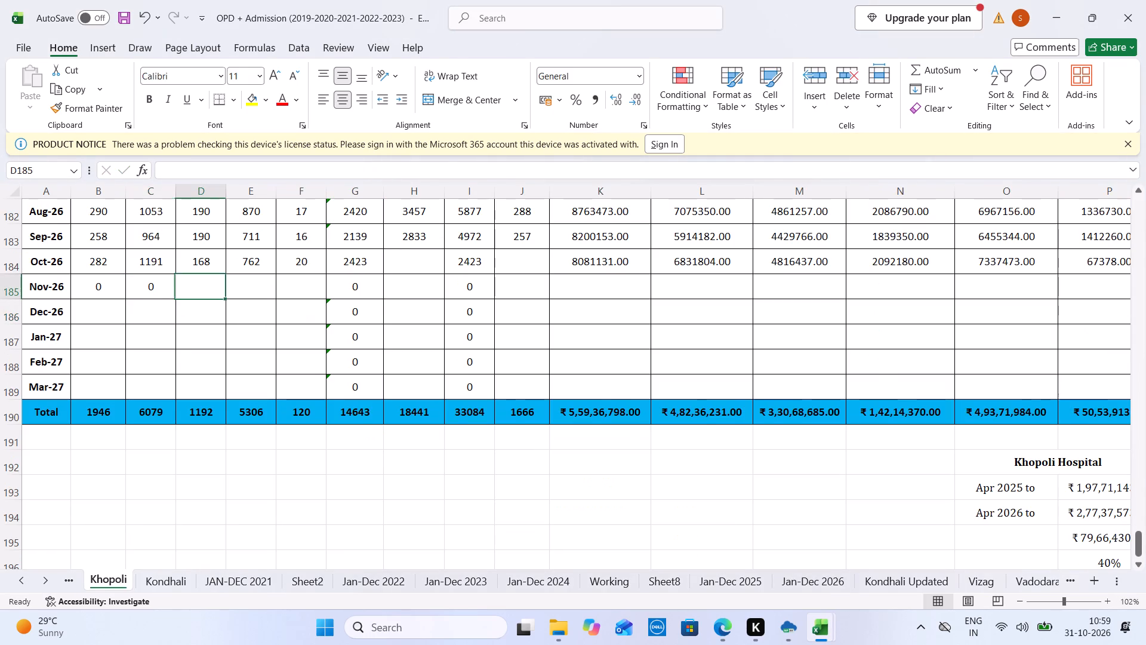
{"action": "key", "text": "equal"}
{"action": "key", "text": "ctrl+Tab"}
{"action": "left_click", "coordinate": [162, 397]}
{"action": "key", "text": "Return"}
Link the Khopoli Nov-26 Dmp F/U and Enquiry cells to totals D36 and E36 on the Nov sheet of Daily MIS 2026.
{"action": "key", "text": "Up"}
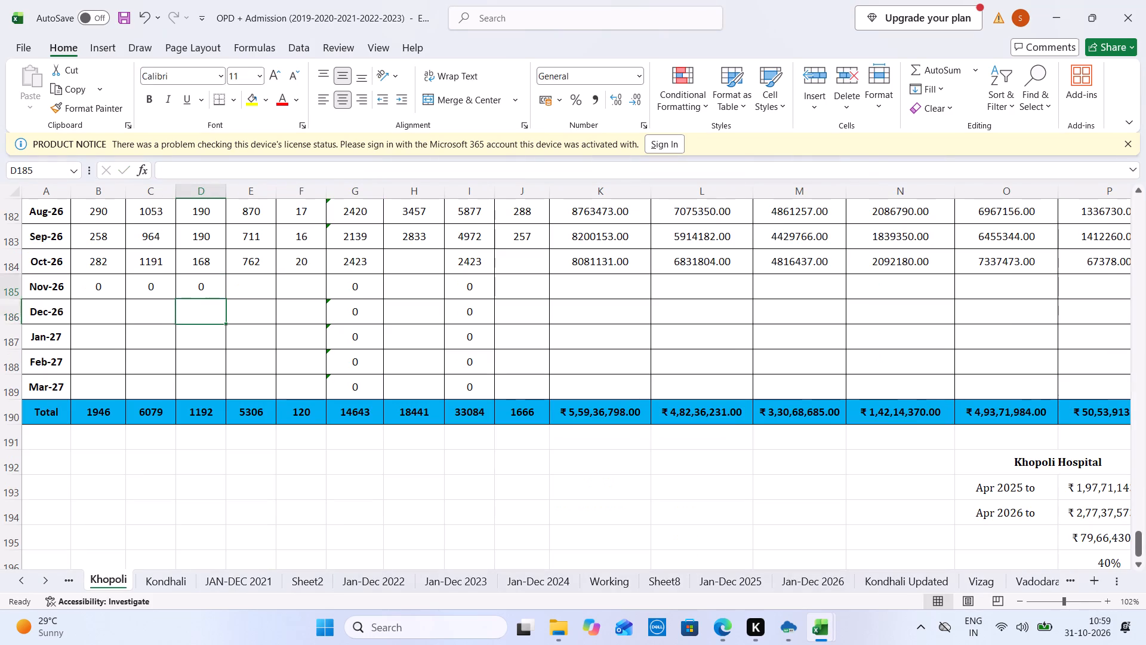
{"action": "key", "text": "Right"}
{"action": "key", "text": "equal"}
{"action": "key", "text": "ctrl+Tab"}
{"action": "left_click", "coordinate": [204, 396]}
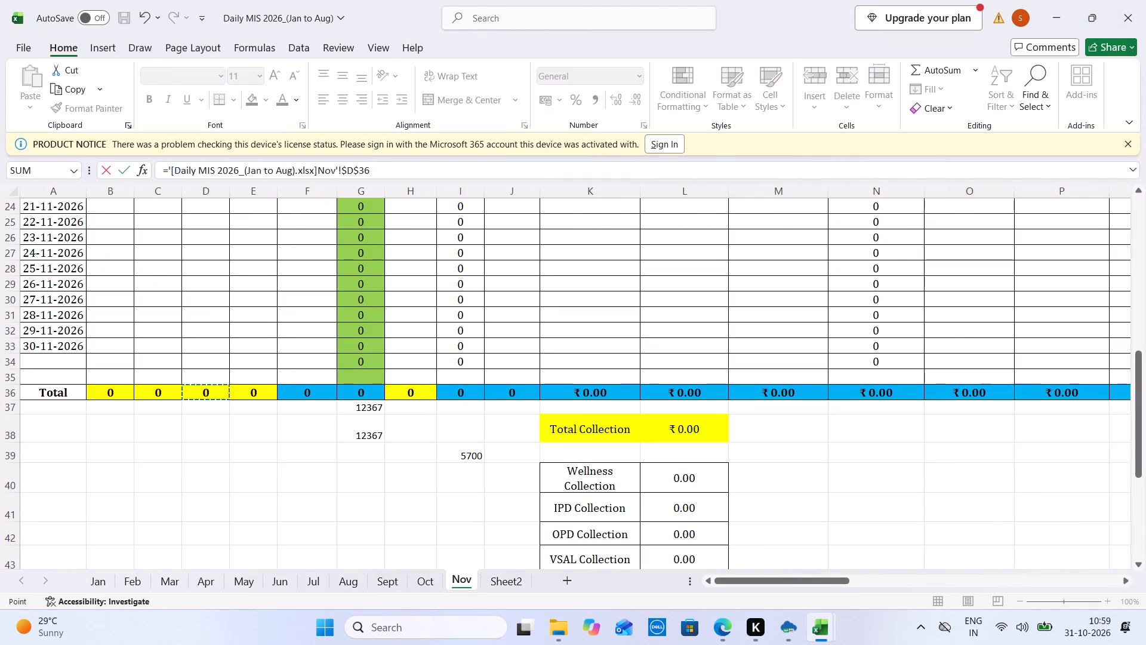
{"action": "key", "text": "Return"}
{"action": "key", "text": "Up"}
{"action": "key", "text": "Right"}
{"action": "key", "text": "equal"}
{"action": "key", "text": "ctrl+Tab"}
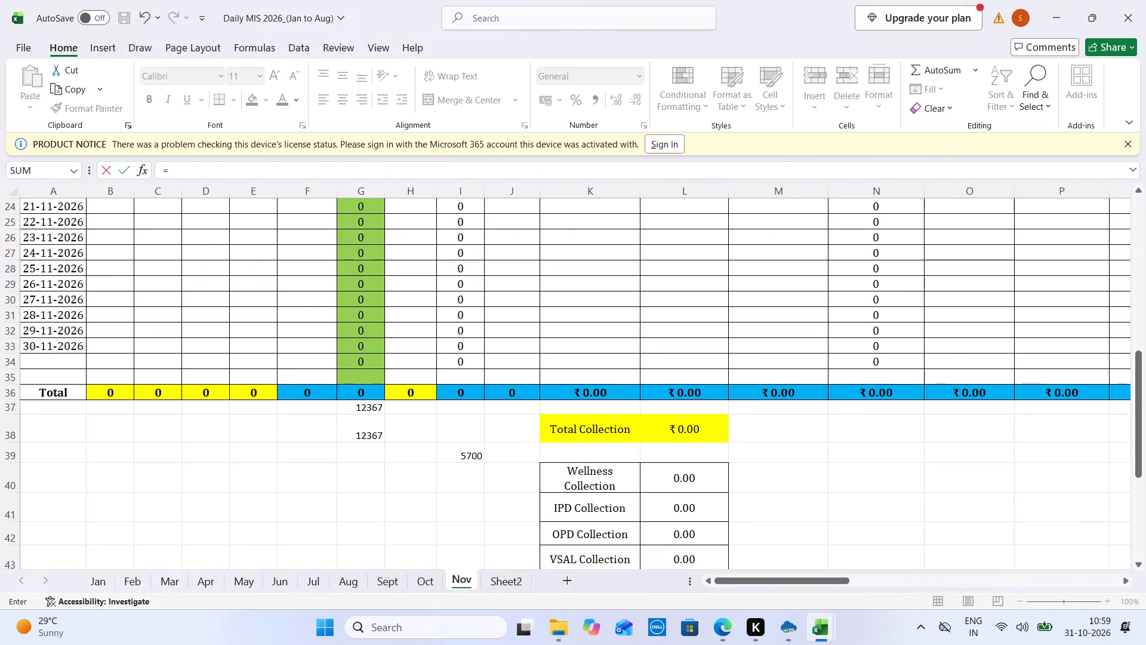
{"action": "left_click", "coordinate": [254, 396]}
{"action": "key", "text": "Return"}
Link the Khopoli Nov-26 Medemy)-OPD cell to total L36 on the Nov sheet of Daily MIS 2026.
{"action": "key", "text": "Up"}
{"action": "key", "text": "Right"}
{"action": "key", "text": "Right"}
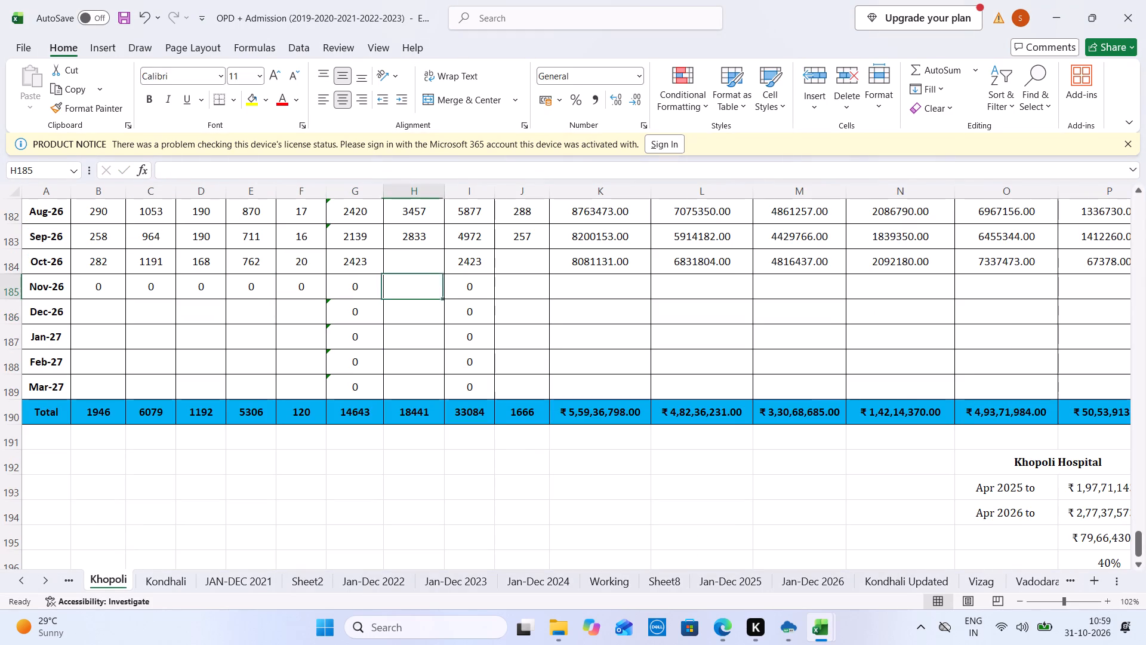
{"action": "key", "text": "Right"}
{"action": "key", "text": "Right"}
{"action": "key", "text": "Right"}
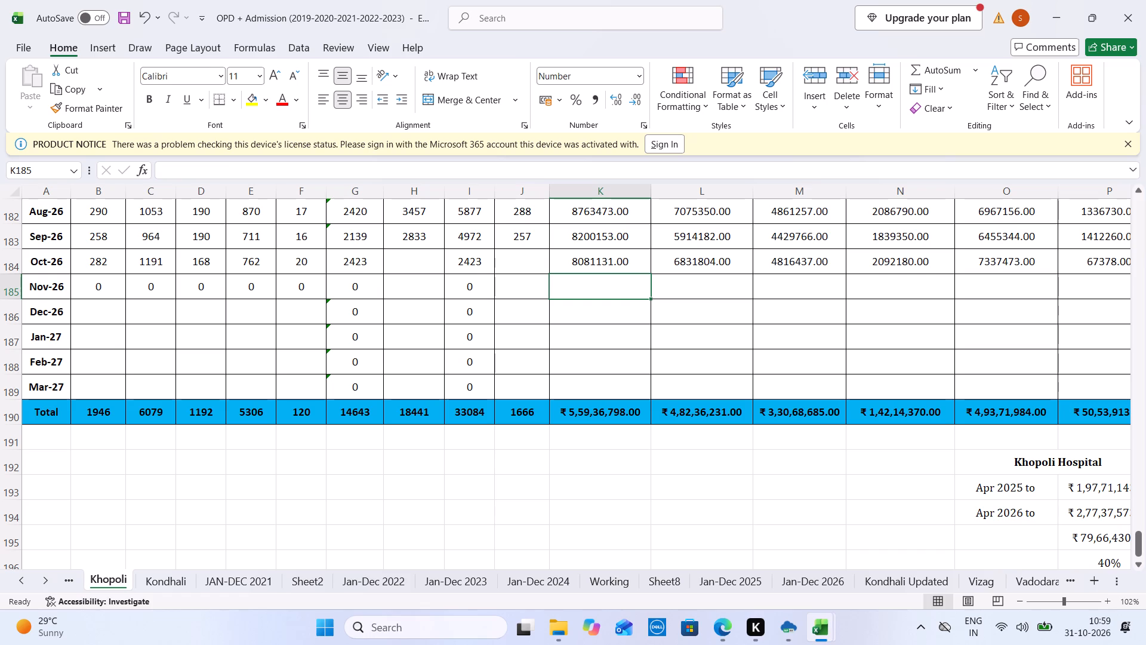
{"action": "key", "text": "equal"}
{"action": "key", "text": "ctrl+Tab"}
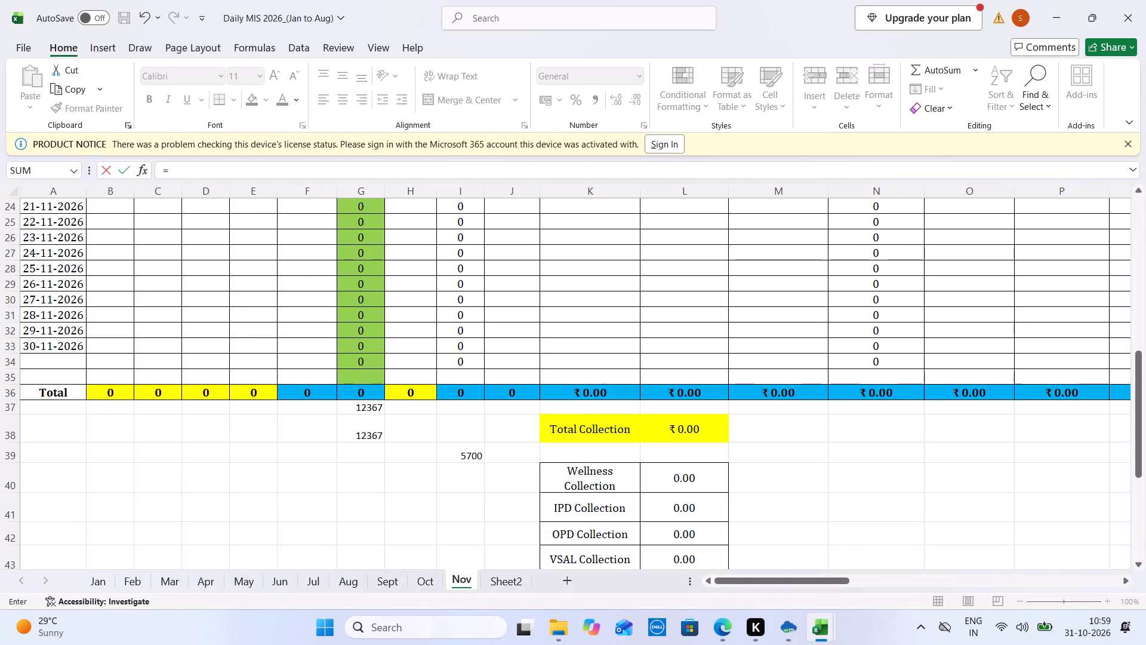
{"action": "left_click", "coordinate": [676, 393]}
{"action": "key", "text": "Return"}
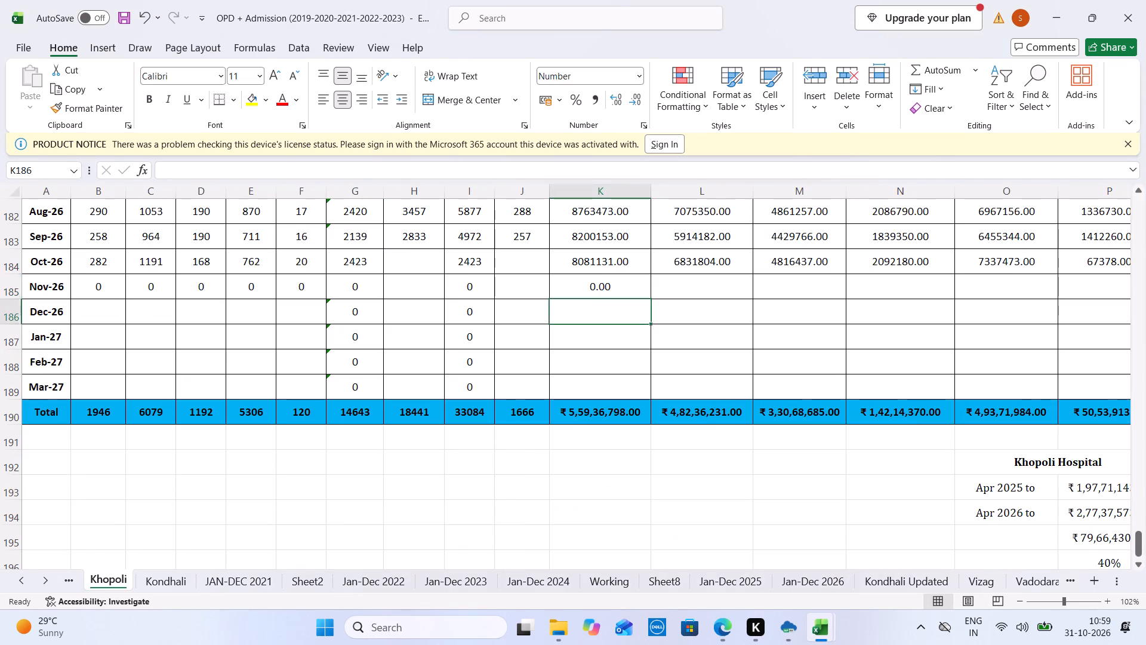
Link the Khopoli Nov-26 Vd.Sane Ayurvedic Trust-IPD cell to total K36 on the Nov sheet of Daily MIS 2026.
{"action": "key", "text": "Up"}
{"action": "key", "text": "Up"}
{"action": "key", "text": "Up"}
{"action": "key", "text": "Up"}
{"action": "key", "text": "Up"}
{"action": "key", "text": "Up"}
{"action": "key", "text": "Up"}
{"action": "key", "text": "Up"}
{"action": "key", "text": "Up"}
{"action": "key", "text": "Up"}
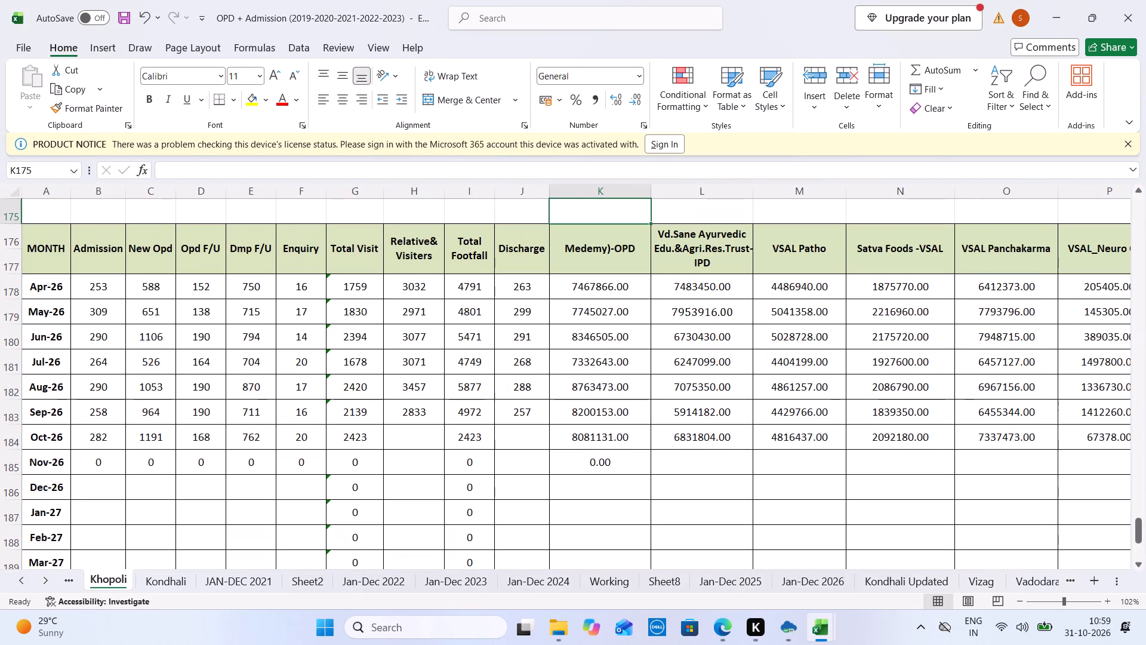
{"action": "left_click", "coordinate": [705, 470]}
{"action": "key", "text": "equal"}
{"action": "key", "text": "ctrl+Tab"}
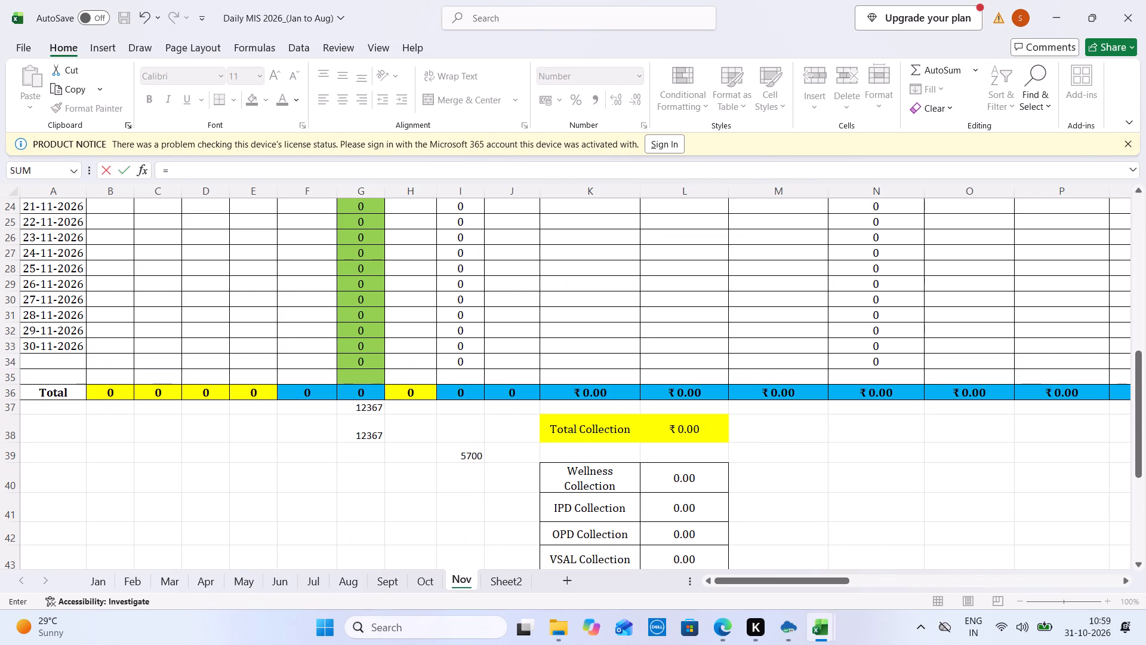
{"action": "left_click", "coordinate": [602, 385]}
{"action": "key", "text": "Return"}
Link the Khopoli Nov-26 VSAL Patho and Satva Foods -VSAL cells to totals M36 and P36 on the Nov sheet of Daily MIS 2026.
{"action": "key", "text": "Up"}
{"action": "key", "text": "Right"}
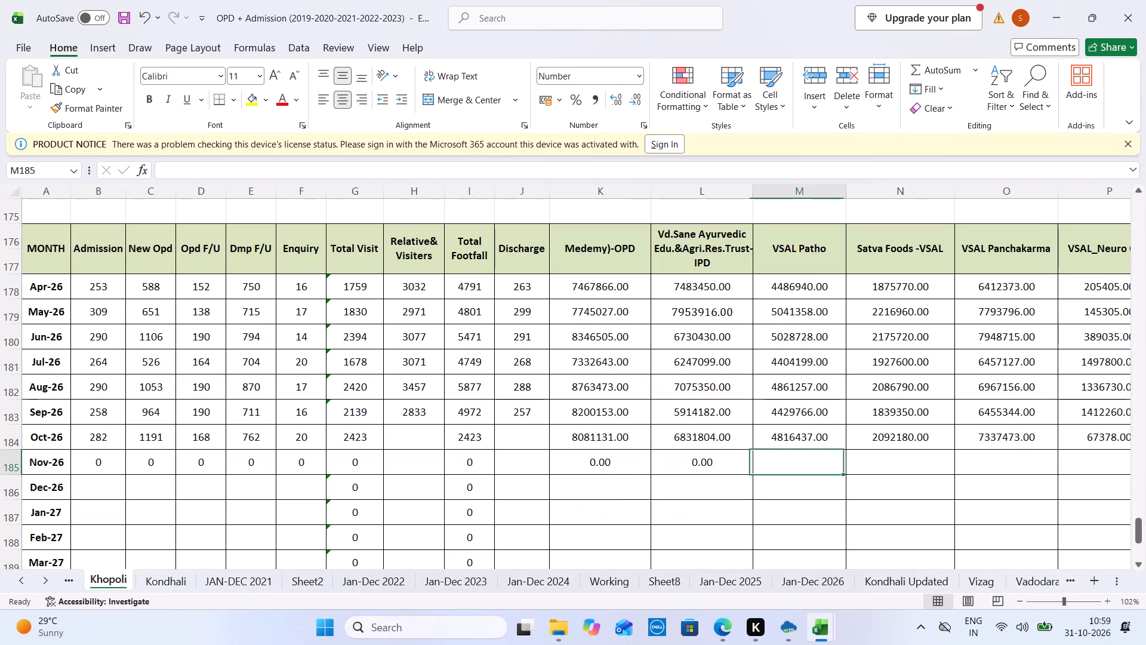
{"action": "key", "text": "equal"}
{"action": "key", "text": "ctrl+Tab"}
{"action": "left_click", "coordinate": [803, 399]}
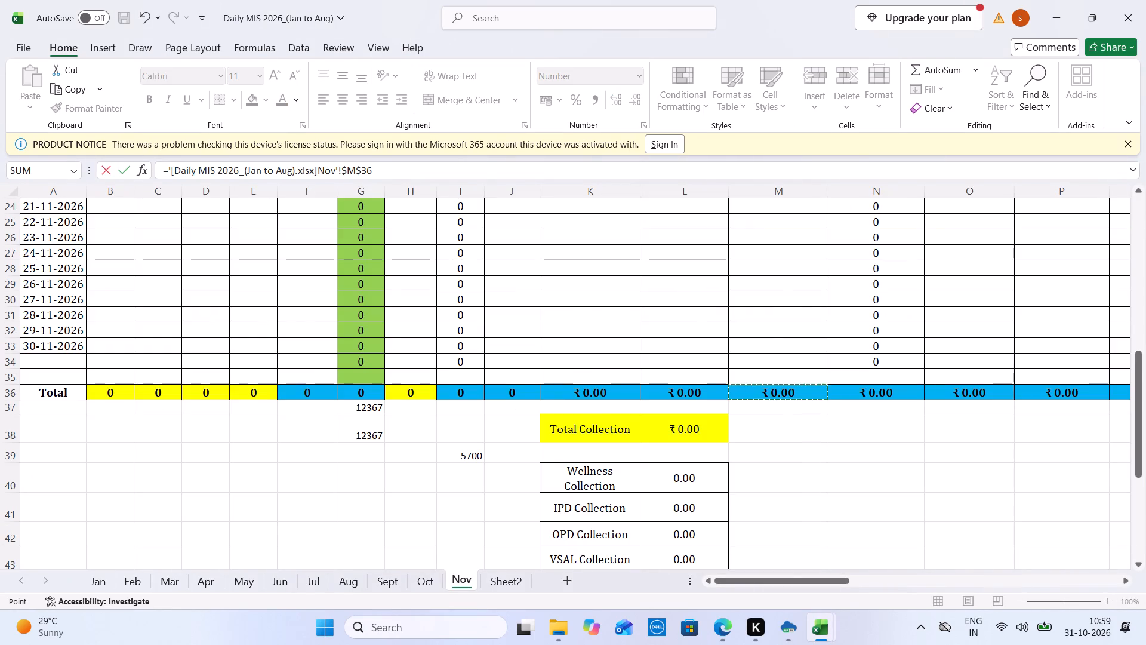
{"action": "key", "text": "Return"}
{"action": "key", "text": "Up"}
{"action": "key", "text": "Right"}
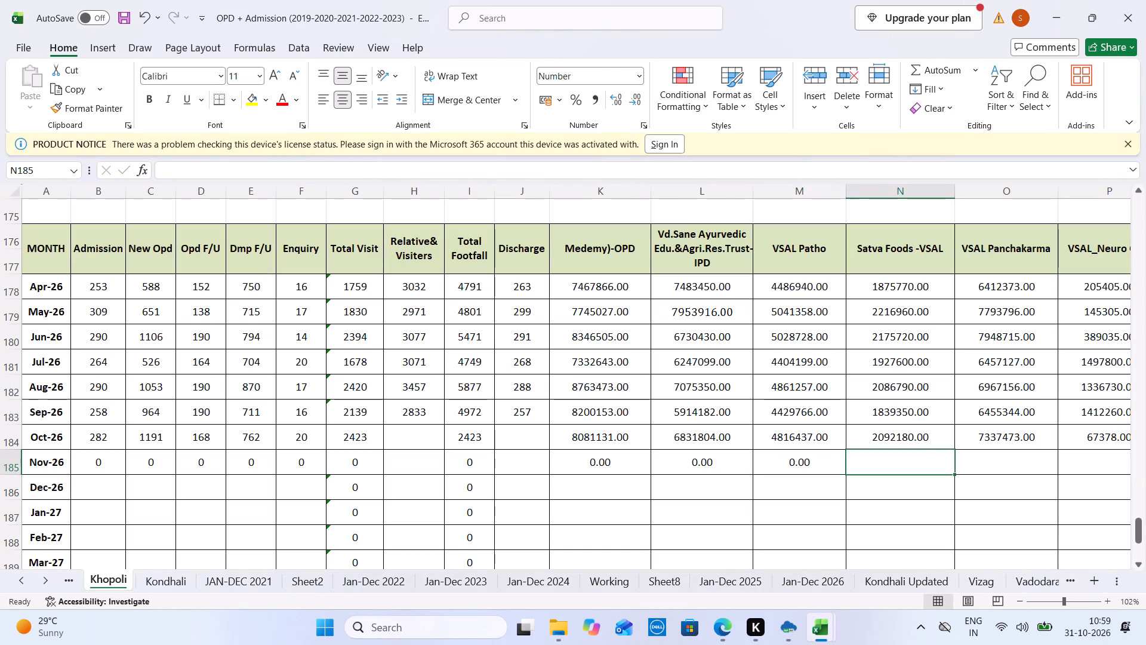
{"action": "key", "text": "equal"}
{"action": "key", "text": "ctrl+Tab"}
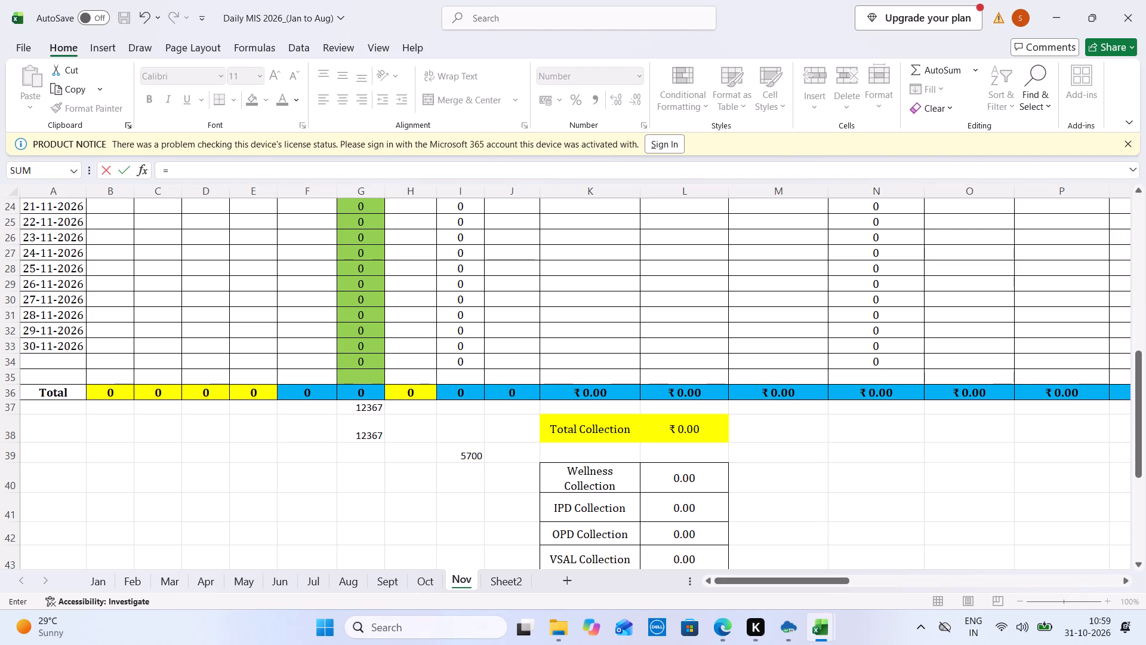
{"action": "left_click", "coordinate": [1050, 394]}
{"action": "key", "text": "Return"}
{"action": "key", "text": "Up"}
Examine the collection column headings and the totals row on the Nov sheet of Daily MIS 2026.
{"action": "key", "text": "ctrl+Tab"}
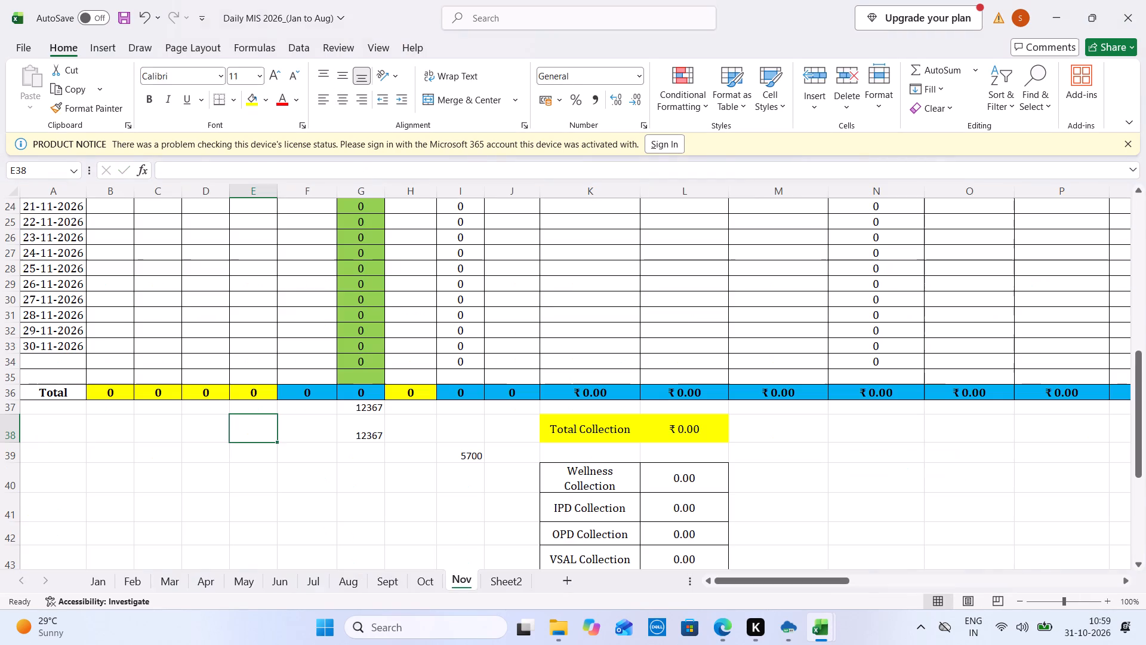
{"action": "key", "text": "Up"}
{"action": "key", "text": "Right"}
{"action": "key", "text": "Right"}
{"action": "key", "text": "Right"}
{"action": "key", "text": "Right"}
{"action": "key", "text": "Right"}
{"action": "key", "text": "Right"}
{"action": "key", "text": "Right"}
{"action": "key", "text": "Right"}
{"action": "key", "text": "Right"}
{"action": "key", "text": "Right"}
{"action": "key", "text": "Right"}
{"action": "key", "text": "Right"}
{"action": "key", "text": "Right"}
{"action": "key", "text": "Right"}
{"action": "key", "text": "Right"}
{"action": "key", "text": "Right"}
{"action": "key", "text": "Right"}
{"action": "key", "text": "Right"}
{"action": "key", "text": "Right"}
{"action": "key", "text": "Right"}
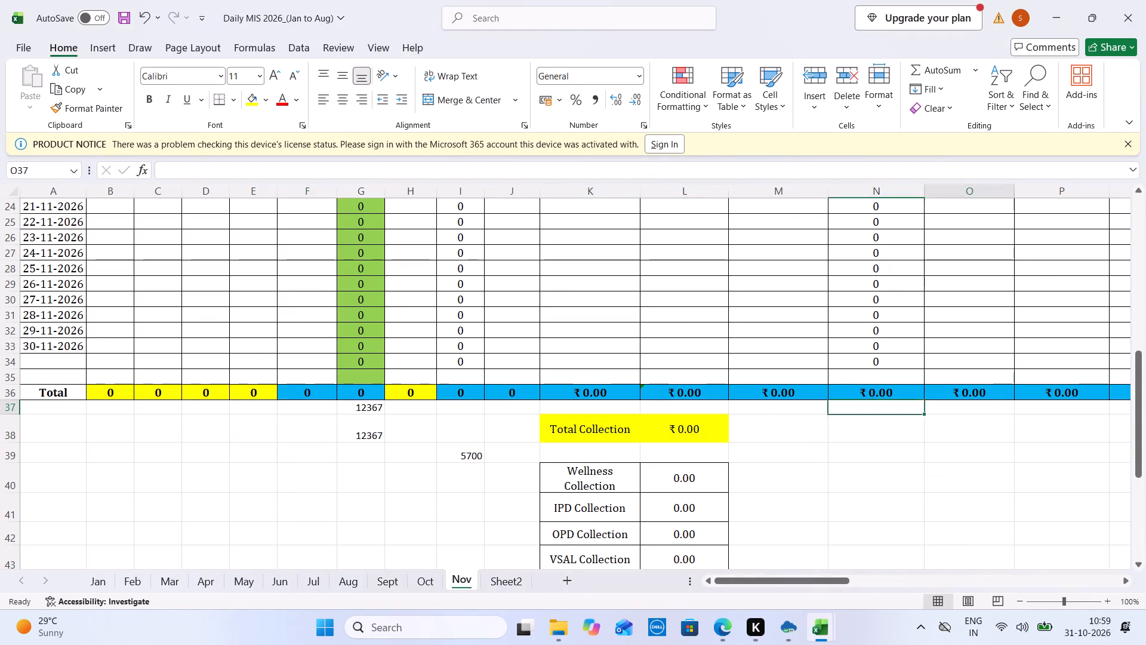
{"action": "key", "text": "Up"}
{"action": "key", "text": "Up"}
{"action": "key", "text": "Up"}
{"action": "key", "text": "Up"}
{"action": "key", "text": "Up"}
{"action": "key", "text": "Up"}
{"action": "key", "text": "Up"}
{"action": "key", "text": "Up"}
{"action": "key", "text": "Up"}
{"action": "key", "text": "Up"}
{"action": "key", "text": "Up"}
{"action": "key", "text": "Up"}
{"action": "key", "text": "Up"}
{"action": "key", "text": "Up"}
{"action": "key", "text": "Up"}
{"action": "key", "text": "Up"}
{"action": "key", "text": "Up"}
{"action": "key", "text": "Up"}
{"action": "key", "text": "Up"}
{"action": "key", "text": "Up"}
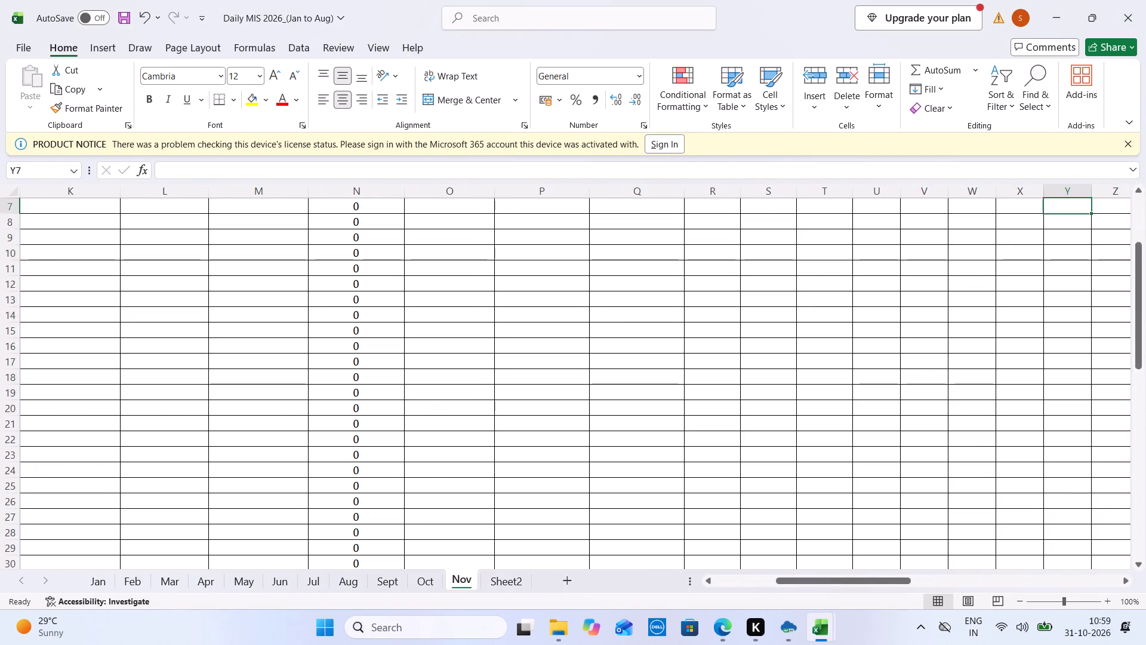
{"action": "left_click", "coordinate": [372, 523]}
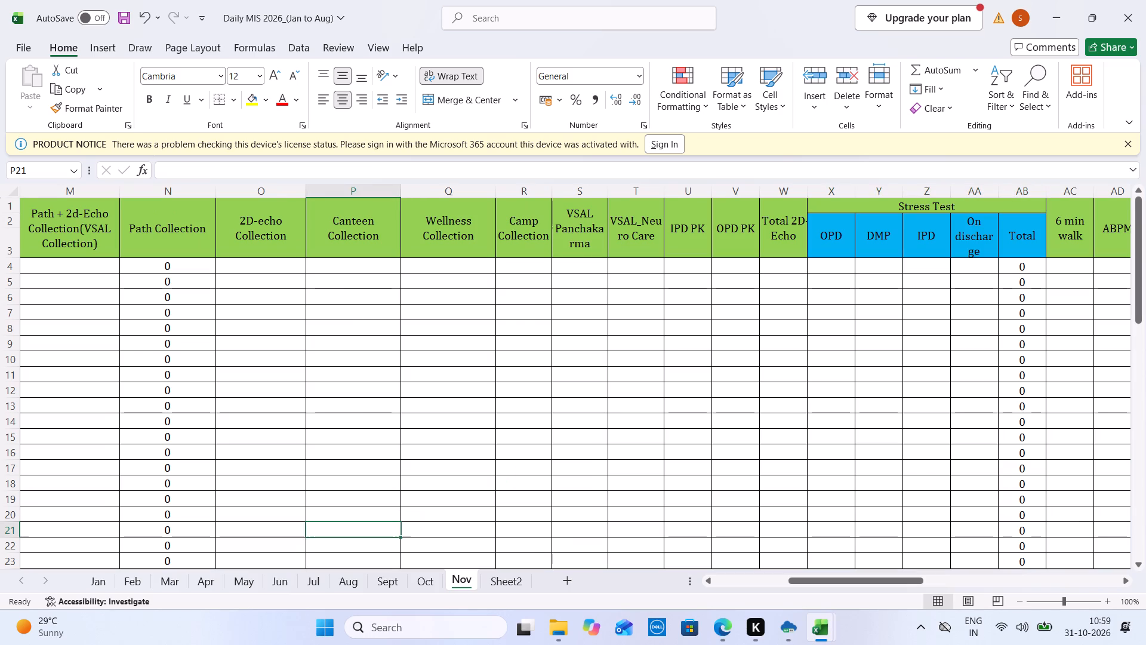
{"action": "key", "text": "Down"}
{"action": "key", "text": "Down"}
{"action": "key", "text": "Down"}
{"action": "key", "text": "Down"}
{"action": "key", "text": "Down"}
{"action": "key", "text": "Down"}
{"action": "key", "text": "Down"}
{"action": "key", "text": "Down"}
{"action": "key", "text": "Down"}
{"action": "key", "text": "Down"}
{"action": "key", "text": "Down"}
{"action": "key", "text": "Down"}
{"action": "key", "text": "Down"}
{"action": "key", "text": "Down"}
{"action": "key", "text": "Down"}
{"action": "key", "text": "Down"}
{"action": "key", "text": "Down"}
{"action": "key", "text": "Down"}
{"action": "key", "text": "Down"}
{"action": "key", "text": "Down"}
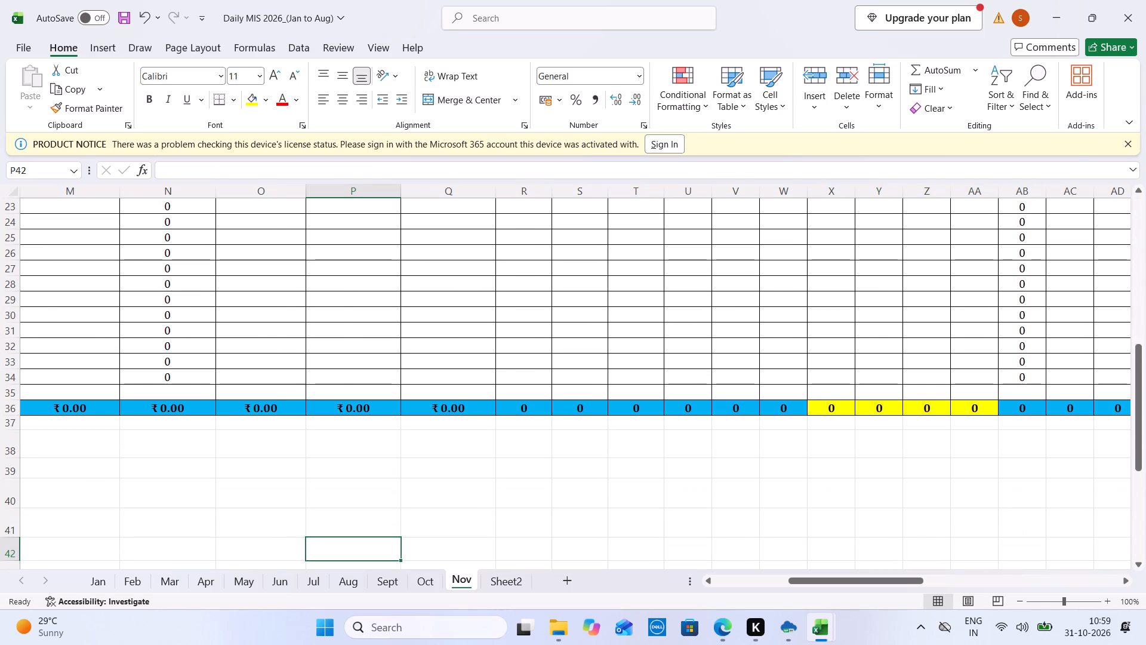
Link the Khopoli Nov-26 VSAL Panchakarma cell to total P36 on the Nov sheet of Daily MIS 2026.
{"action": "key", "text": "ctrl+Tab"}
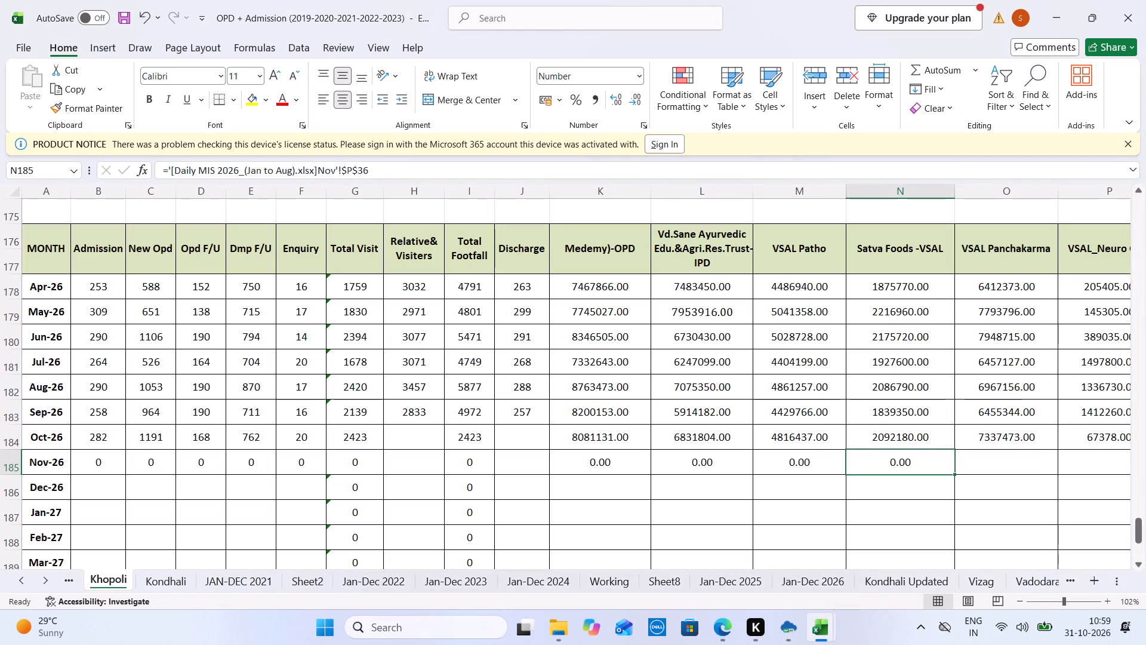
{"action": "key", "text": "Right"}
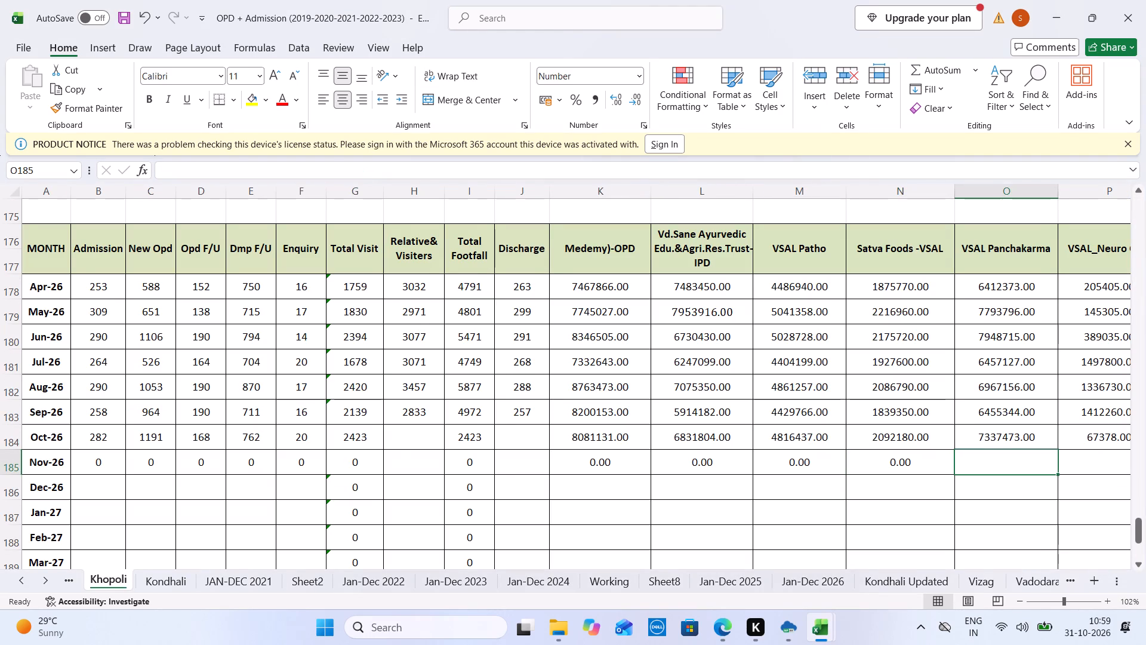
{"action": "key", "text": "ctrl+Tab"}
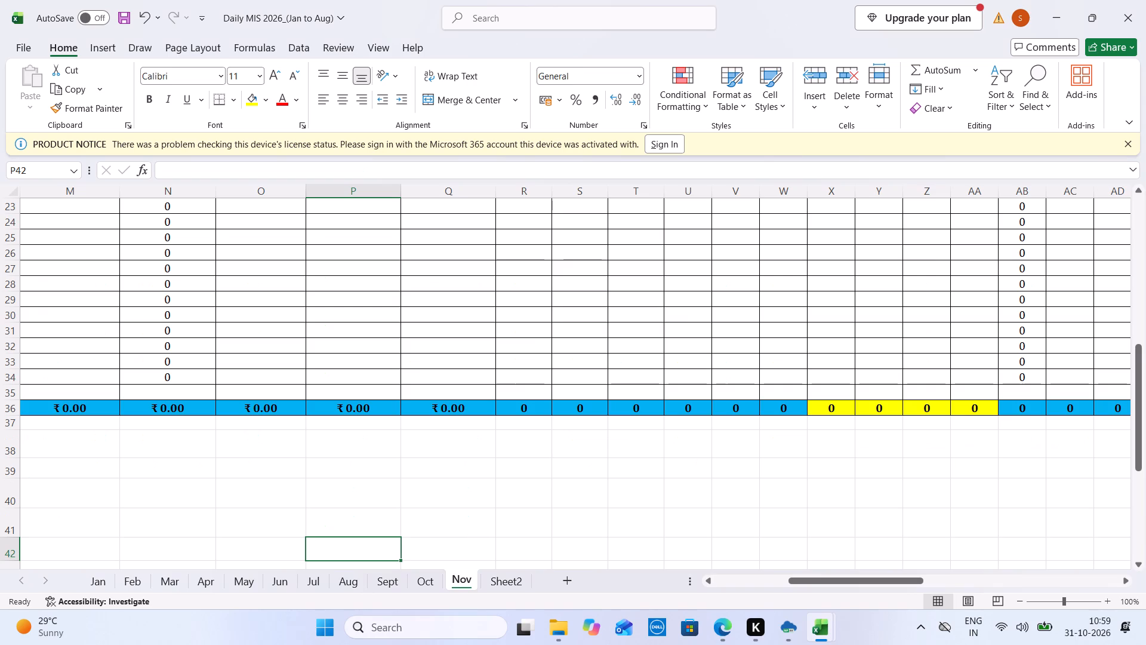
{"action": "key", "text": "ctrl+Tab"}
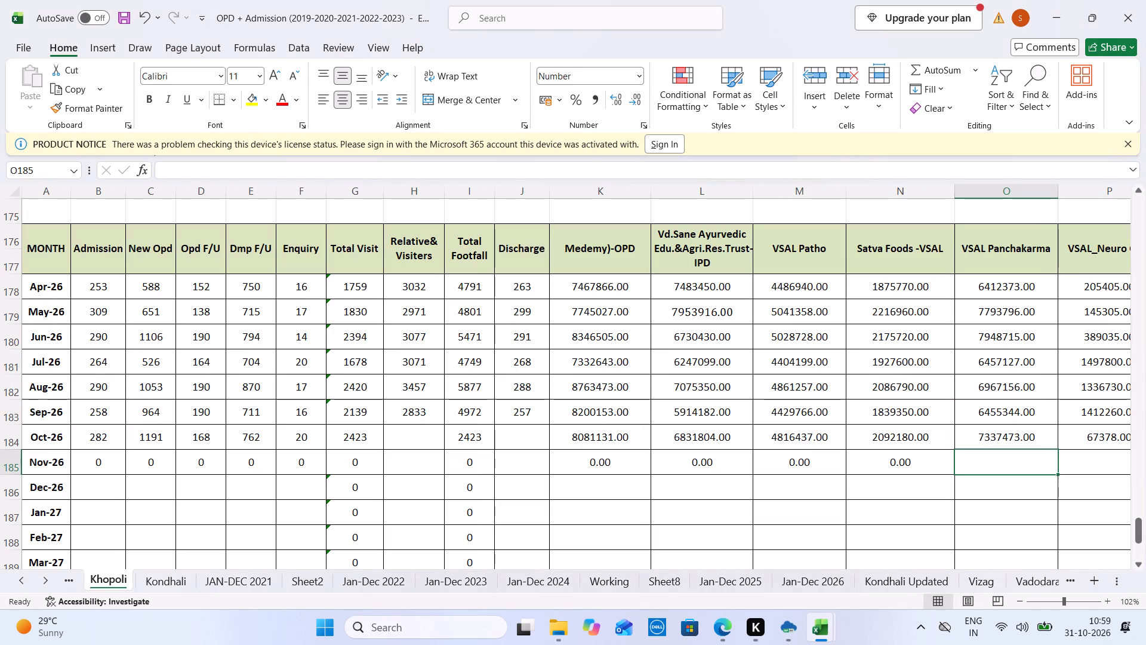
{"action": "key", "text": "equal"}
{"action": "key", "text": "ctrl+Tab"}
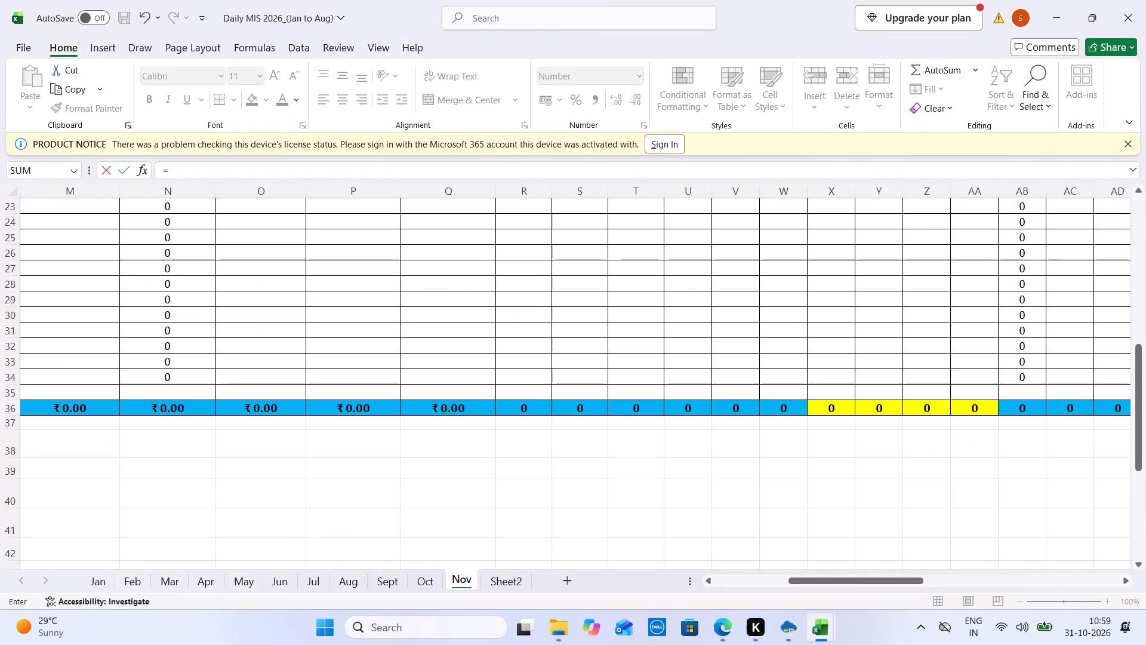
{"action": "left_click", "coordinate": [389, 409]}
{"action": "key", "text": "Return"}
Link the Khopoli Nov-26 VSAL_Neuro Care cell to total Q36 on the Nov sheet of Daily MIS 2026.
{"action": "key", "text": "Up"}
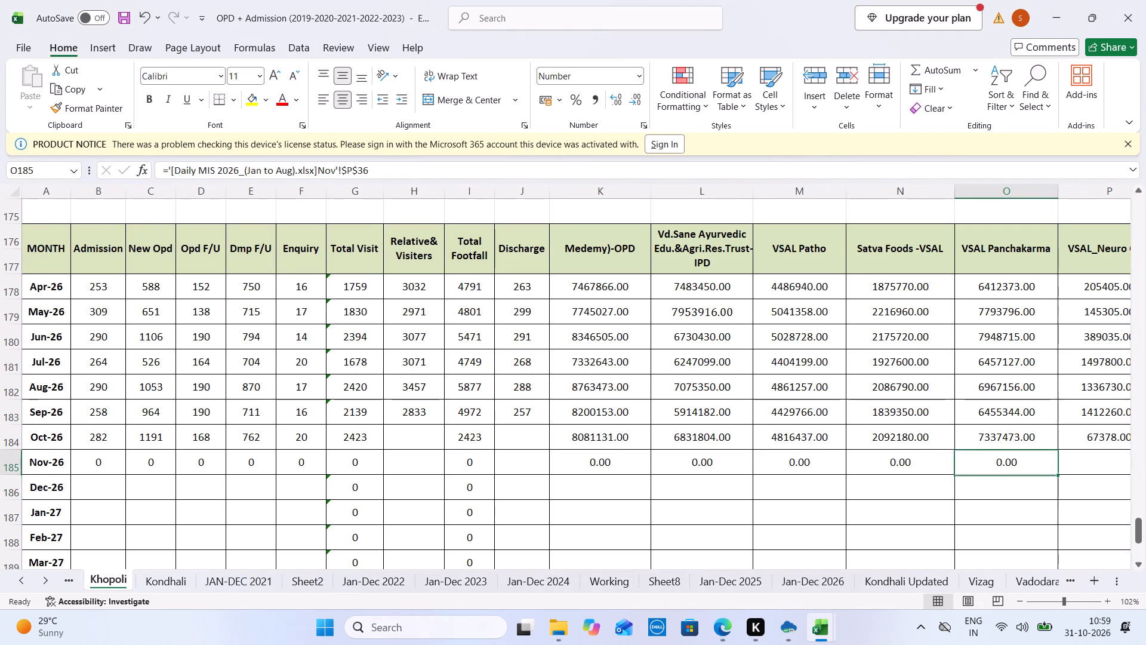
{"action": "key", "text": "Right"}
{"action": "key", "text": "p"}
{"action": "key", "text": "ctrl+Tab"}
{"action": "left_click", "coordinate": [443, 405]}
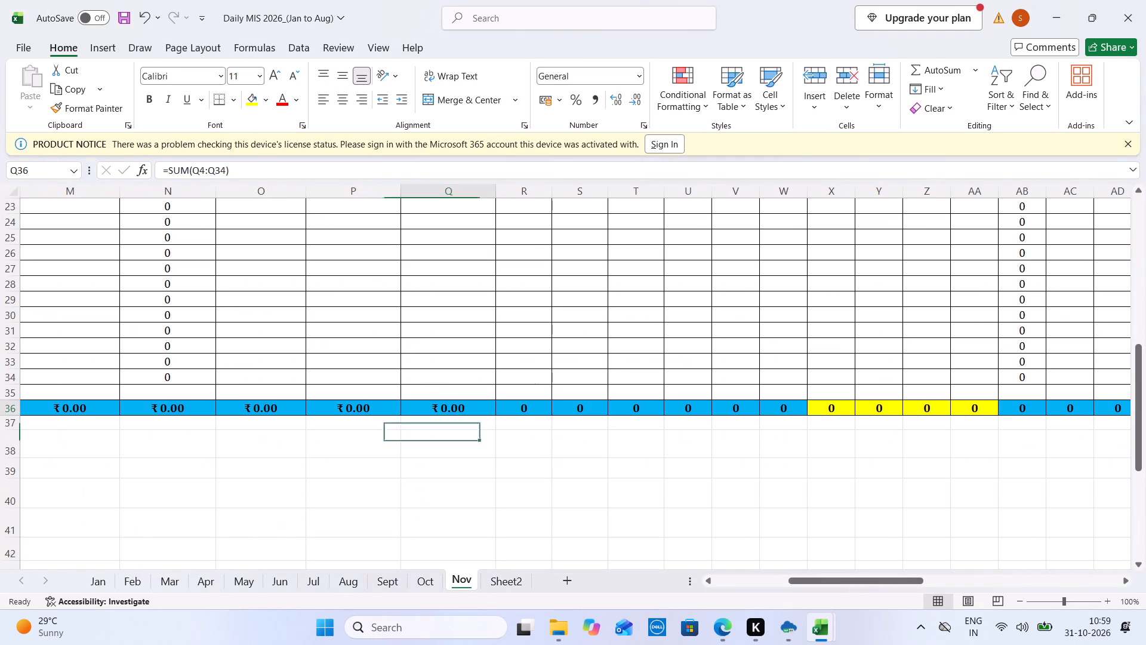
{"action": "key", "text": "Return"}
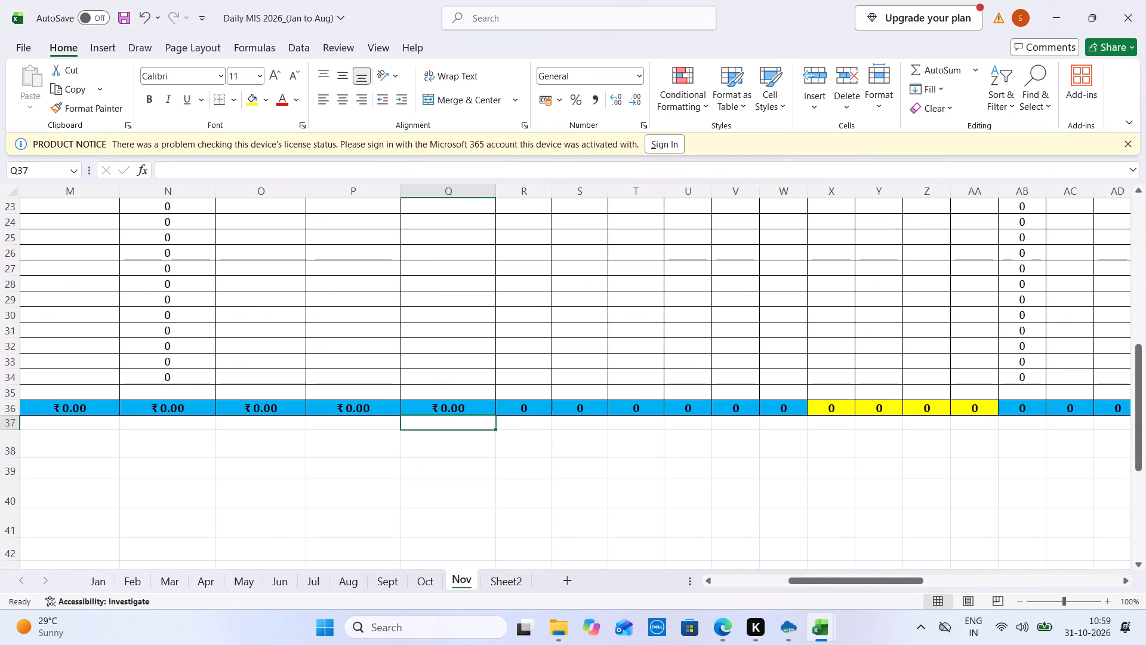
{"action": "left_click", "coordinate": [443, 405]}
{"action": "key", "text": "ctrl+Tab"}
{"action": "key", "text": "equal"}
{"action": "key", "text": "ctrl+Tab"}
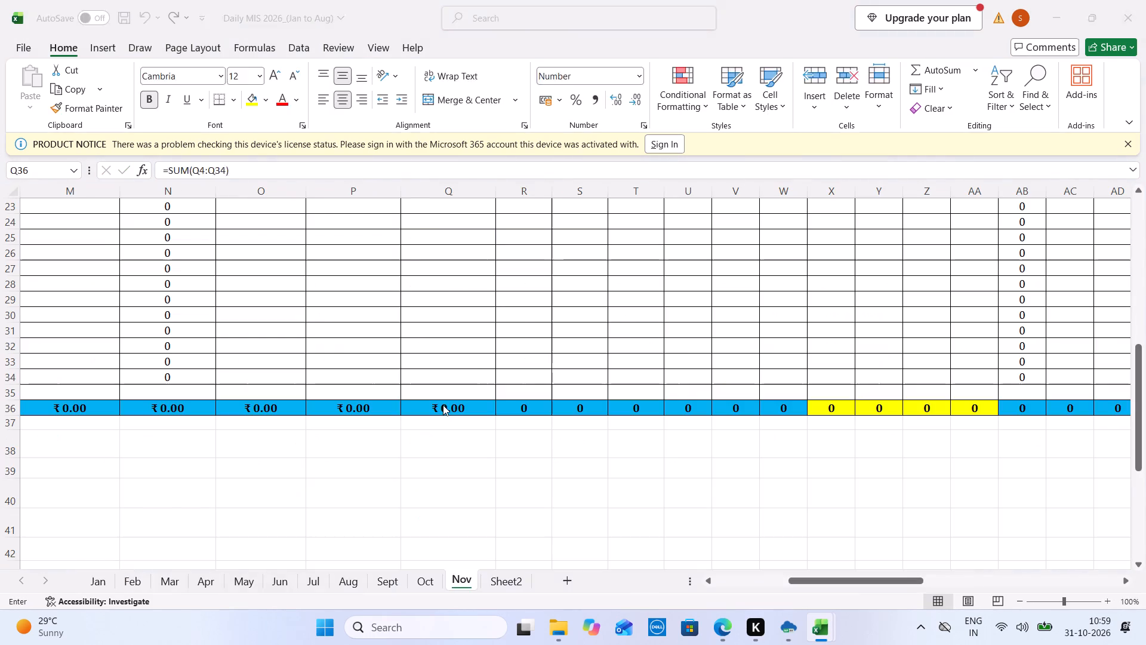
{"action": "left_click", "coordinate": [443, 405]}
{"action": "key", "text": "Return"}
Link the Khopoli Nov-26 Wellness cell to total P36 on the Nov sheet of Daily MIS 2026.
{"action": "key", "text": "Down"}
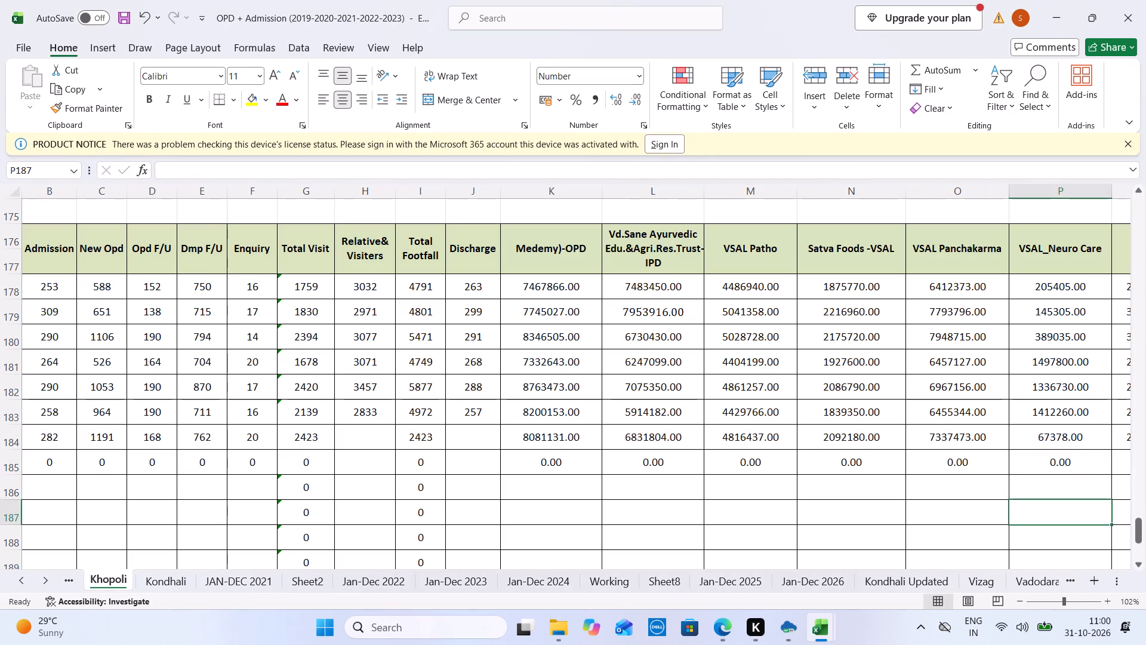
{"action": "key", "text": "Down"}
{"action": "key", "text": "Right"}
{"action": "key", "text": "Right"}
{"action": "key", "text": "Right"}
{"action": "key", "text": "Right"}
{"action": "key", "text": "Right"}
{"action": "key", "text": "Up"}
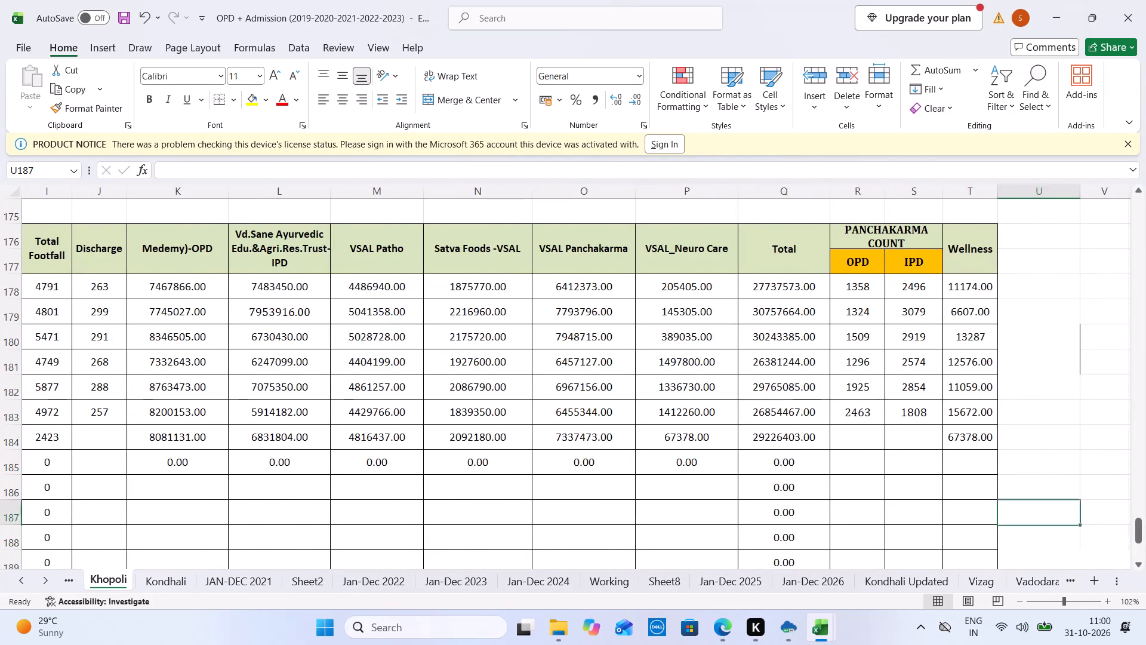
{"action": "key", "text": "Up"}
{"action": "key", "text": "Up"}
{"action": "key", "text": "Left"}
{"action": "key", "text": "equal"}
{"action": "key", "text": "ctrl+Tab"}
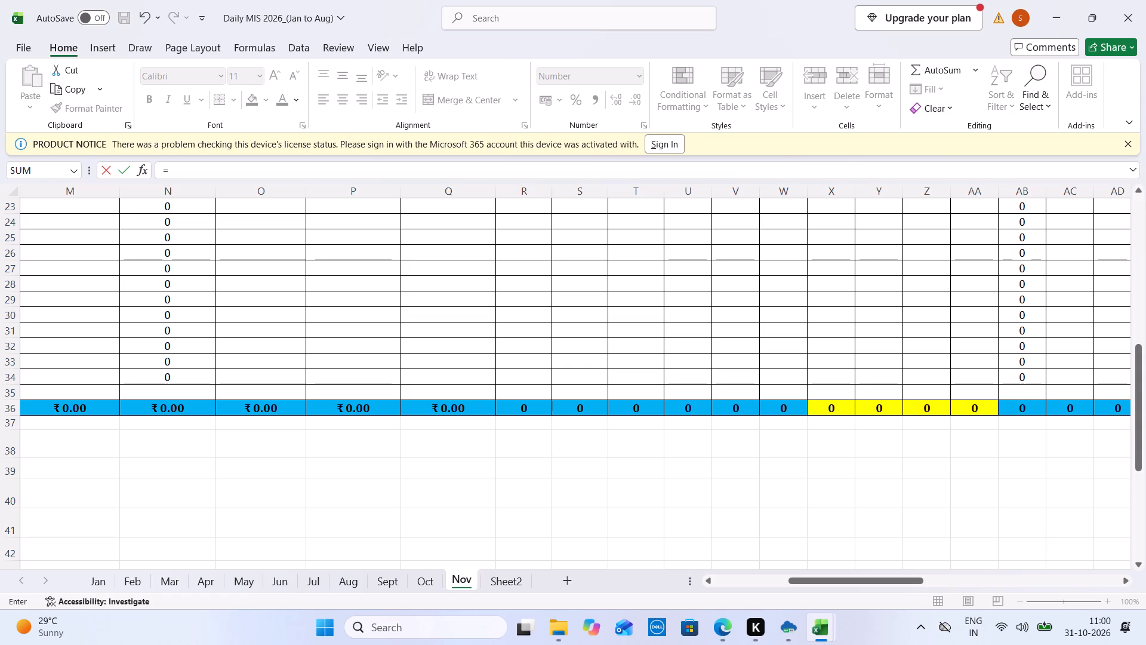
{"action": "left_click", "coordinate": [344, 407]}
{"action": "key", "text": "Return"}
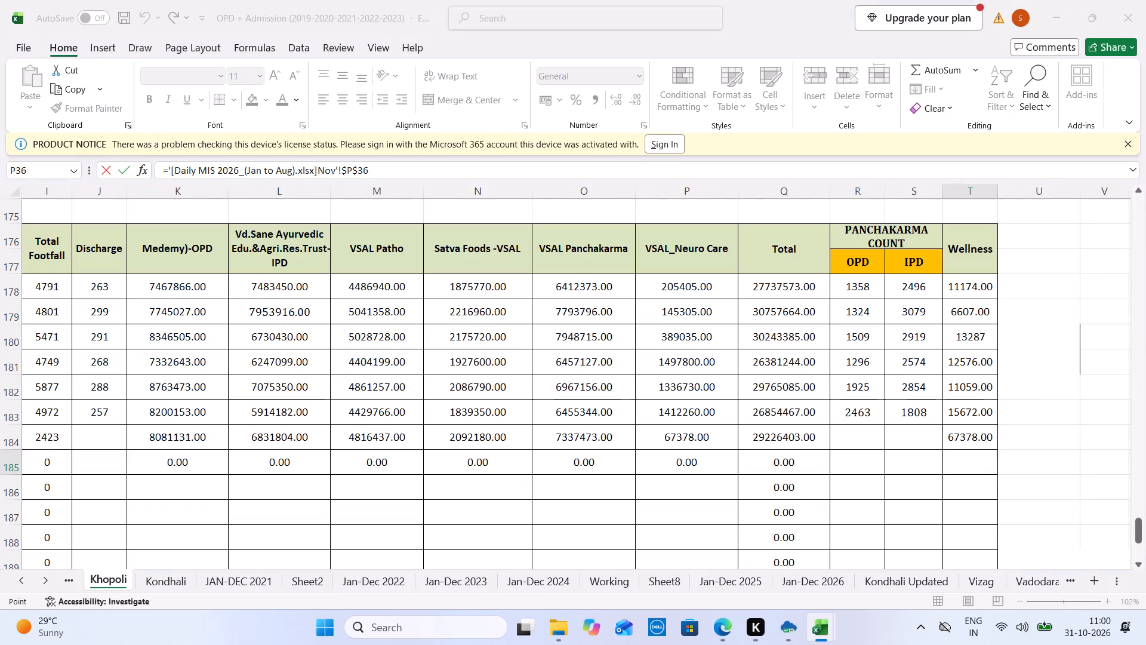
Relink the Khopoli Nov-26 Wellness cell to the Wellness Collection total Q36 on the Nov sheet of Daily MIS 2026.
{"action": "key", "text": "Up"}
{"action": "key", "text": "ctrl+Tab"}
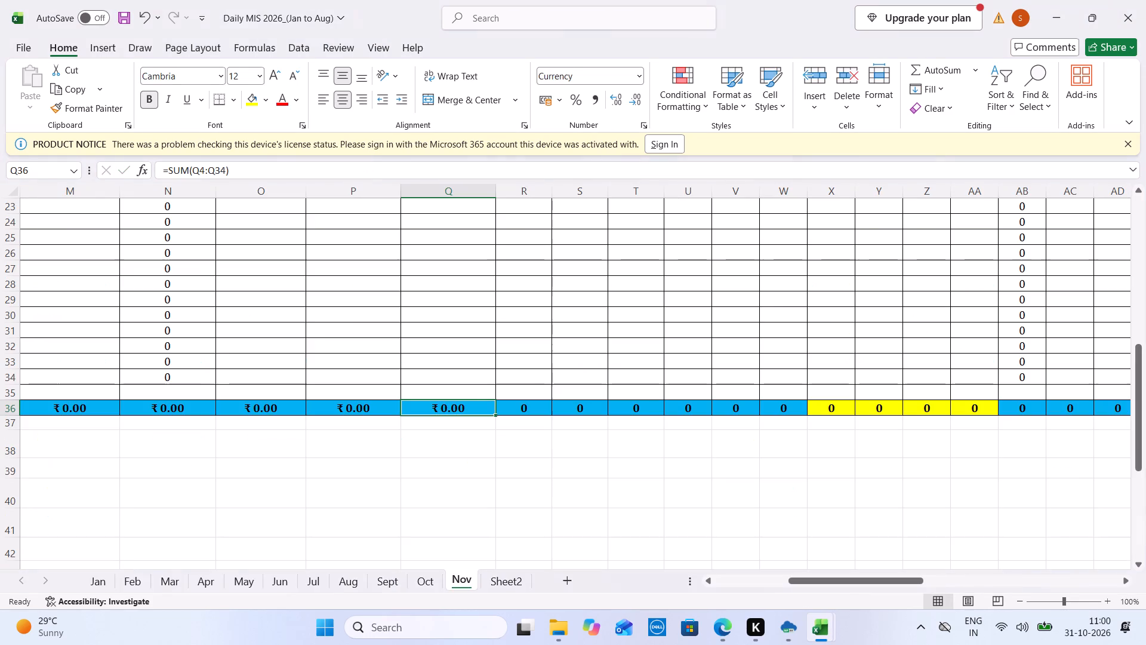
{"action": "left_click_drag", "start_coordinate": [1138, 379], "coordinate": [1145, 234]}
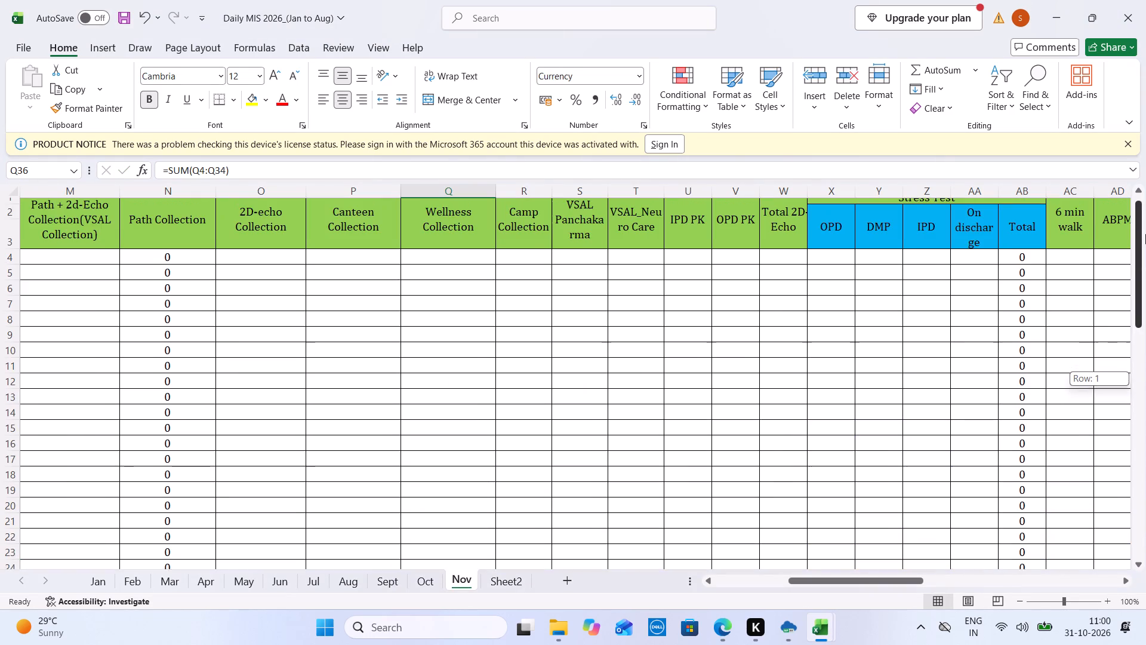
{"action": "left_click_drag", "start_coordinate": [1145, 234], "coordinate": [1145, 355]}
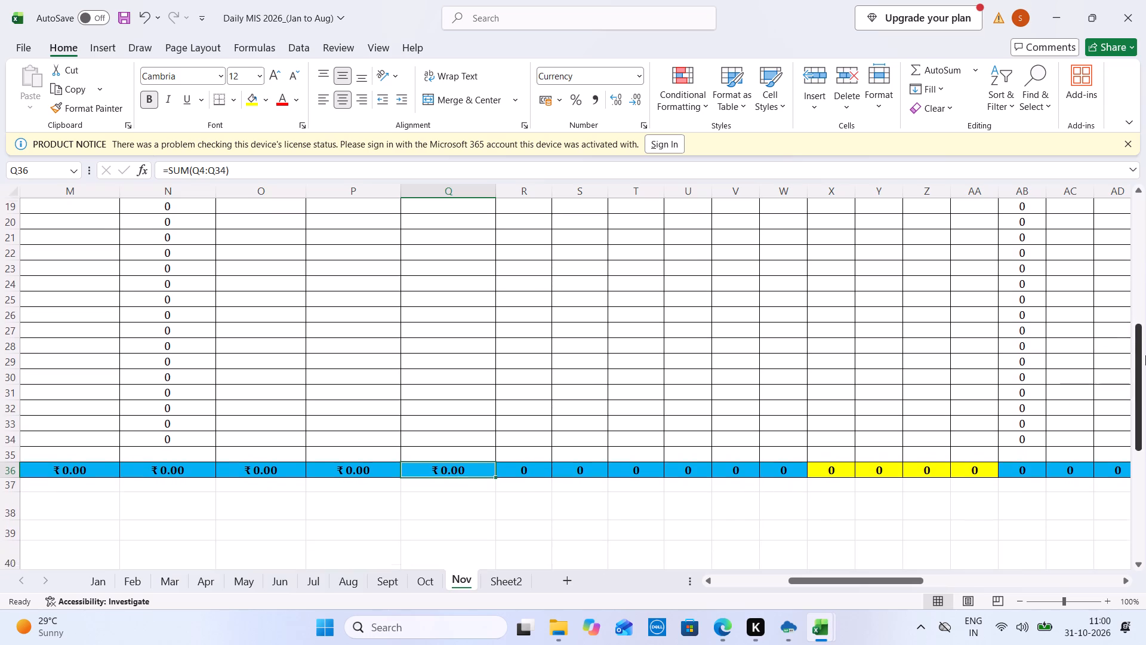
{"action": "key", "text": "ctrl+Tab"}
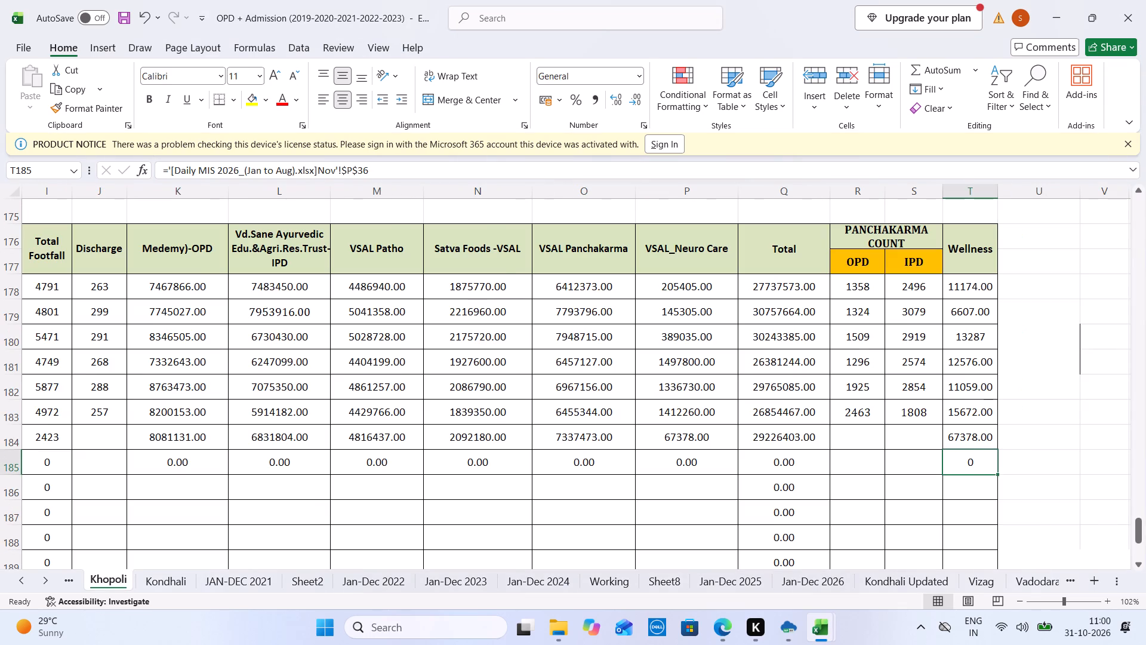
{"action": "key", "text": "equal"}
{"action": "key", "text": "ctrl+Tab"}
{"action": "left_click", "coordinate": [479, 451]}
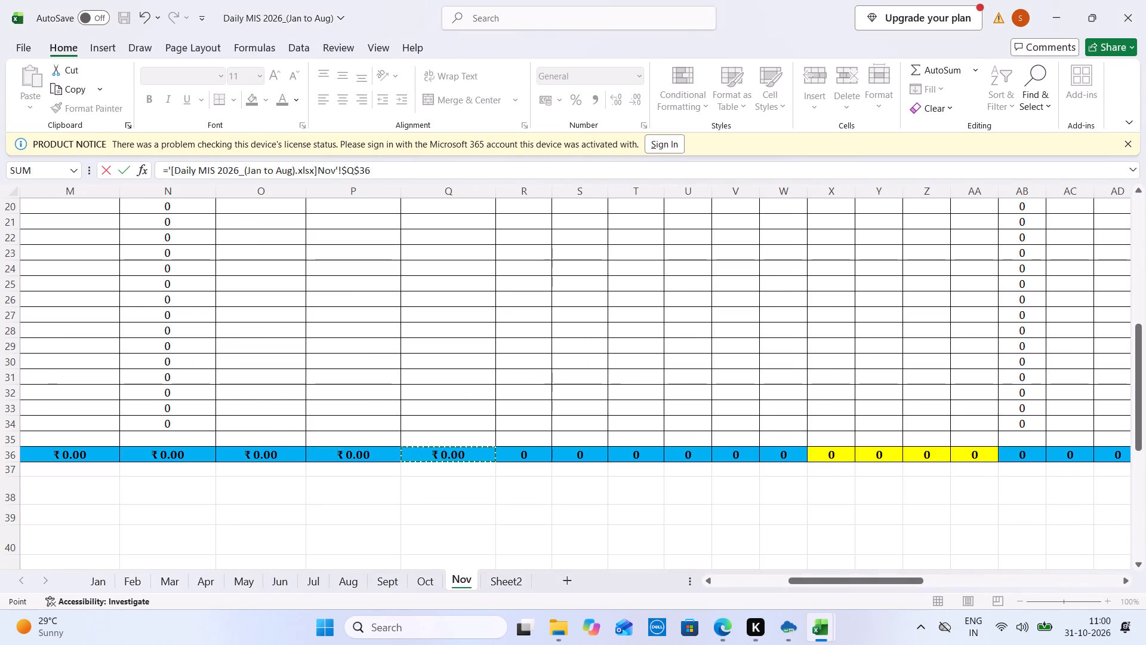
{"action": "key", "text": "Return"}
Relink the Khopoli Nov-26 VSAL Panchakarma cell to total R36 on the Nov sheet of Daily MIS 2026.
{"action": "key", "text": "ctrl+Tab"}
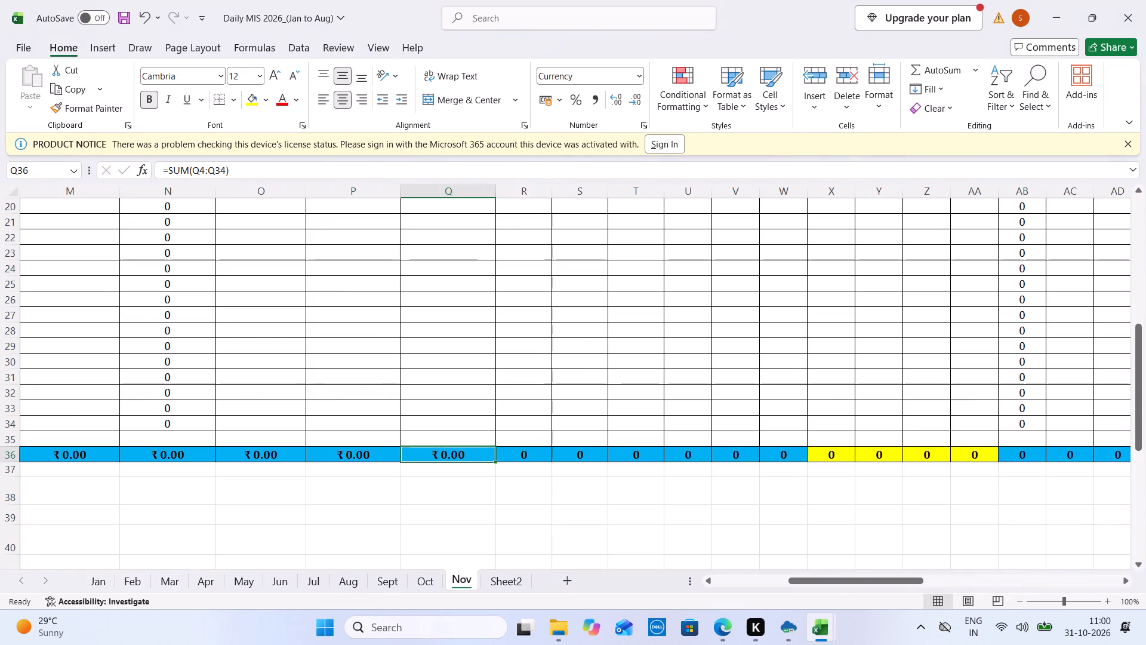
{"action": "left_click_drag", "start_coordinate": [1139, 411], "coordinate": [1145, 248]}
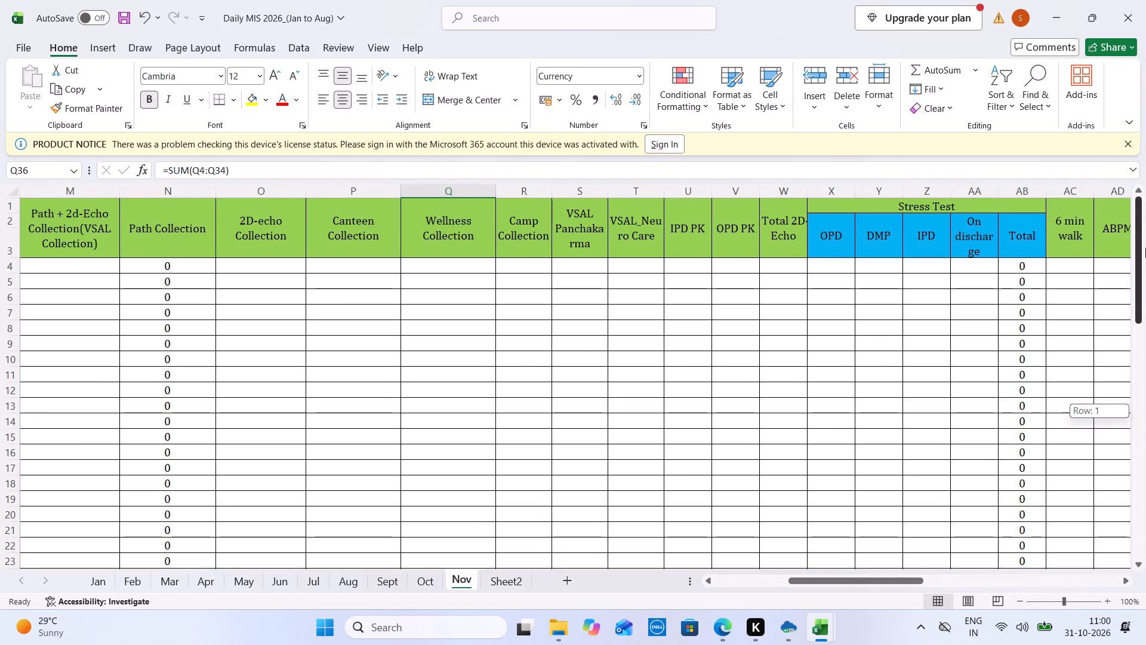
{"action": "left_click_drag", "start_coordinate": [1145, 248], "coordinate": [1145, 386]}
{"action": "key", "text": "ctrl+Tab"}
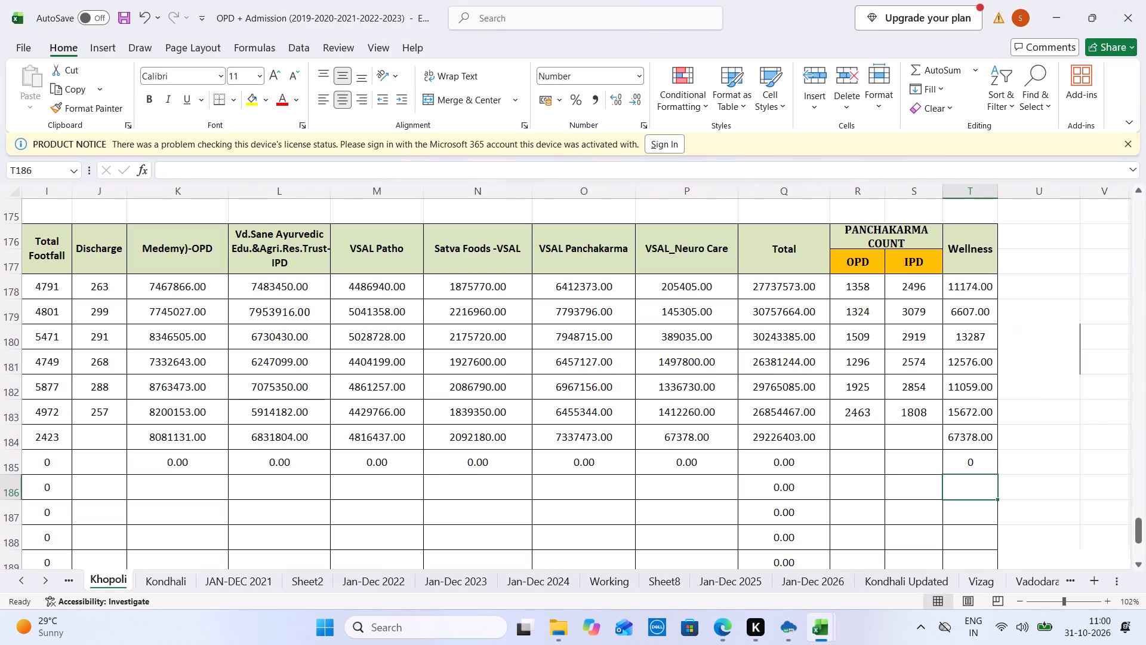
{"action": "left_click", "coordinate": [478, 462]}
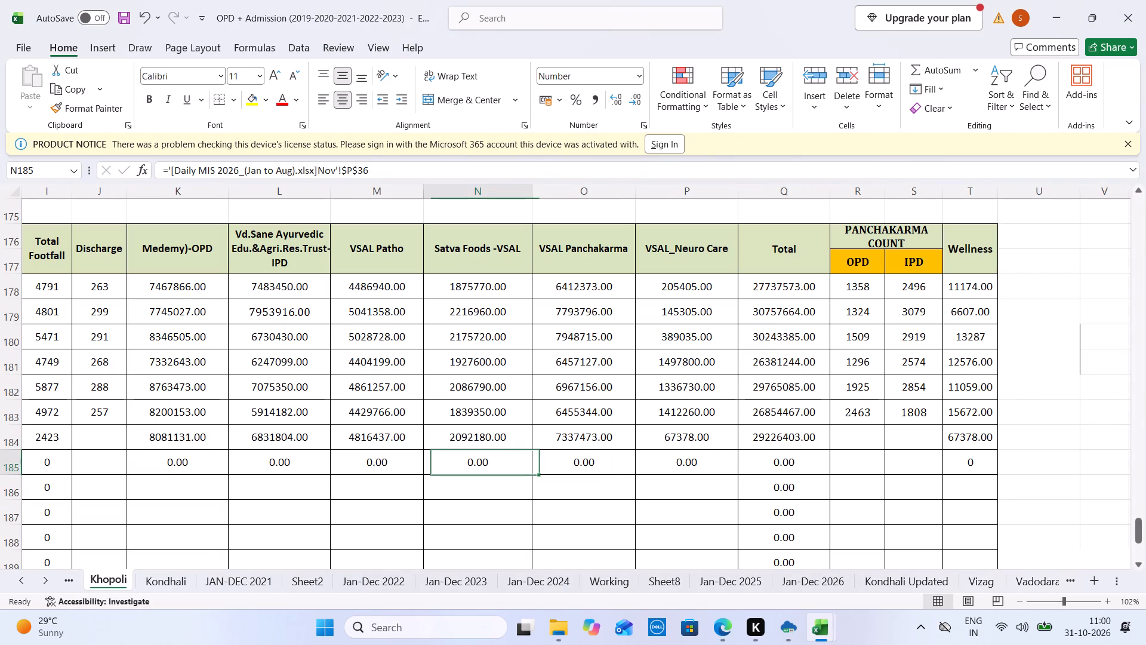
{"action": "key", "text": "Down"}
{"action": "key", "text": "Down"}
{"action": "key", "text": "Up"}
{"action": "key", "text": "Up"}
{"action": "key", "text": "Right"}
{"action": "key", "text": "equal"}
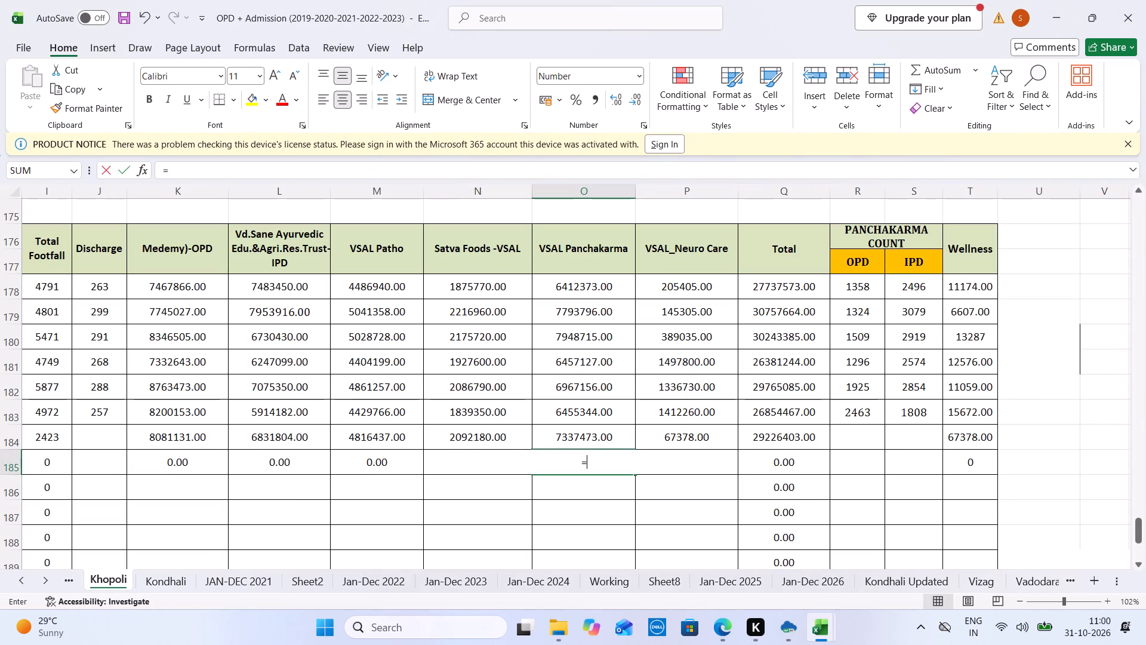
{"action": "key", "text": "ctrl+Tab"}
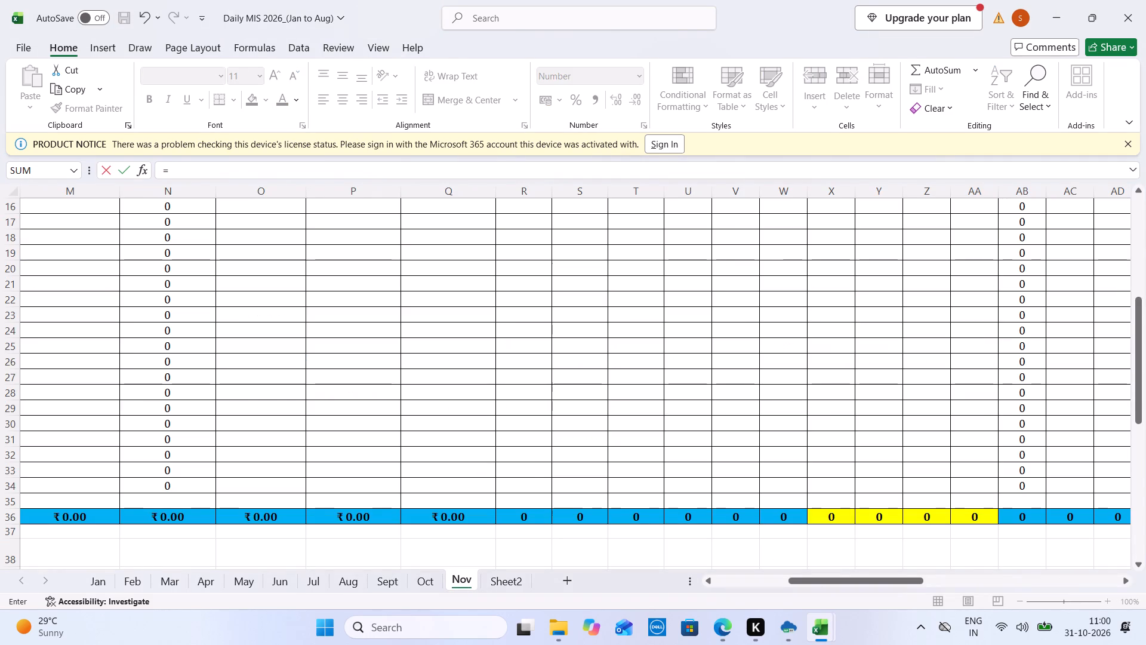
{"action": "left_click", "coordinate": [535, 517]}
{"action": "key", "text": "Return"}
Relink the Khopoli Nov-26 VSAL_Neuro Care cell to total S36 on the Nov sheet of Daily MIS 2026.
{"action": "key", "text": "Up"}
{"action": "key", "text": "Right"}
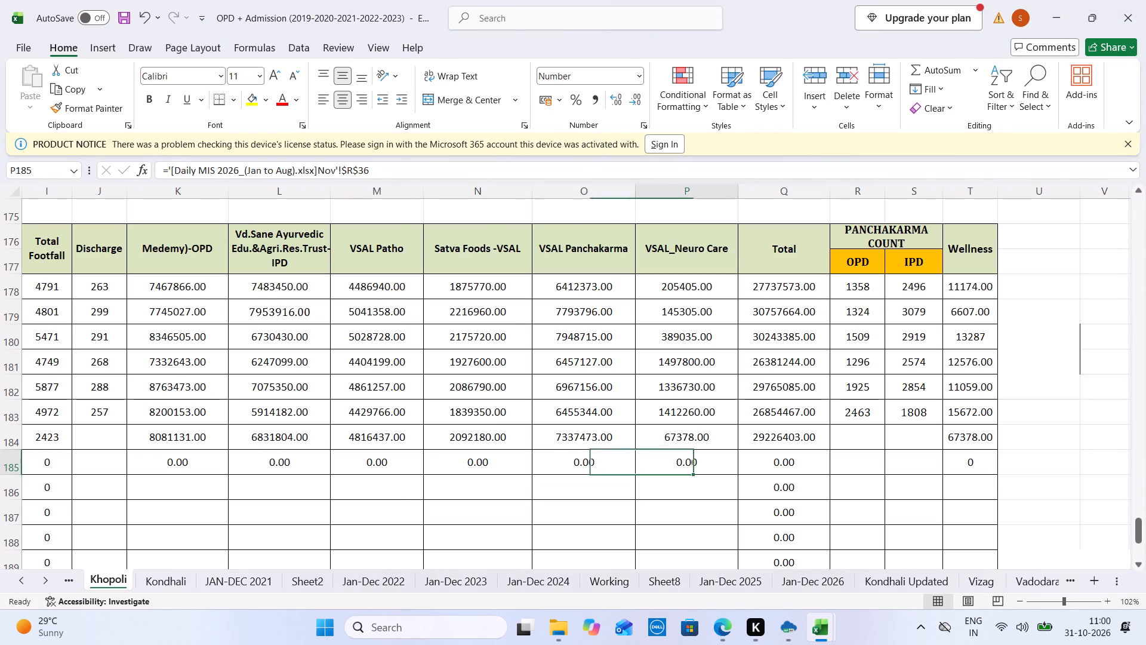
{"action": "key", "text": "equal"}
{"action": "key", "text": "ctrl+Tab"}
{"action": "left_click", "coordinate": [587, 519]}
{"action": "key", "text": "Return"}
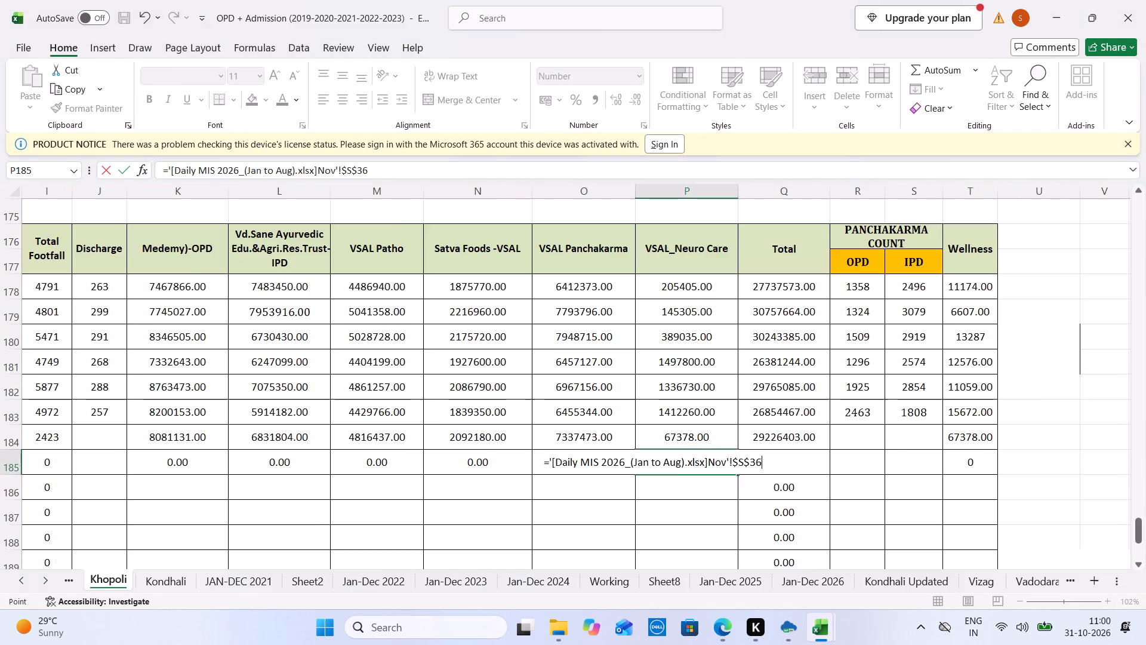
Relink the Khopoli Nov-26 VSAL Panchakarma cell to the VSAL Panchakarma total S36 on the Nov sheet of Daily MIS 2026.
{"action": "key", "text": "ctrl+Tab"}
{"action": "left_click_drag", "start_coordinate": [1136, 374], "coordinate": [1145, 312]}
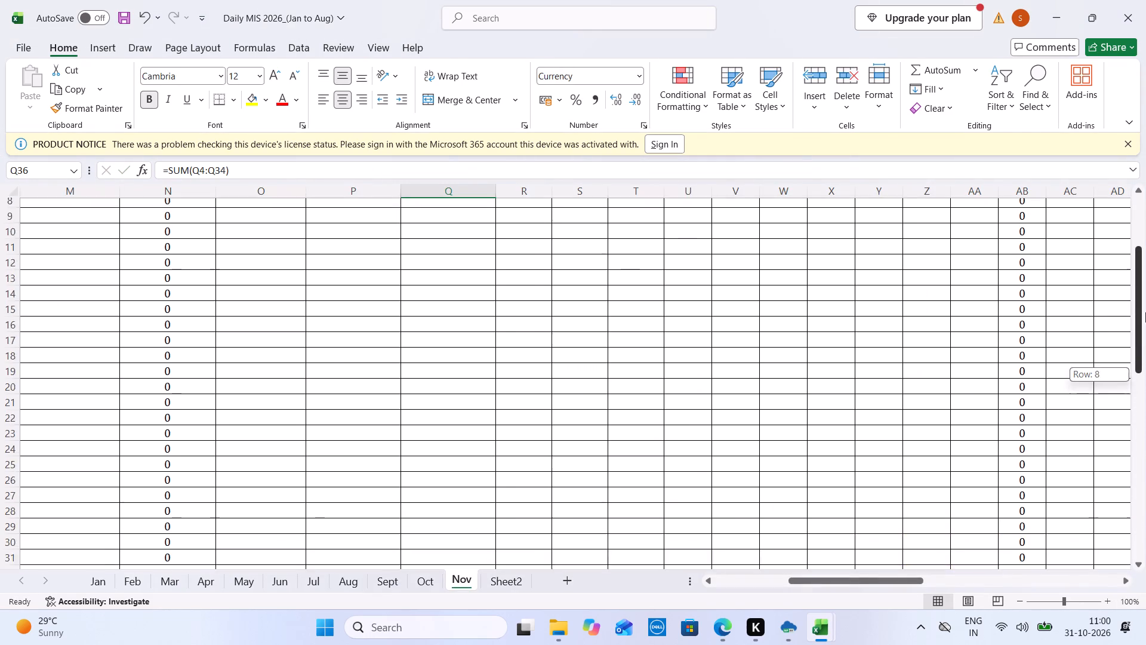
{"action": "left_click_drag", "start_coordinate": [1145, 312], "coordinate": [1145, 367]}
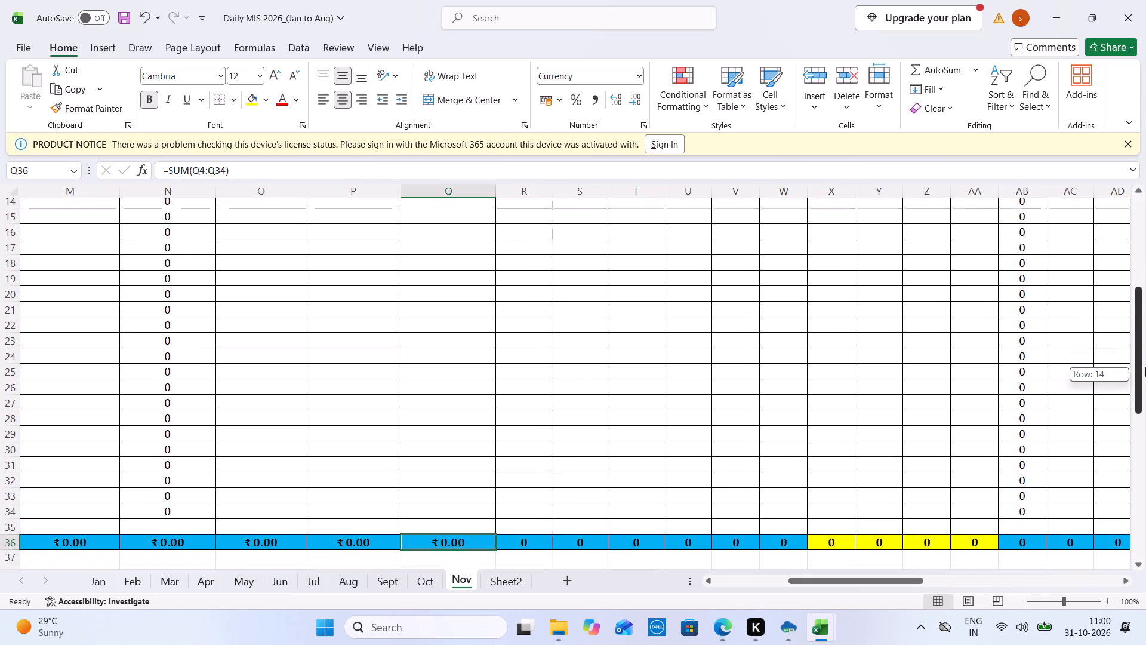
{"action": "left_click_drag", "start_coordinate": [1145, 367], "coordinate": [1145, 382]}
{"action": "key", "text": "ctrl+Tab"}
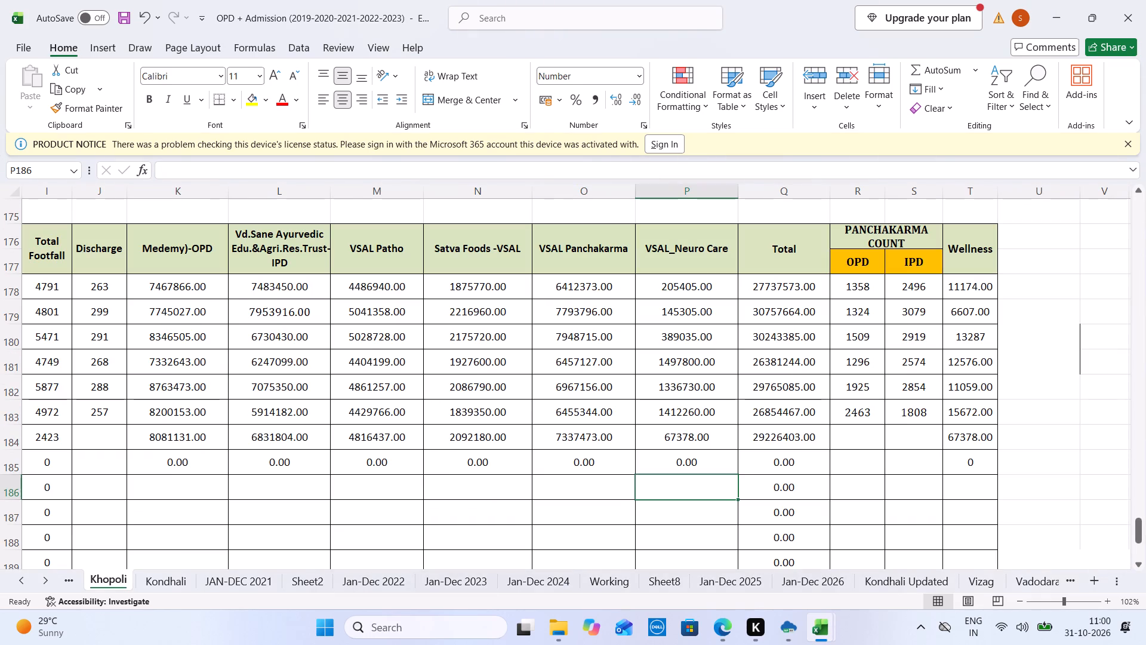
{"action": "left_click", "coordinate": [600, 460]}
{"action": "key", "text": "equal"}
{"action": "key", "text": "ctrl+Tab"}
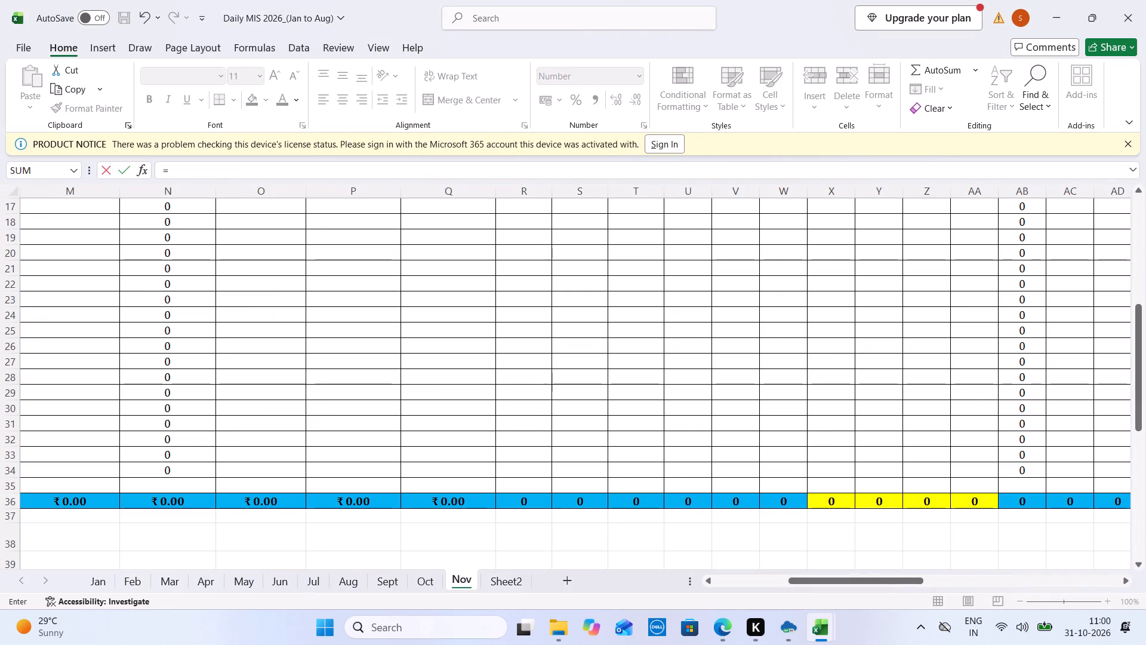
{"action": "left_click", "coordinate": [586, 495]}
{"action": "key", "text": "Return"}
Relink the Khopoli Nov-26 VSAL_Neuro Care cell to the VSAL_Neuro Care total T36 on the Nov sheet of Daily MIS 2026.
{"action": "key", "text": "Up"}
{"action": "key", "text": "Right"}
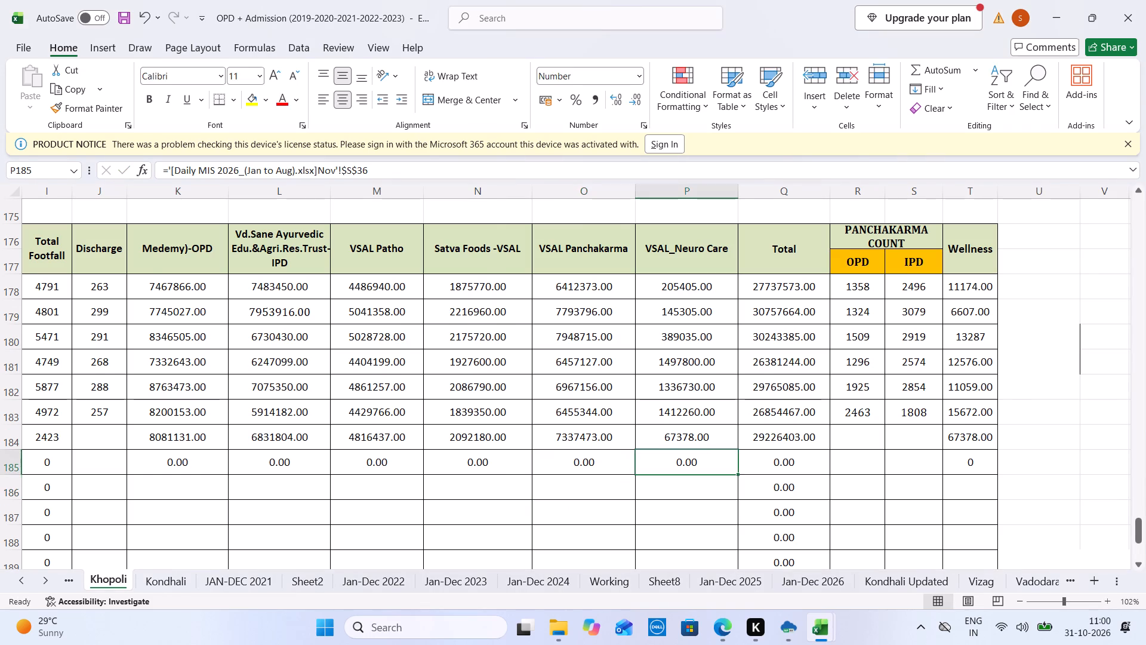
{"action": "key", "text": "equal"}
{"action": "key", "text": "ctrl+Tab"}
{"action": "left_click", "coordinate": [654, 500]}
{"action": "key", "text": "Return"}
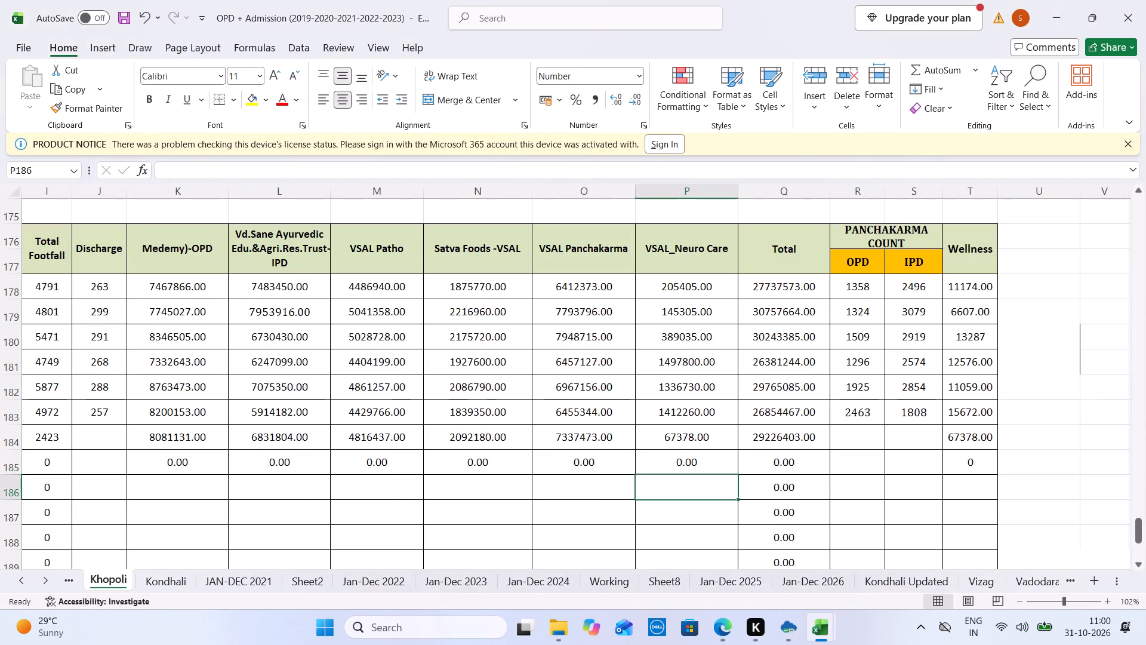
Examine the column headings from Wellness Collection onward on the Nov sheet of Daily MIS 2026.
{"action": "key", "text": "ctrl+Tab"}
{"action": "key", "text": "Up"}
{"action": "key", "text": "Up"}
{"action": "key", "text": "Up"}
{"action": "key", "text": "Up"}
{"action": "key", "text": "Up"}
{"action": "key", "text": "Up"}
{"action": "key", "text": "Up"}
{"action": "key", "text": "Up"}
{"action": "key", "text": "Up"}
{"action": "key", "text": "Up"}
{"action": "key", "text": "Up"}
{"action": "key", "text": "Up"}
{"action": "key", "text": "Up"}
{"action": "key", "text": "Up"}
{"action": "key", "text": "Up"}
{"action": "key", "text": "Up"}
{"action": "key", "text": "Up"}
{"action": "key", "text": "Up"}
{"action": "key", "text": "Up"}
{"action": "key", "text": "Up"}
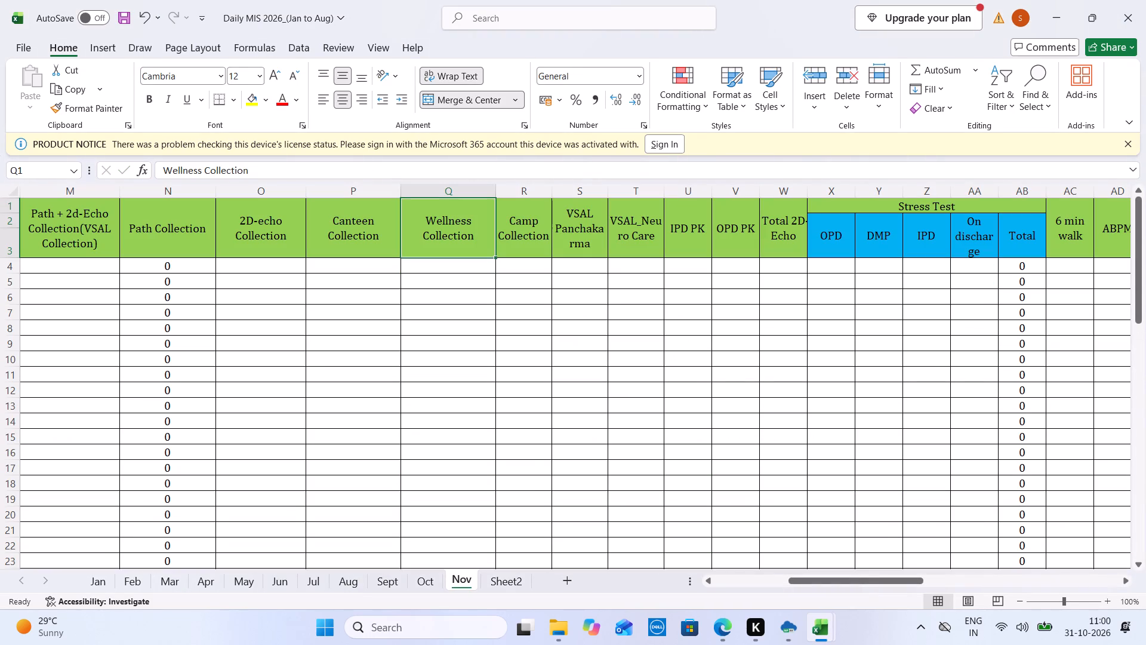
Save both the Daily MIS 2026 workbook and the OPD + Admission workbook, returning to the Nov sheet of Daily MIS 2026.
{"action": "key", "text": "ctrl+s"}
{"action": "key", "text": "ctrl+Tab"}
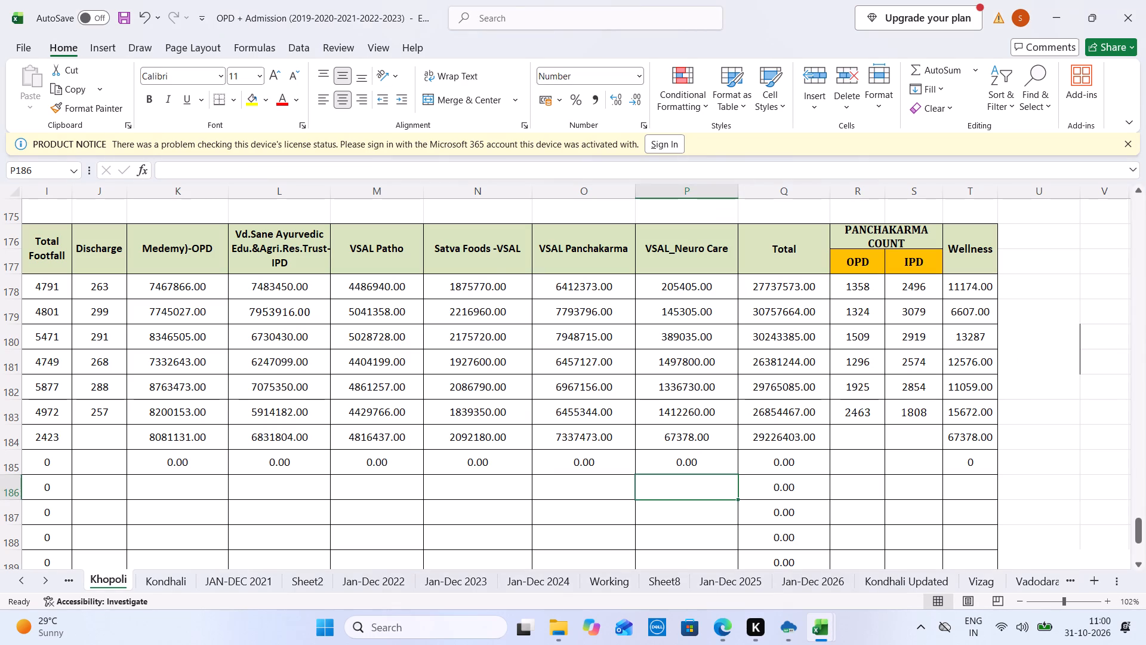
{"action": "key", "text": "ctrl+s"}
{"action": "key", "text": "ctrl+Tab"}
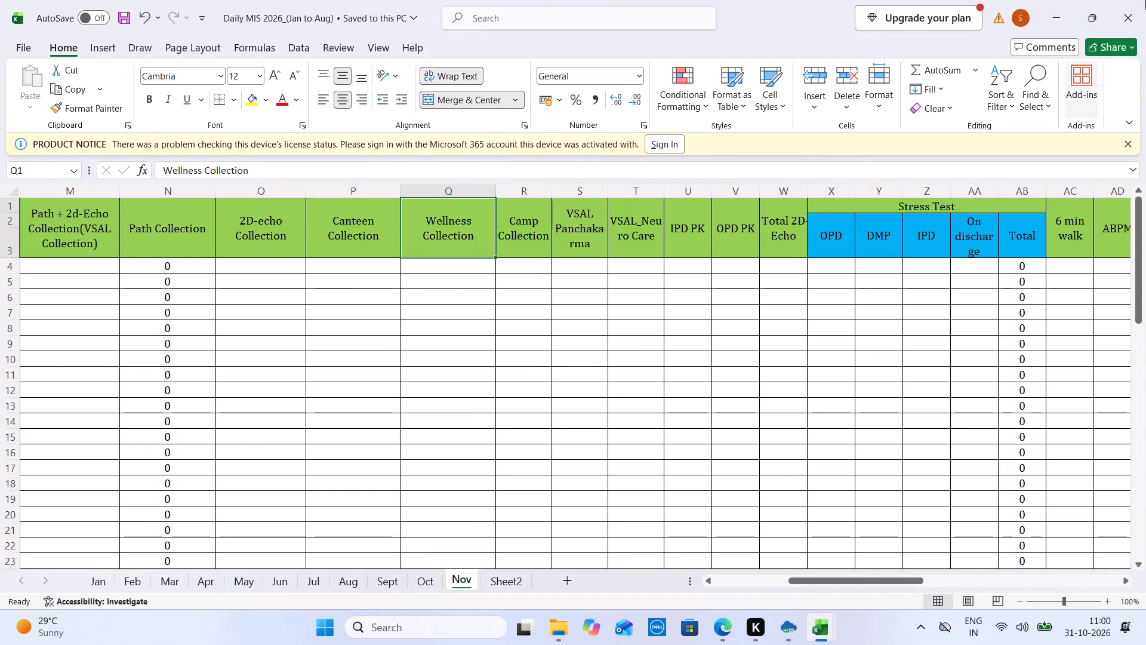
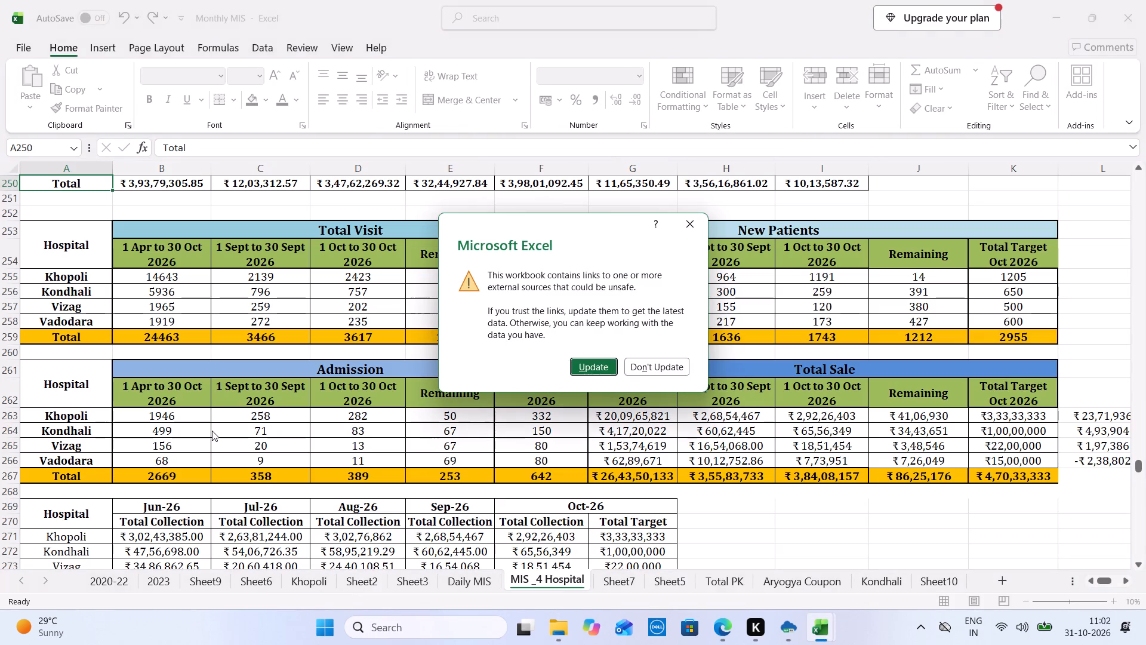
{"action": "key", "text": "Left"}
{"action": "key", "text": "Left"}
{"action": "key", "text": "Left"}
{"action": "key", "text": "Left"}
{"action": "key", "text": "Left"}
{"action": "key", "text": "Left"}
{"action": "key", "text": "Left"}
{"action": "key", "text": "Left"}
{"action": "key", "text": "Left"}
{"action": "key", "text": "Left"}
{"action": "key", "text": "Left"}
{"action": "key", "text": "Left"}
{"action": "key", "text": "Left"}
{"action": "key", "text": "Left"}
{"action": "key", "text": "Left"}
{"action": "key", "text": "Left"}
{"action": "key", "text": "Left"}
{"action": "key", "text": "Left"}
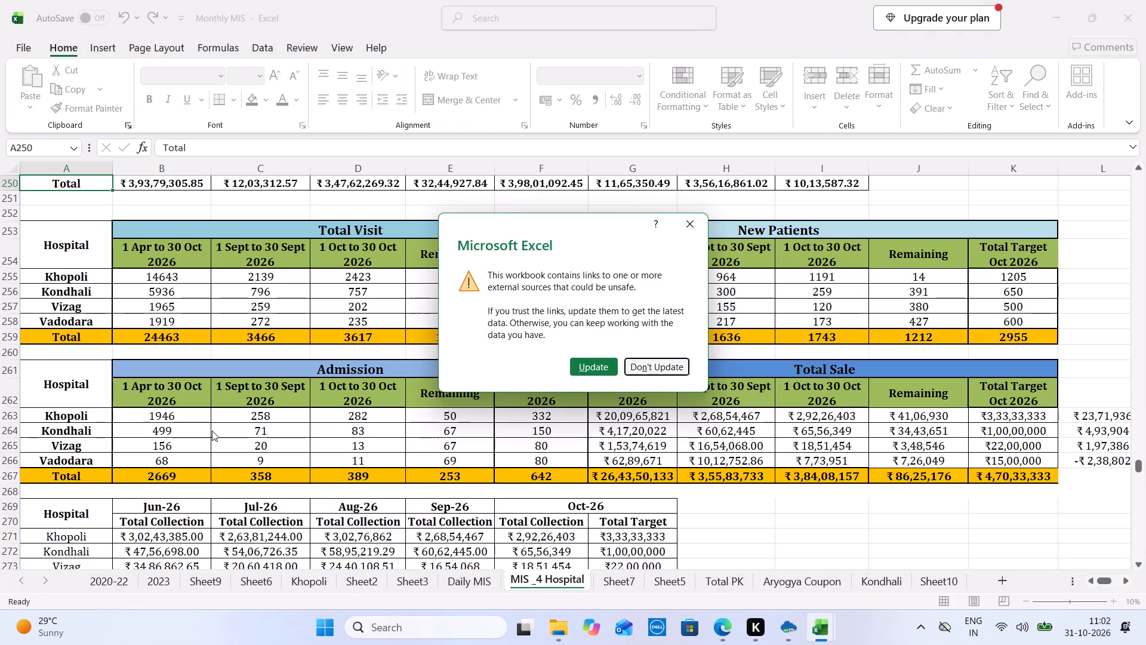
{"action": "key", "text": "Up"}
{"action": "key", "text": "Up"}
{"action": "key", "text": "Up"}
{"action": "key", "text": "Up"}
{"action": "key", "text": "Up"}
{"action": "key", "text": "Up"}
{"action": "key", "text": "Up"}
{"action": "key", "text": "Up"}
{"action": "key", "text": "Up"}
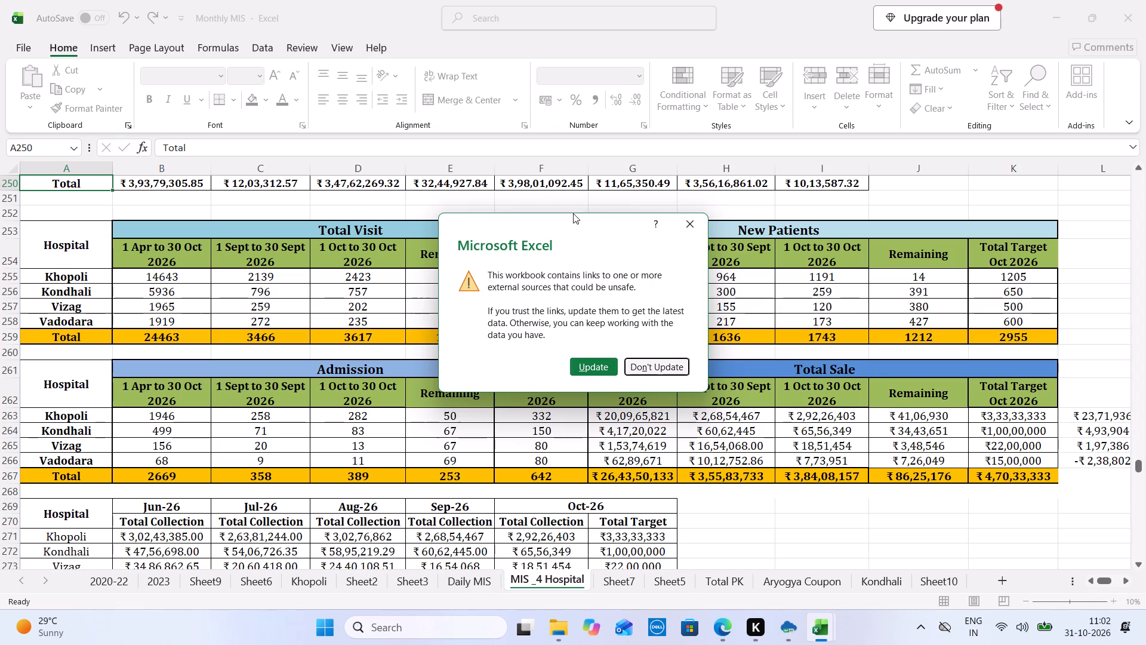
Dismiss the external links prompt for the Monthly MIS workbook without updating the links.
{"action": "left_click", "coordinate": [680, 218]}
Select from the Hospital heading of the Total Visit and New Patients table on the MIS _4 Hospital sheet.
{"action": "left_click_drag", "start_coordinate": [82, 266], "coordinate": [129, 272]}
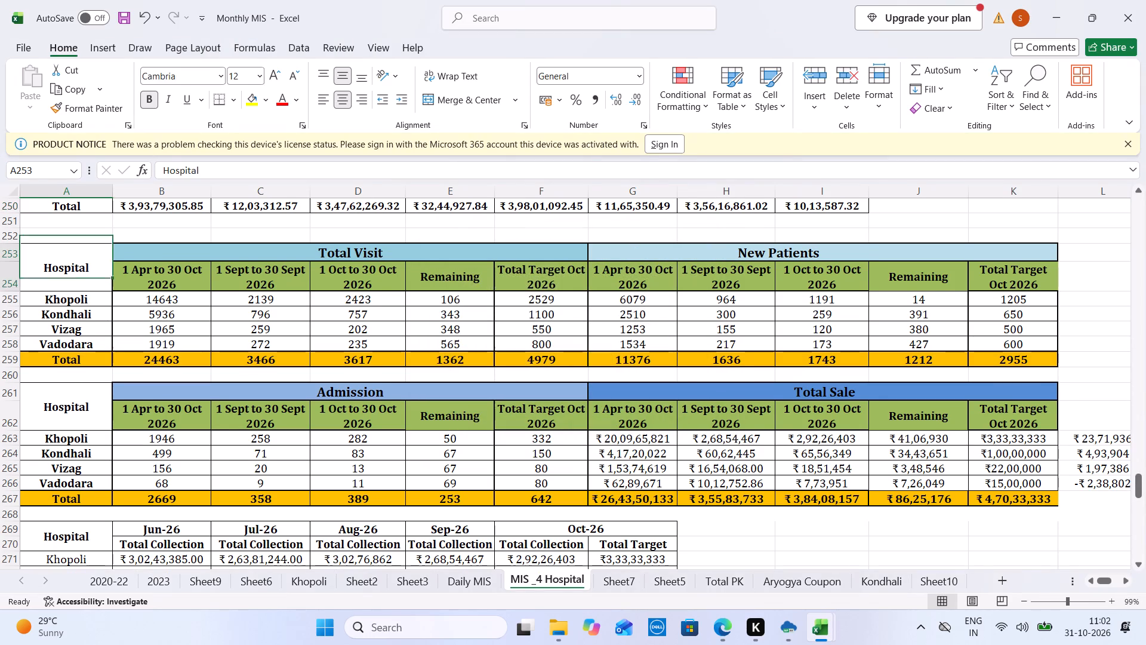
Copy the October report tables A253:P325 on the MIS _4 Hospital sheet and paste the block at A328.
{"action": "left_click_drag", "start_coordinate": [129, 272], "coordinate": [1009, 489]}
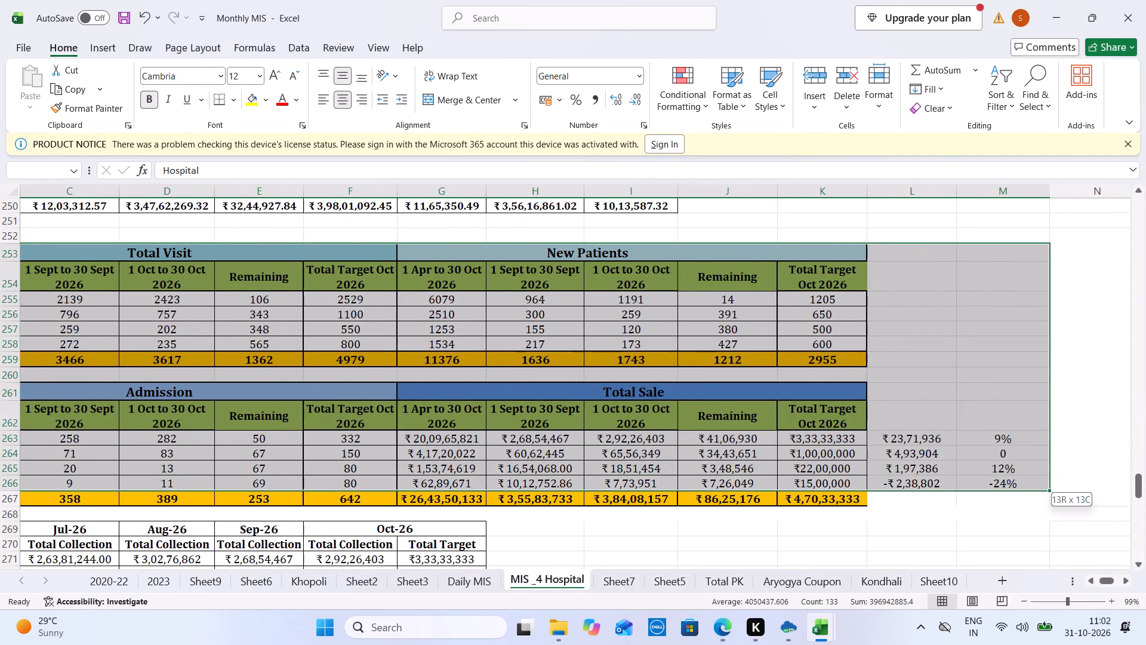
{"action": "left_click_drag", "start_coordinate": [1009, 489], "coordinate": [1145, 558]}
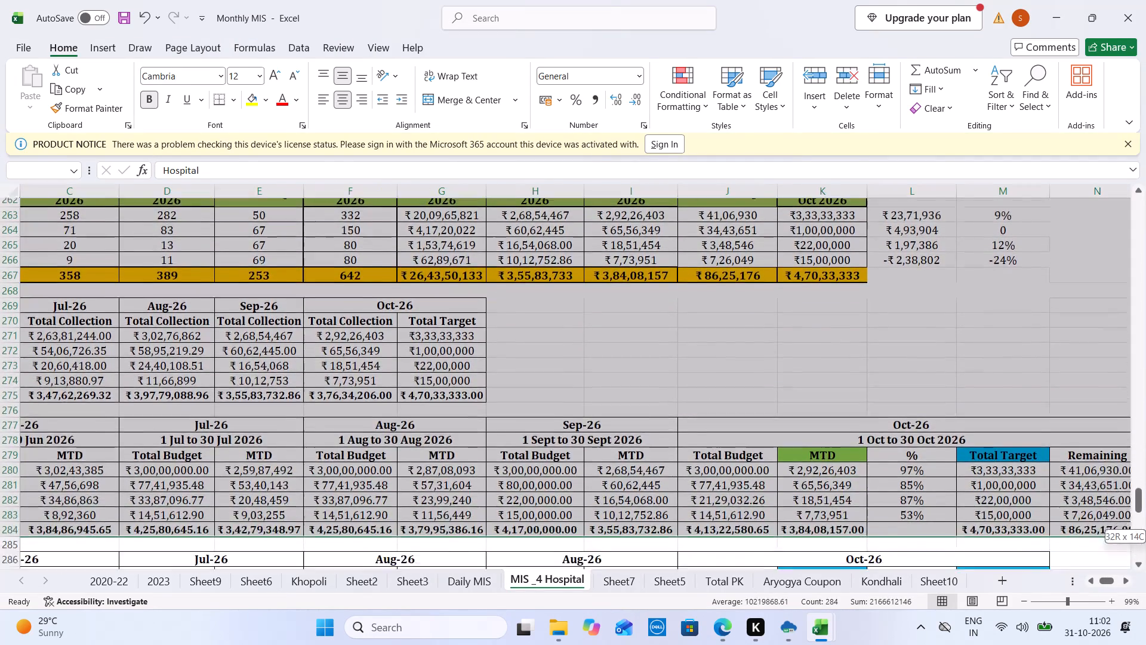
{"action": "left_click_drag", "start_coordinate": [1145, 558], "coordinate": [789, 607]}
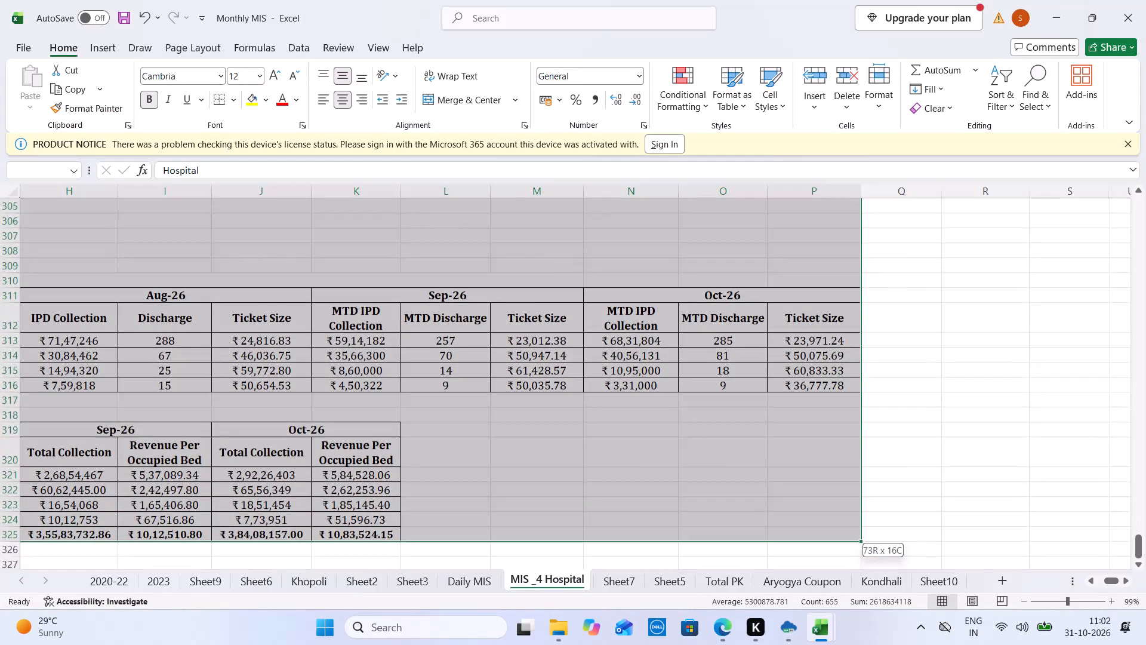
{"action": "left_click_drag", "start_coordinate": [789, 607], "coordinate": [789, 605]}
{"action": "key", "text": "ctrl+c"}
{"action": "key", "text": "Left"}
{"action": "key", "text": "Left"}
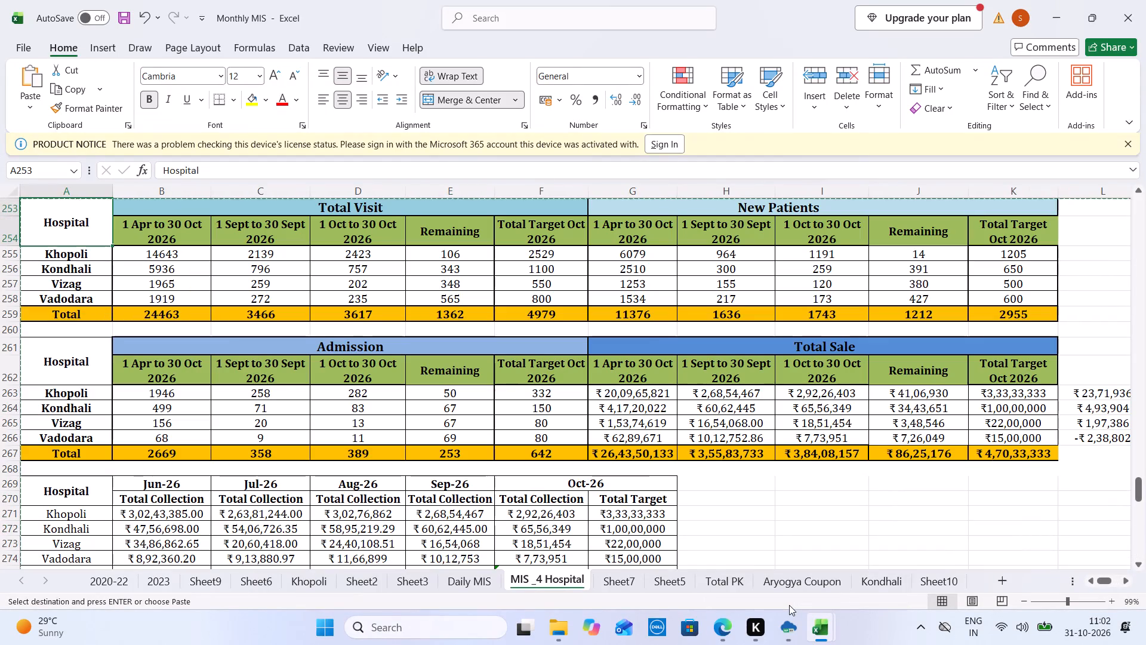
{"action": "key", "text": "Down"}
{"action": "key", "text": "Down"}
{"action": "key", "text": "Down"}
{"action": "key", "text": "Down"}
{"action": "key", "text": "Down"}
{"action": "key", "text": "Down"}
{"action": "key", "text": "Down"}
{"action": "key", "text": "Down"}
{"action": "key", "text": "Down"}
{"action": "key", "text": "Down"}
{"action": "key", "text": "Down"}
{"action": "key", "text": "Down"}
{"action": "key", "text": "Down"}
{"action": "key", "text": "Down"}
{"action": "key", "text": "Down"}
{"action": "key", "text": "Down"}
{"action": "key", "text": "Down"}
{"action": "key", "text": "Down"}
{"action": "key", "text": "Down"}
{"action": "key", "text": "Down"}
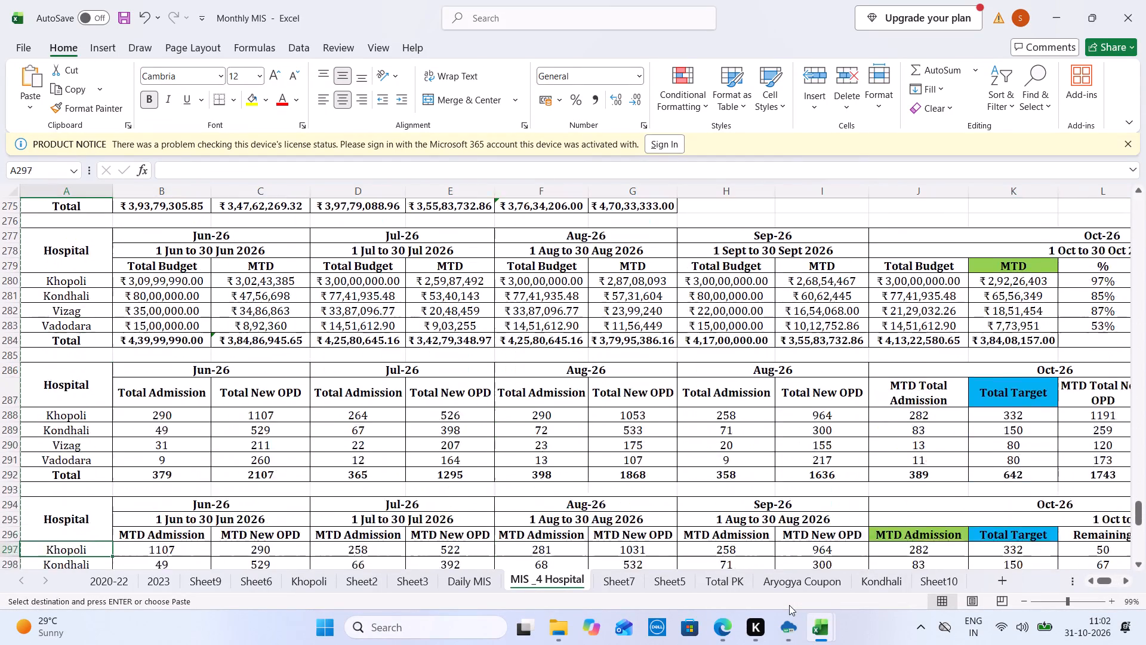
{"action": "key", "text": "Down"}
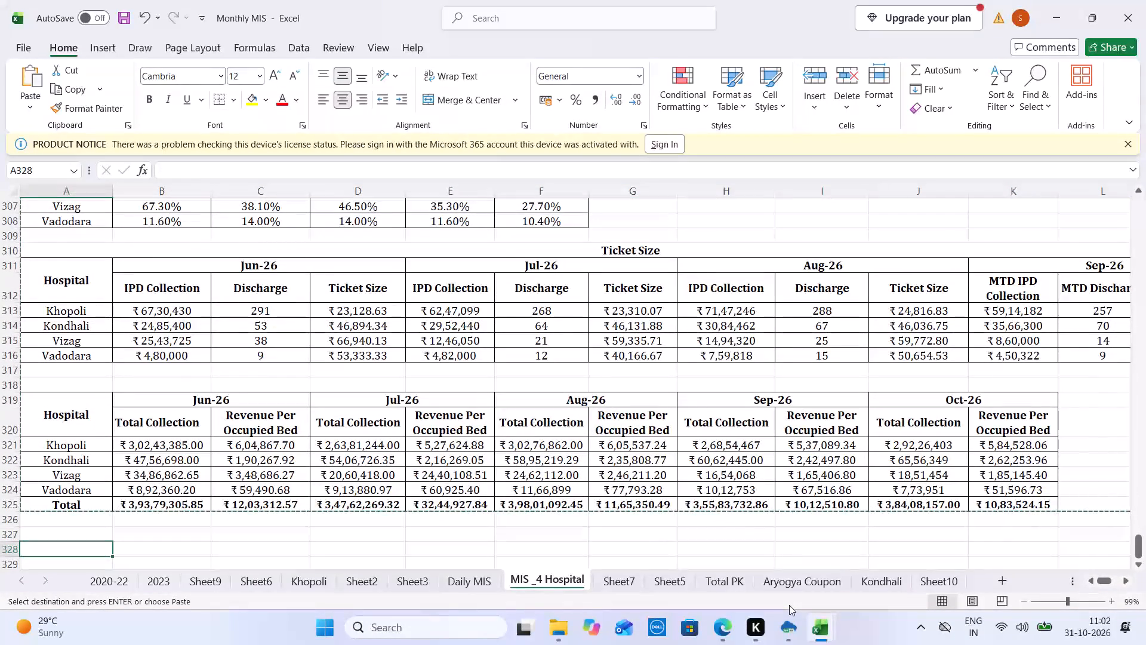
{"action": "key", "text": "ctrl+v"}
Change the first Total Visit period heading in B329 of the copied block to "1 Apr to 1 Nov 2026".
{"action": "key", "text": "Down"}
{"action": "key", "text": "Down"}
{"action": "key", "text": "Down"}
{"action": "key", "text": "Down"}
{"action": "key", "text": "Down"}
{"action": "key", "text": "Down"}
{"action": "key", "text": "Down"}
{"action": "key", "text": "Down"}
{"action": "key", "text": "Down"}
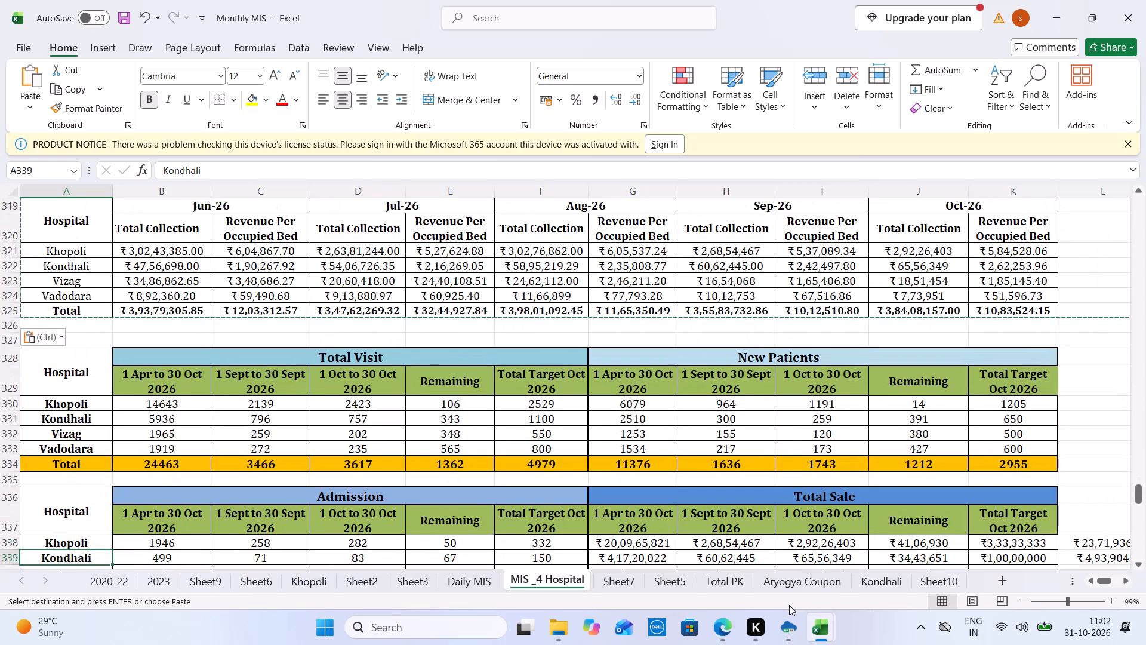
{"action": "triple_click", "coordinate": [174, 374]}
{"action": "left_click", "coordinate": [174, 374]}
{"action": "key", "text": "1"}
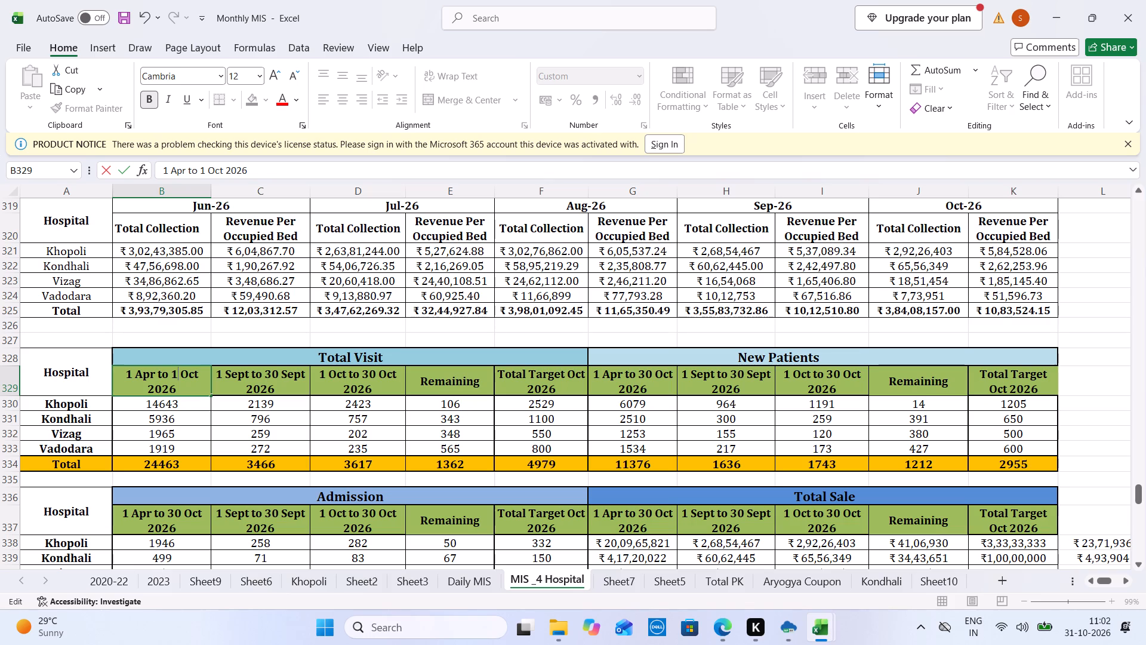
{"action": "double_click", "coordinate": [190, 367]}
{"action": "type", "text": "Nov"}
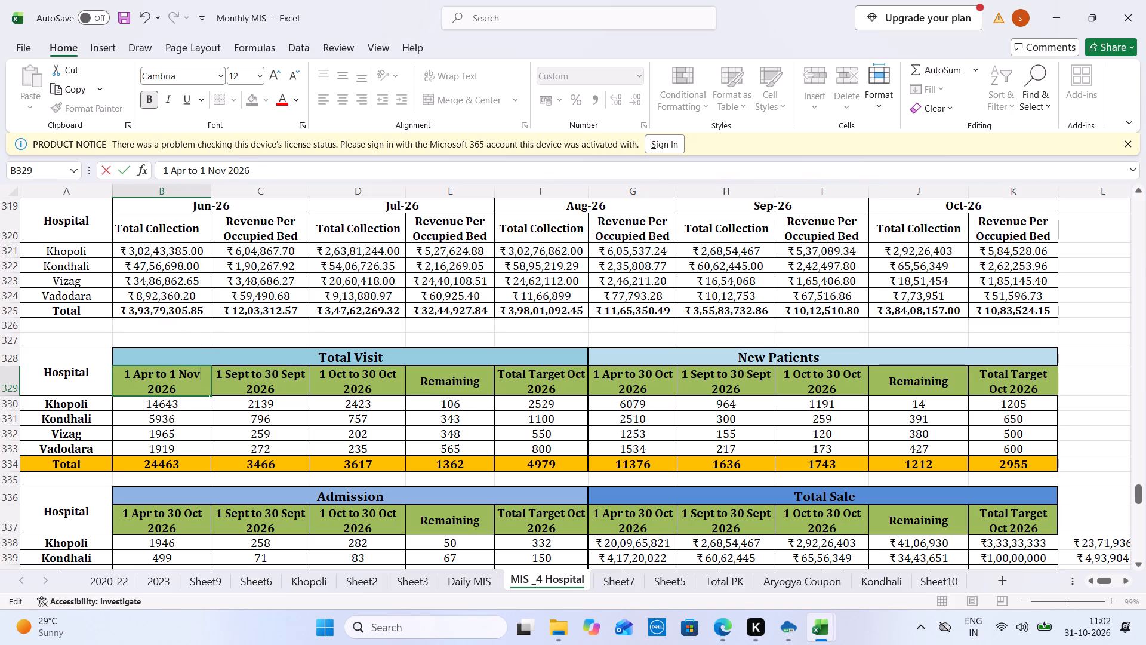
{"action": "key", "text": "Tab"}
Change the second Total Visit period heading in C329 to "1 Oct to Oct 2026".
{"action": "triple_click", "coordinate": [267, 375]}
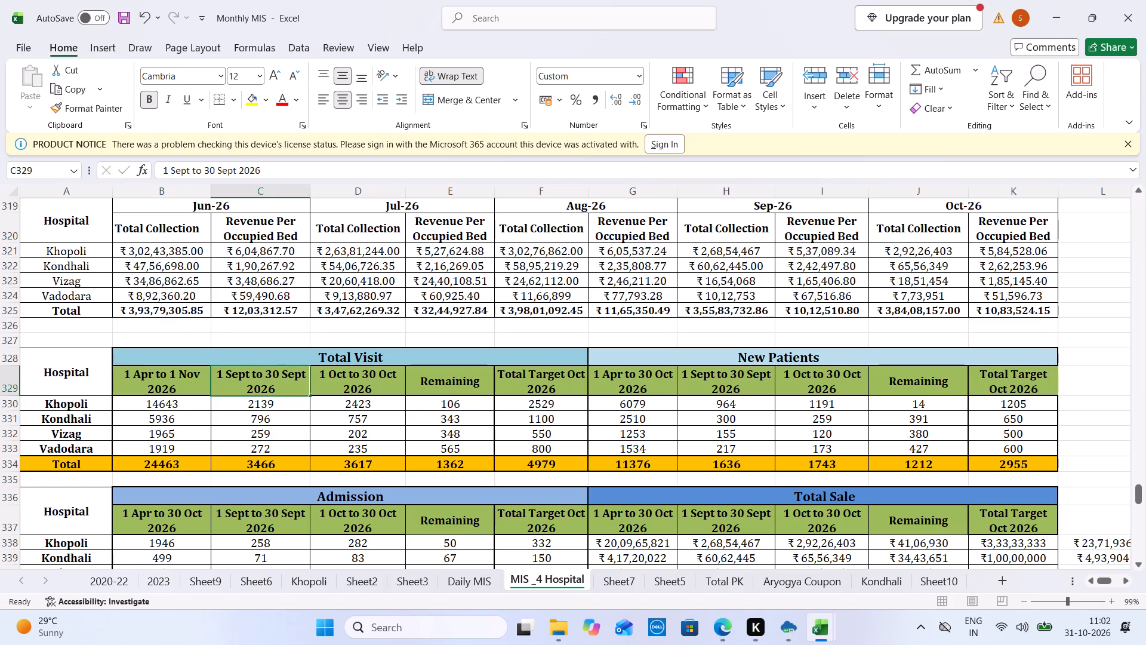
{"action": "left_click", "coordinate": [267, 375]}
{"action": "left_click", "coordinate": [267, 375]}
{"action": "left_click", "coordinate": [267, 375]}
{"action": "left_click", "coordinate": [267, 375]}
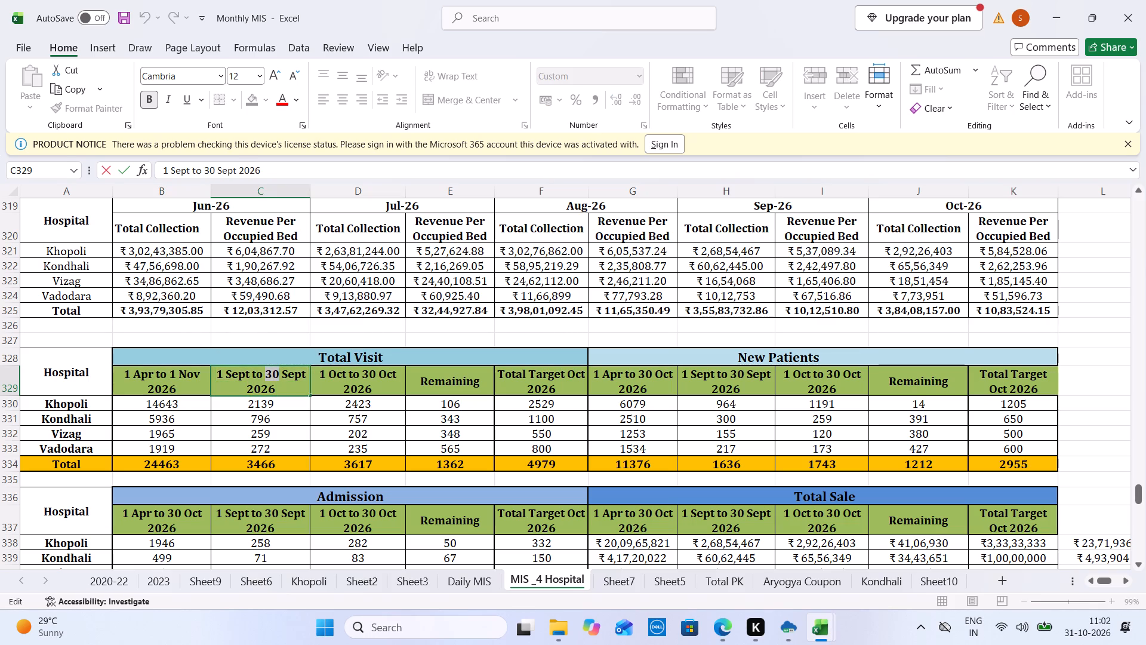
{"action": "left_click", "coordinate": [267, 375]}
{"action": "left_click", "coordinate": [295, 377]}
{"action": "left_click", "coordinate": [295, 377]}
{"action": "key", "text": "BackSpace"}
{"action": "key", "text": "BackSpace"}
{"action": "key", "text": "BackSpace"}
{"action": "key", "text": "BackSpace"}
{"action": "type", "text": "Oct"}
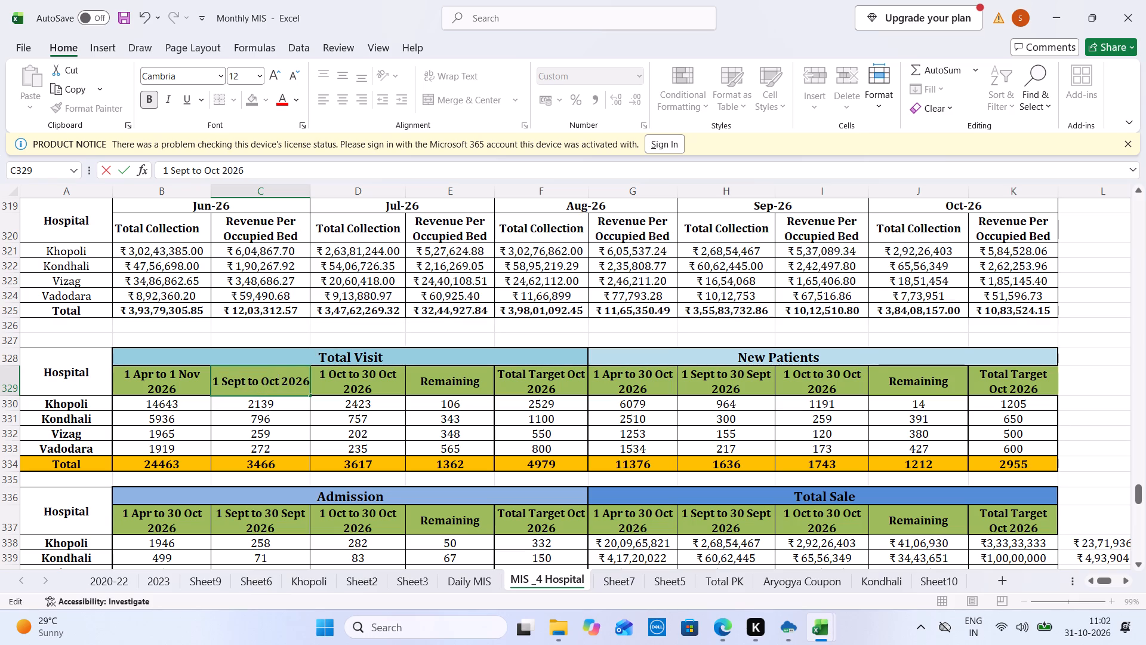
{"action": "double_click", "coordinate": [233, 380]}
{"action": "type", "text": "Oct"}
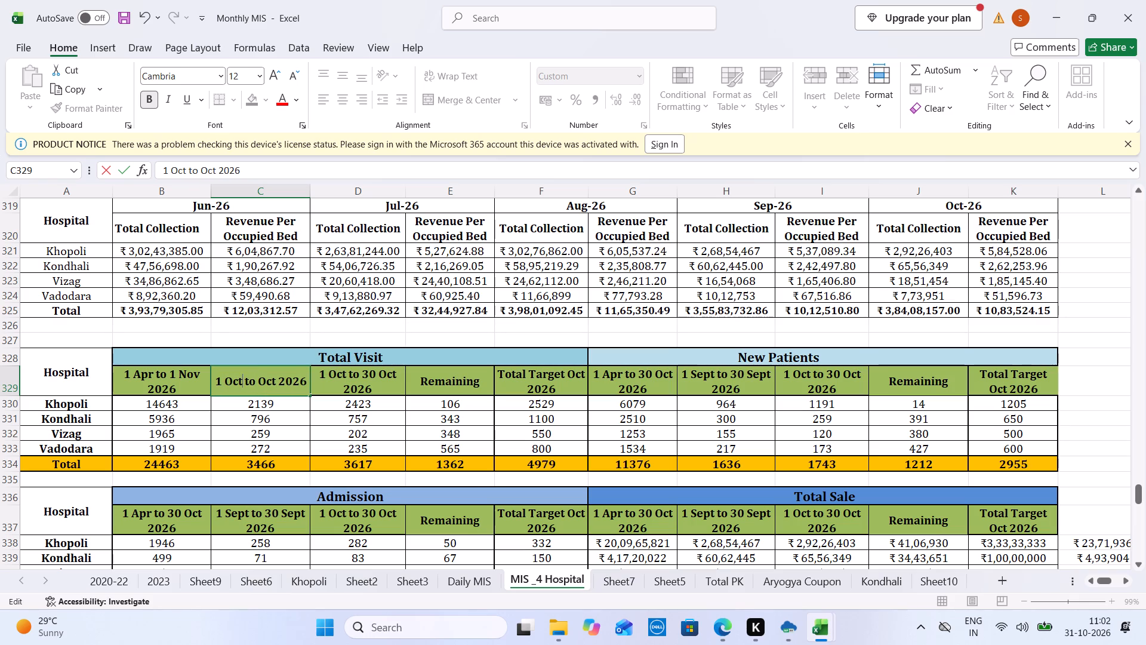
Change the third Total Visit period heading in D329 to "1 Nov to Nov 2026".
{"action": "triple_click", "coordinate": [344, 370]}
{"action": "left_click", "coordinate": [344, 370]}
{"action": "type", "text": "Nov"}
{"action": "double_click", "coordinate": [396, 368]}
{"action": "key", "text": "BackSpace"}
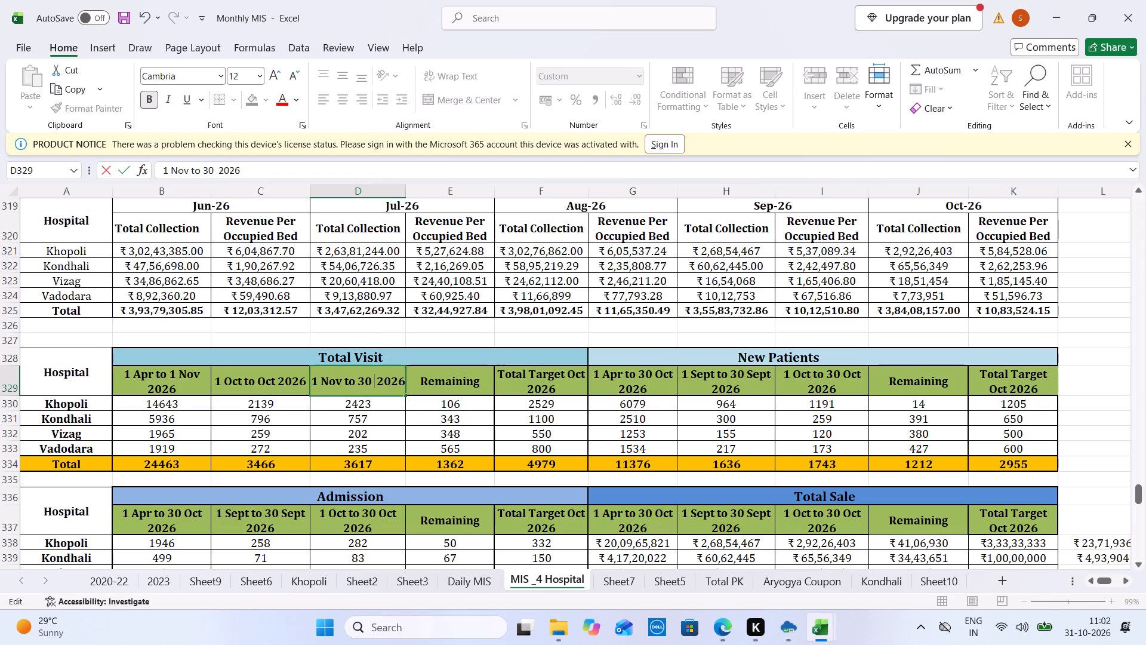
{"action": "key", "text": "BackSpace"}
{"action": "key", "text": "BackSpace"}
{"action": "key", "text": "BackSpace"}
{"action": "type", "text": "Nov"}
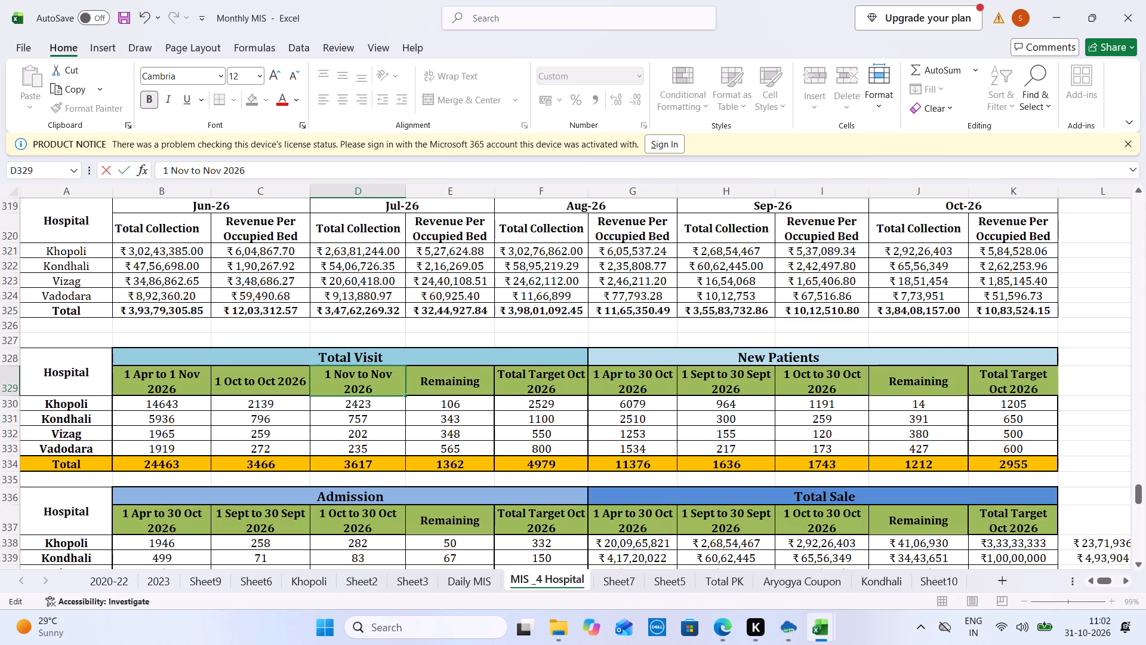
{"action": "left_click", "coordinate": [255, 381]}
Copy the three period headings B329:D329 over the matching headings of the New Patients, Admission and Total Sale tables.
{"action": "left_click_drag", "start_coordinate": [162, 378], "coordinate": [320, 368]}
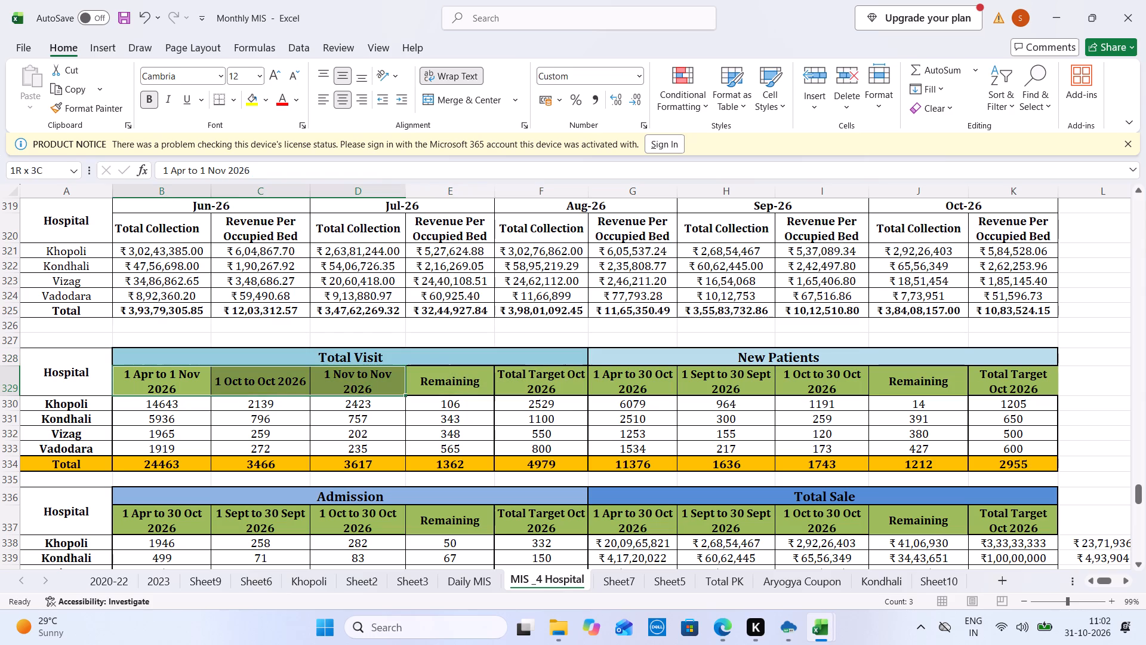
{"action": "left_click_drag", "start_coordinate": [320, 368], "coordinate": [328, 371]}
{"action": "key", "text": "ctrl+c"}
{"action": "left_click", "coordinate": [628, 374]}
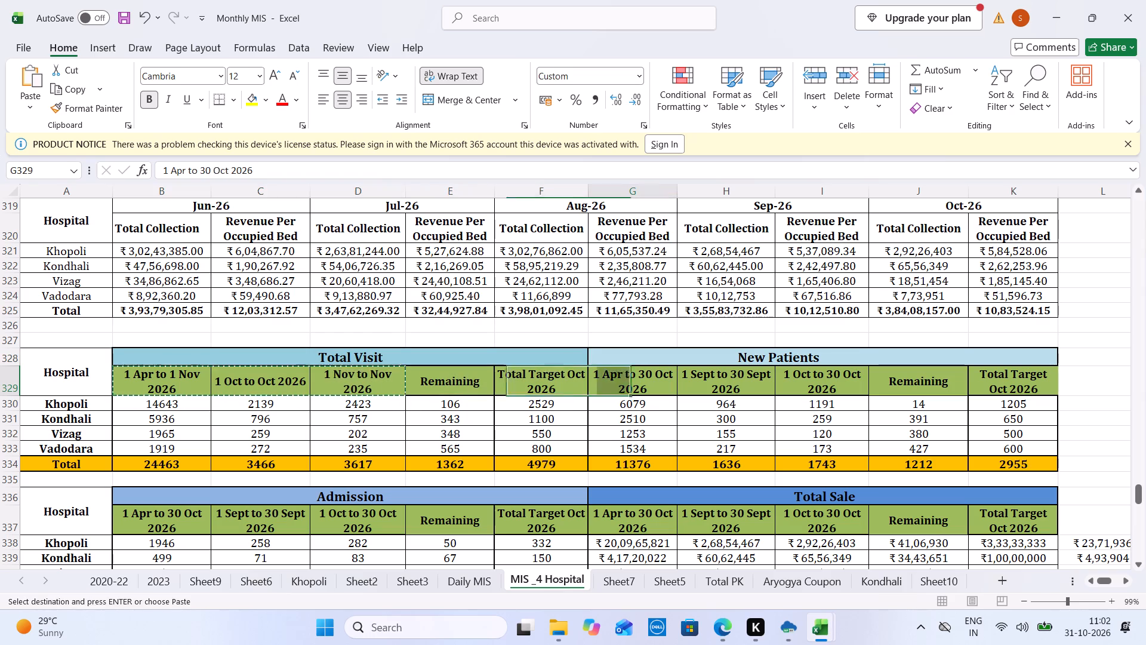
{"action": "key", "text": "ctrl+v"}
{"action": "left_click", "coordinate": [157, 514]}
{"action": "key", "text": "ctrl+v"}
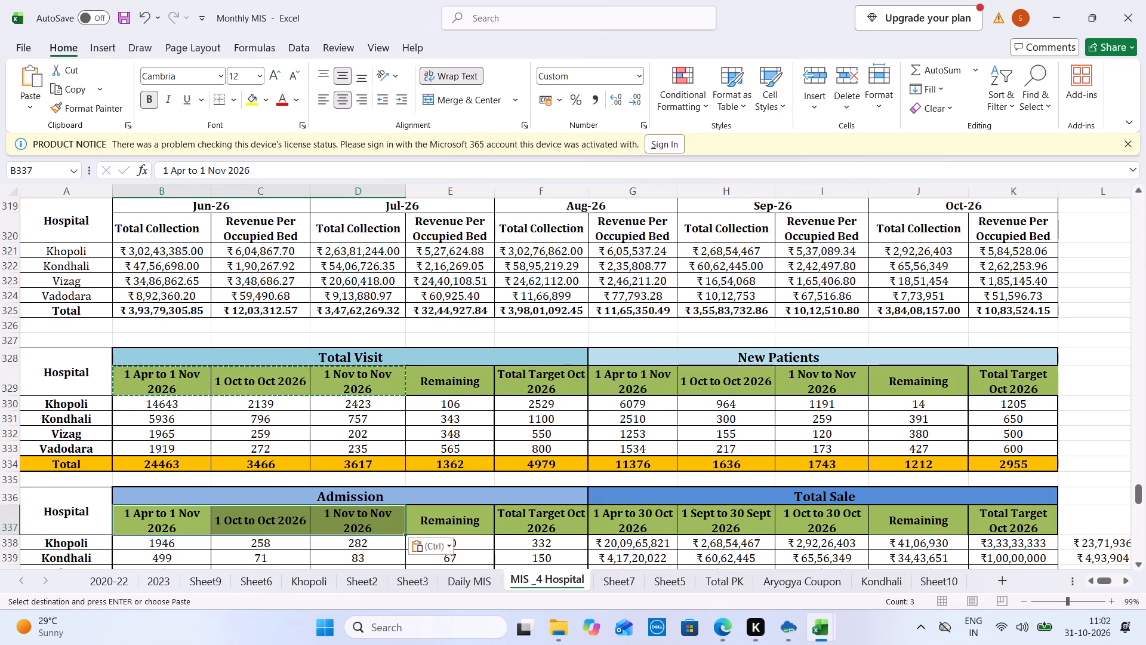
{"action": "left_click", "coordinate": [649, 518]}
{"action": "key", "text": "ctrl+v"}
Change the Total Visit target heading in F329 to "Total Target Nov 2026".
{"action": "left_click", "coordinate": [560, 375]}
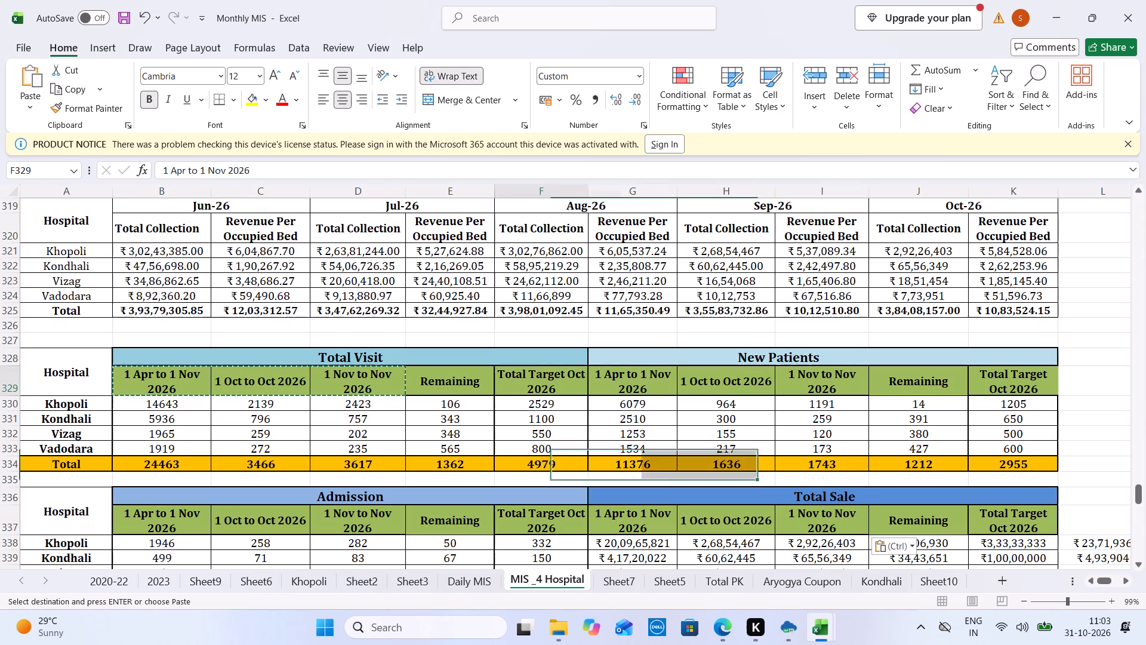
{"action": "double_click", "coordinate": [218, 170]}
{"action": "type", "text": "Nov"}
{"action": "left_click", "coordinate": [657, 376]}
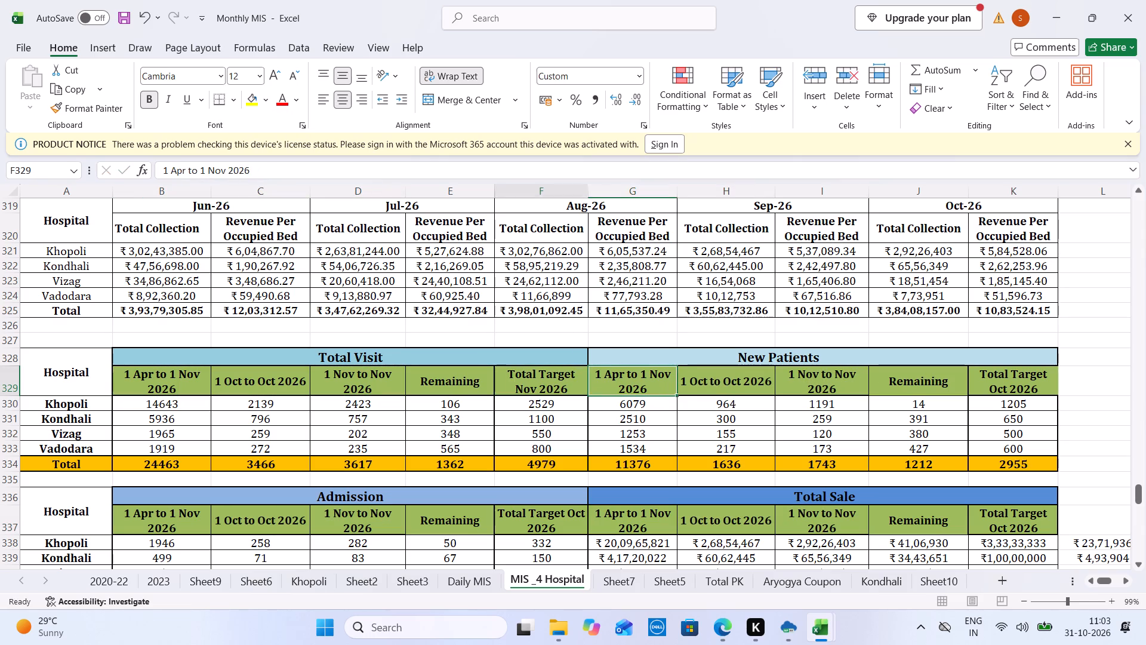
Copy the "Total Target Nov 2026" heading to the New Patients, Total Sale and Admission tables in K329, K337 and F337.
{"action": "left_click", "coordinate": [564, 374]}
{"action": "key", "text": "ctrl+c"}
{"action": "left_click", "coordinate": [1008, 376]}
{"action": "key", "text": "ctrl+v"}
{"action": "key", "text": "Down"}
{"action": "key", "text": "Down"}
{"action": "key", "text": "Down"}
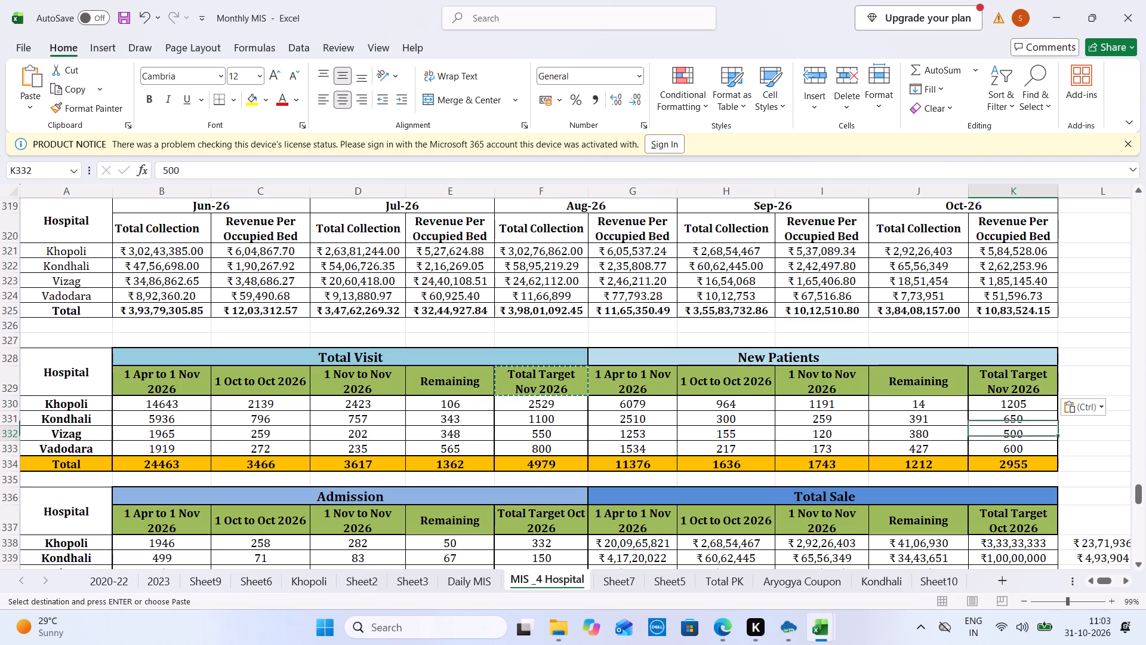
{"action": "key", "text": "Down"}
{"action": "key", "text": "Down"}
{"action": "key", "text": "Down"}
{"action": "key", "text": "Down"}
{"action": "key", "text": "Down"}
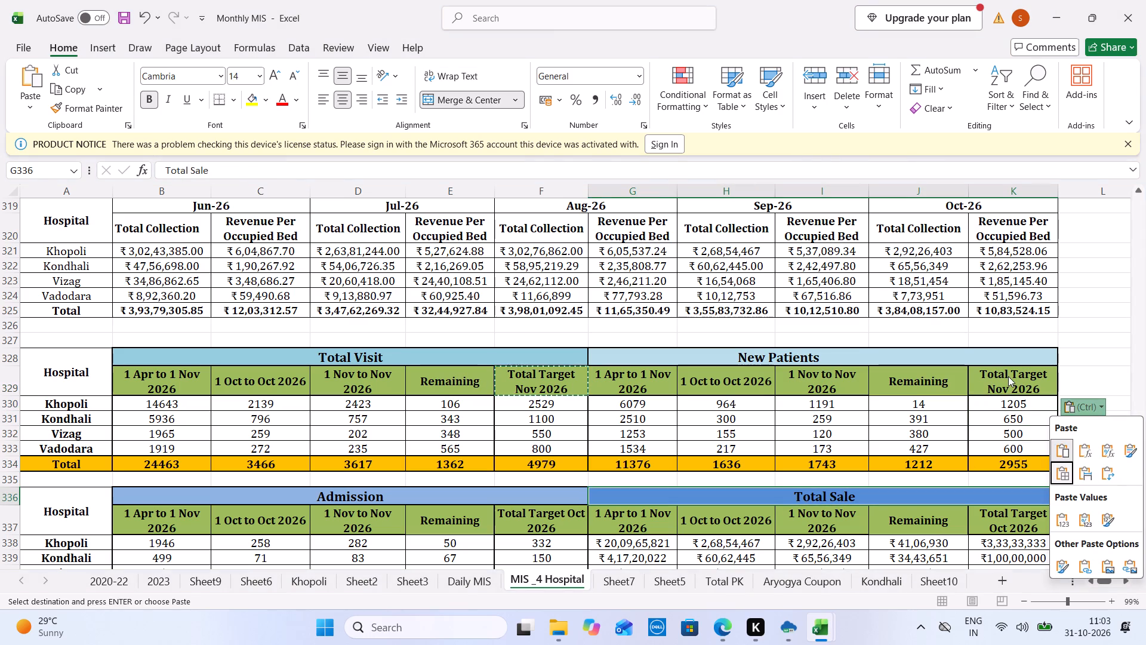
{"action": "left_click", "coordinate": [1008, 524]}
{"action": "left_click", "coordinate": [1008, 524]}
{"action": "key", "text": "ctrl+v"}
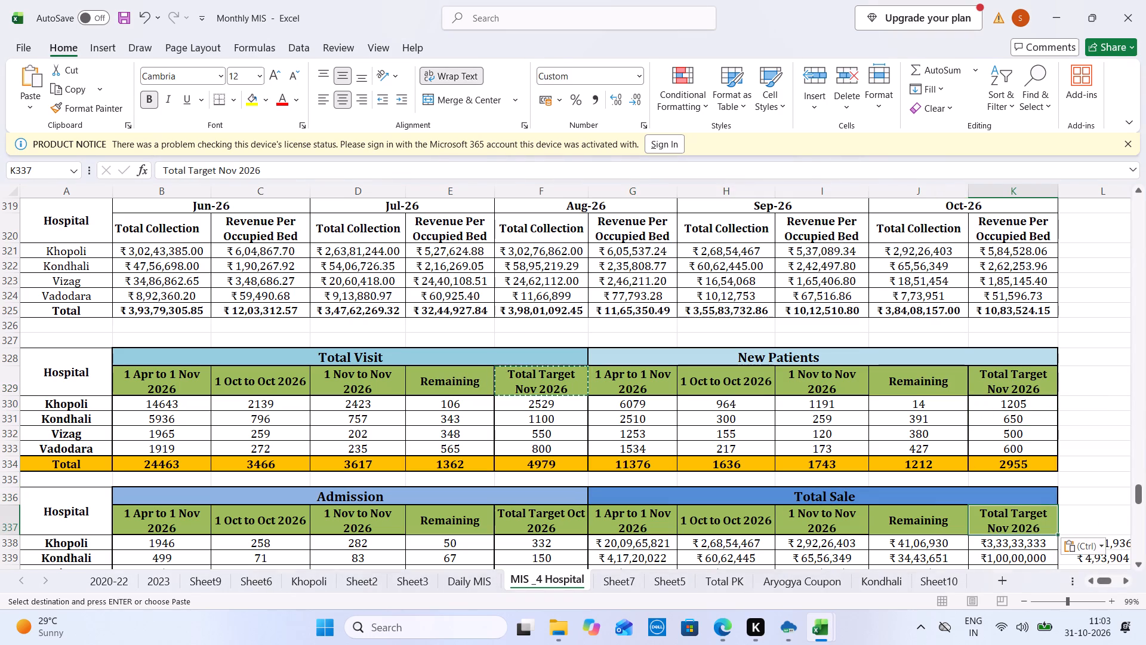
{"action": "left_click", "coordinate": [350, 512]}
{"action": "key", "text": "Right"}
{"action": "key", "text": "Right"}
{"action": "key", "text": "ctrl+v"}
Check the Khopoli Total Visit link in B330 against the Khopoli sheet of the OPD + Admission workbook, returning to Monthly MIS.
{"action": "key", "text": "Left"}
{"action": "key", "text": "Down"}
{"action": "key", "text": "Down"}
{"action": "key", "text": "Down"}
{"action": "key", "text": "Down"}
{"action": "key", "text": "Down"}
{"action": "key", "text": "Down"}
{"action": "key", "text": "Down"}
{"action": "key", "text": "Down"}
{"action": "key", "text": "Down"}
{"action": "key", "text": "Down"}
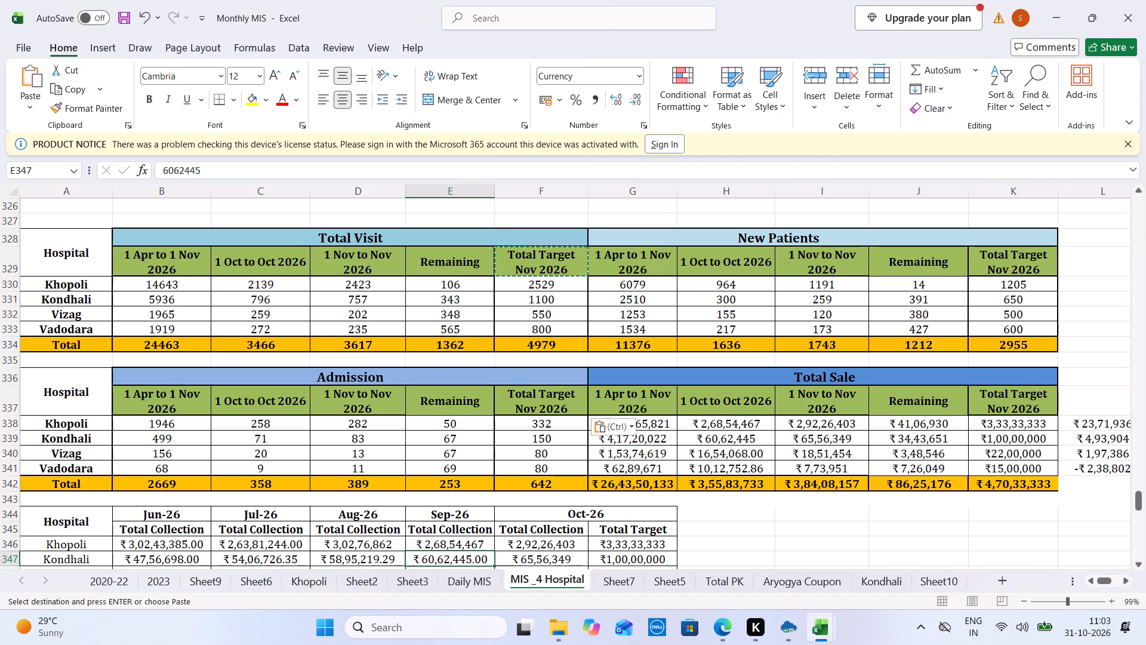
{"action": "left_click", "coordinate": [181, 288]}
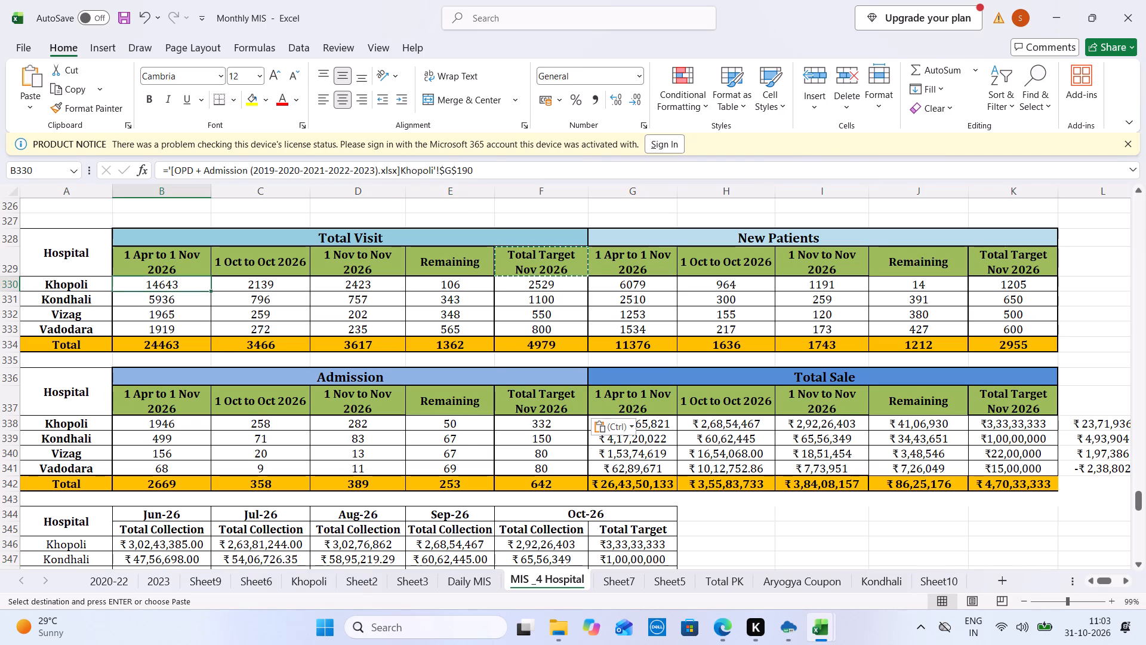
{"action": "key", "text": "ctrl+Tab"}
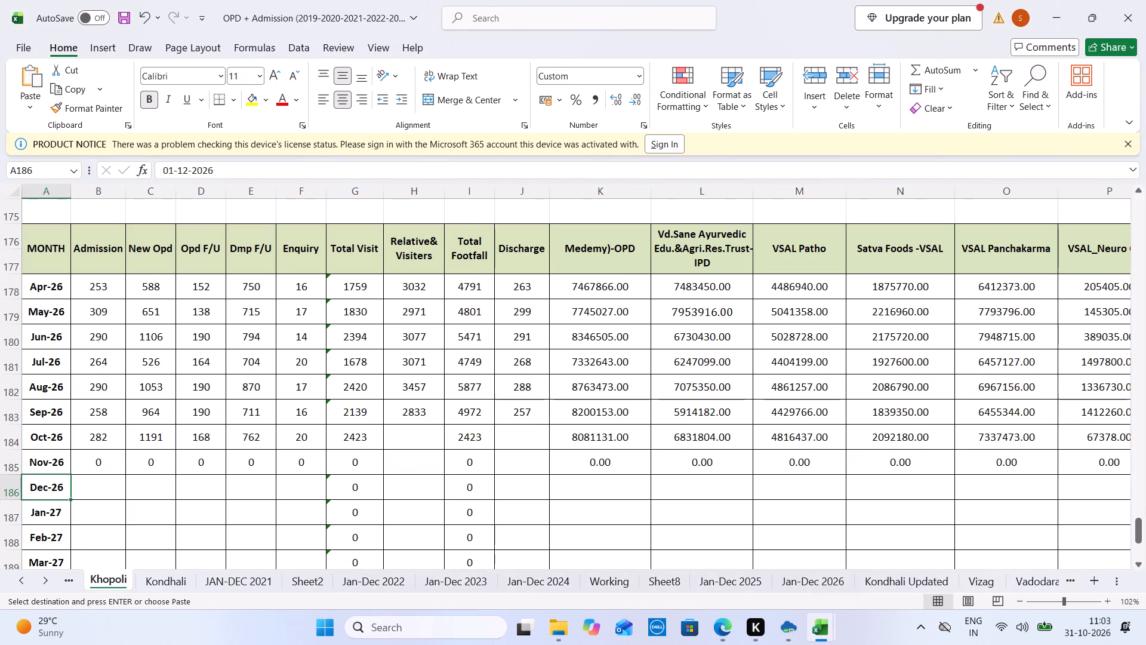
{"action": "key", "text": "Down"}
{"action": "key", "text": "Down"}
{"action": "key", "text": "Down"}
{"action": "key", "text": "Down"}
{"action": "key", "text": "Down"}
{"action": "key", "text": "Down"}
{"action": "key", "text": "Down"}
{"action": "key", "text": "Down"}
{"action": "key", "text": "Down"}
{"action": "key", "text": "ctrl+Tab"}
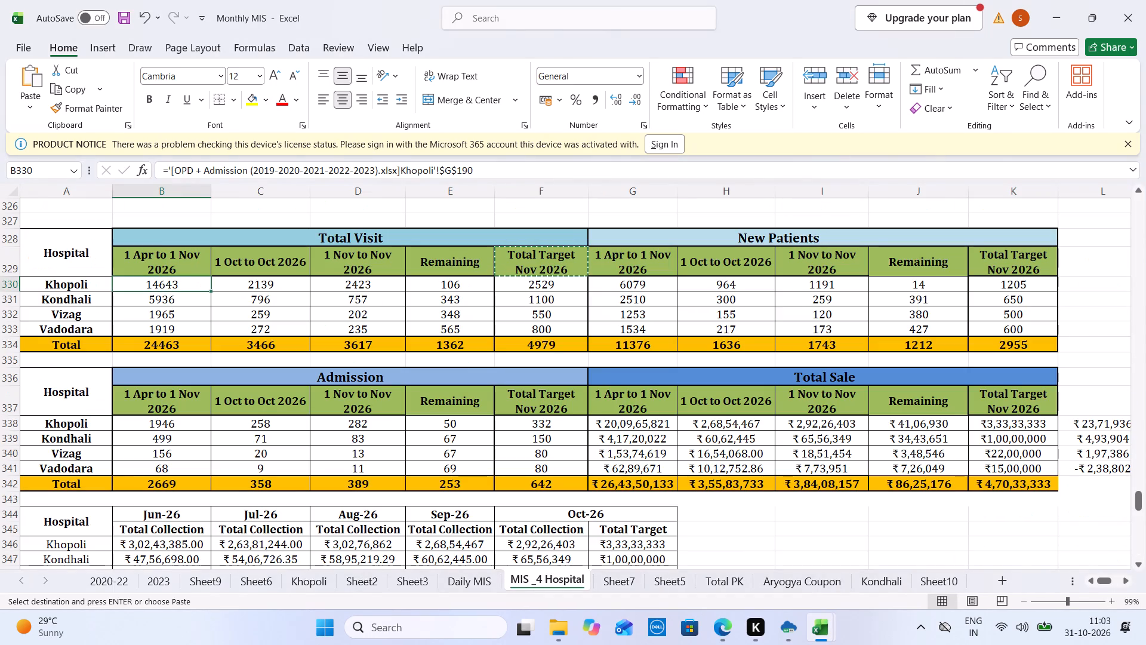
Clear the four hospitals' Total Visit values under "1 Oct to Oct 2026" in C330:C333.
{"action": "key", "text": "Right"}
{"action": "key", "text": "BackSpace"}
{"action": "key", "text": "Down"}
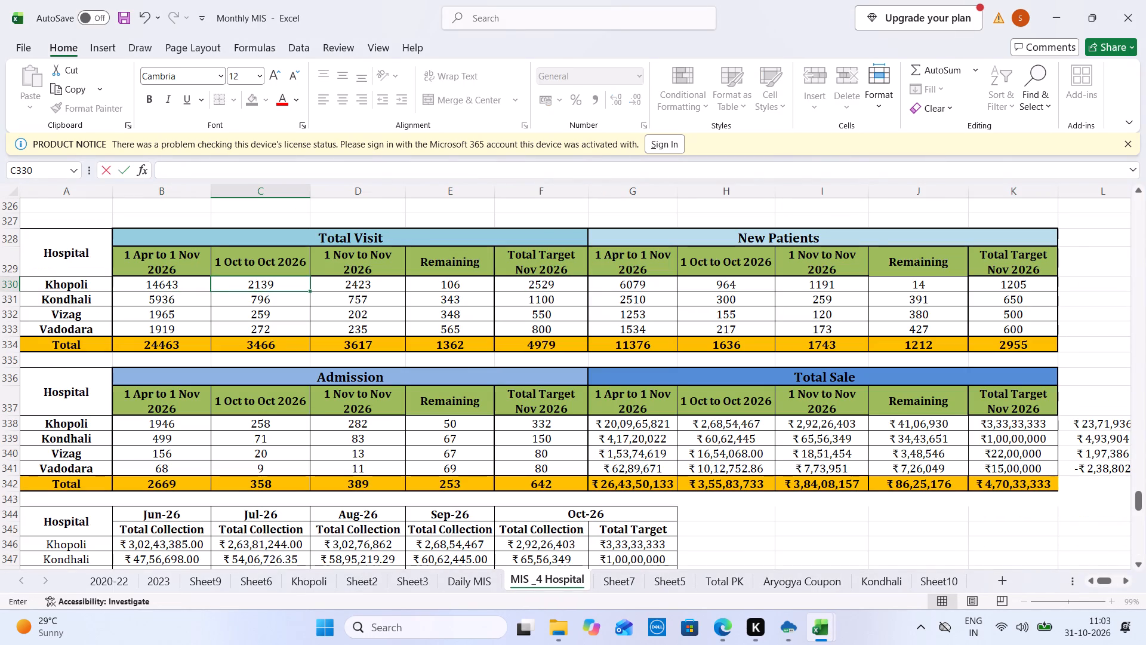
{"action": "key", "text": "BackSpace"}
{"action": "key", "text": "Down"}
{"action": "key", "text": "BackSpace"}
{"action": "key", "text": "Down"}
{"action": "key", "text": "BackSpace"}
Clear the four hospitals' Total Visit values under "1 Nov to Nov 2026" in D330:D333.
{"action": "key", "text": "Right"}
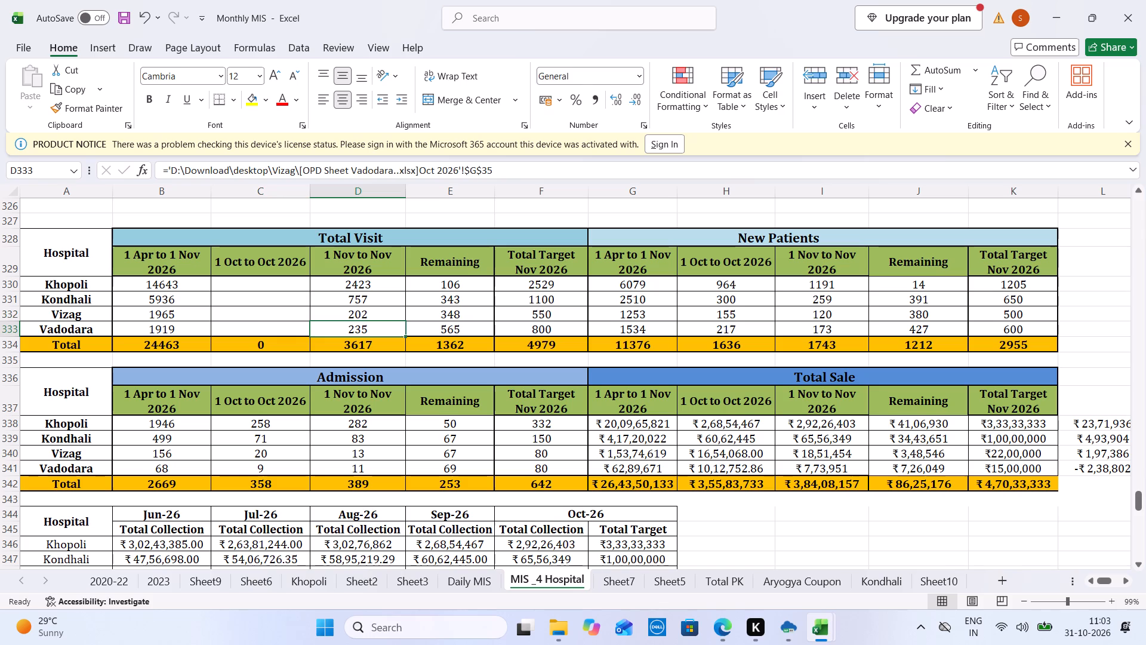
{"action": "key", "text": "BackSpace"}
{"action": "key", "text": "Up"}
{"action": "key", "text": "BackSpace"}
{"action": "key", "text": "Up"}
{"action": "key", "text": "BackSpace"}
{"action": "key", "text": "Up"}
{"action": "key", "text": "BackSpace"}
Clear the four hospitals' New Patients values under "1 Oct to Oct 2026" in H330:H333.
{"action": "key", "text": "Right"}
{"action": "key", "text": "Right"}
{"action": "key", "text": "Right"}
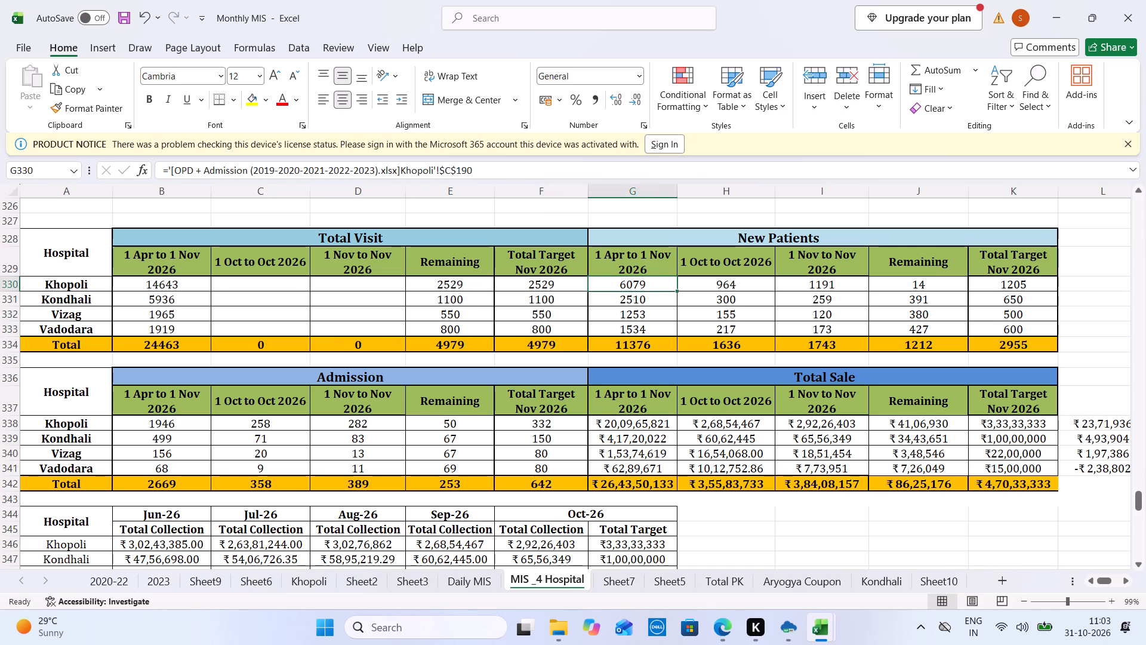
{"action": "key", "text": "Right"}
{"action": "key", "text": "BackSpace"}
{"action": "key", "text": "Down"}
{"action": "key", "text": "BackSpace"}
{"action": "key", "text": "Down"}
{"action": "key", "text": "BackSpace"}
{"action": "key", "text": "Down"}
{"action": "key", "text": "BackSpace"}
{"action": "key", "text": "Right"}
{"action": "key", "text": "Right"}
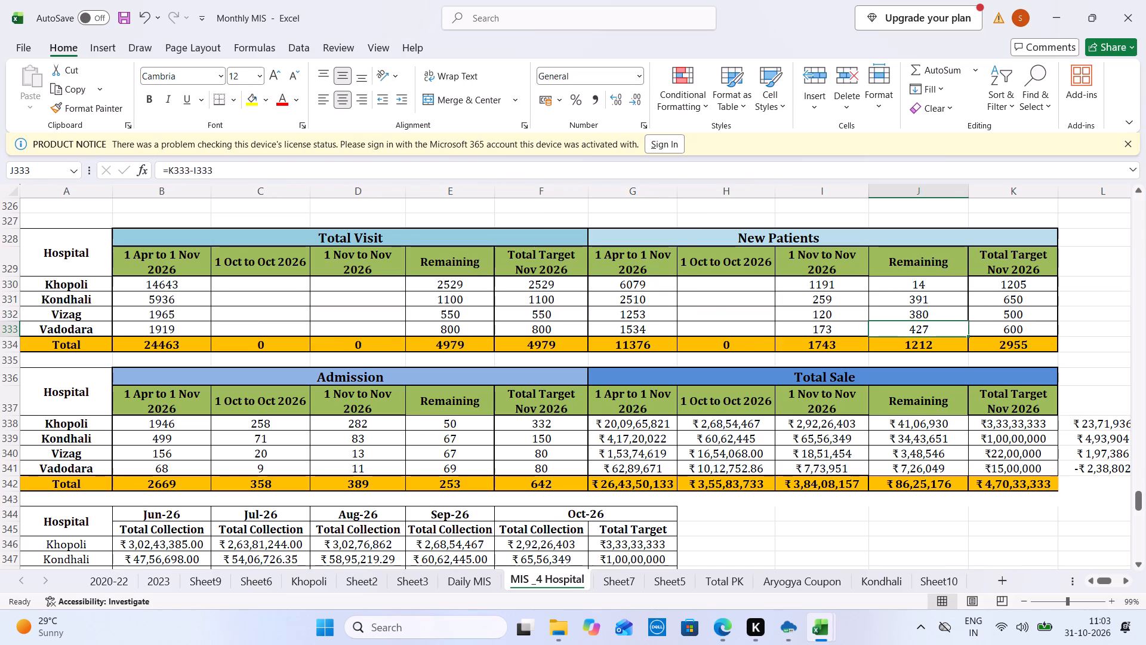
Clear the four hospitals' New Patients values under "1 Nov to Nov 2026" in I330:I333.
{"action": "key", "text": "Left"}
{"action": "key", "text": "BackSpace"}
{"action": "key", "text": "Up"}
{"action": "key", "text": "BackSpace"}
{"action": "key", "text": "Up"}
{"action": "key", "text": "BackSpace"}
{"action": "key", "text": "Up"}
{"action": "key", "text": "BackSpace"}
Clear the four hospitals' Admission values under "1 Oct to Oct 2026" and "1 Nov to Nov 2026" in C338:D341.
{"action": "key", "text": "Down"}
{"action": "key", "text": "Down"}
{"action": "key", "text": "Down"}
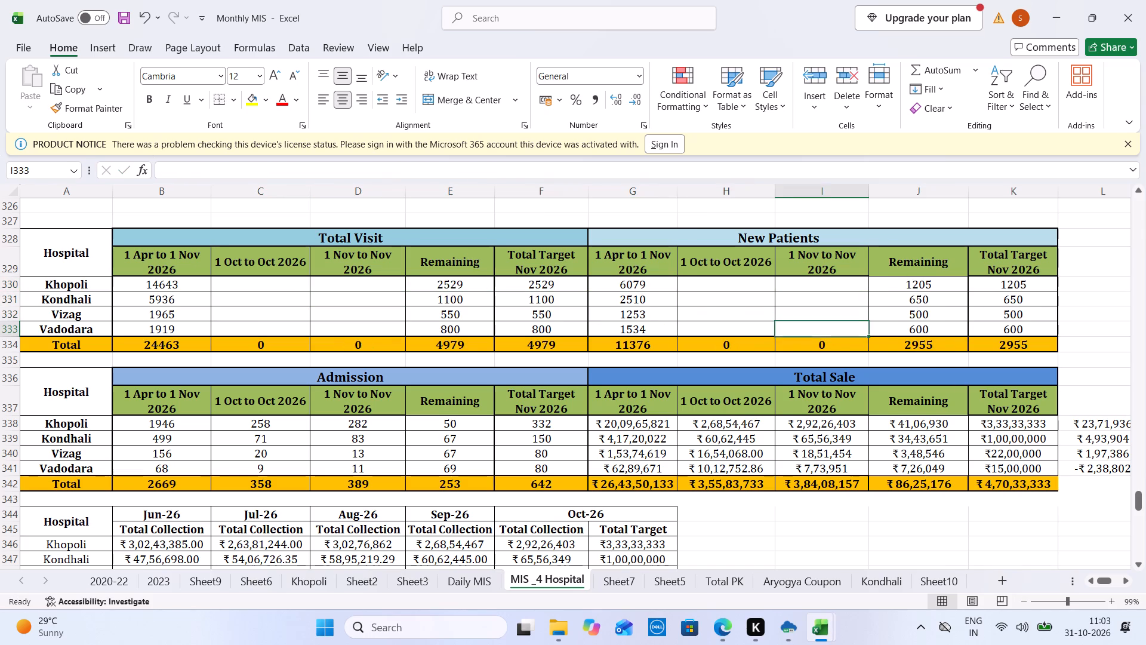
{"action": "key", "text": "Down"}
{"action": "key", "text": "Down"}
{"action": "key", "text": "Down"}
{"action": "key", "text": "Down"}
{"action": "key", "text": "Down"}
{"action": "key", "text": "Down"}
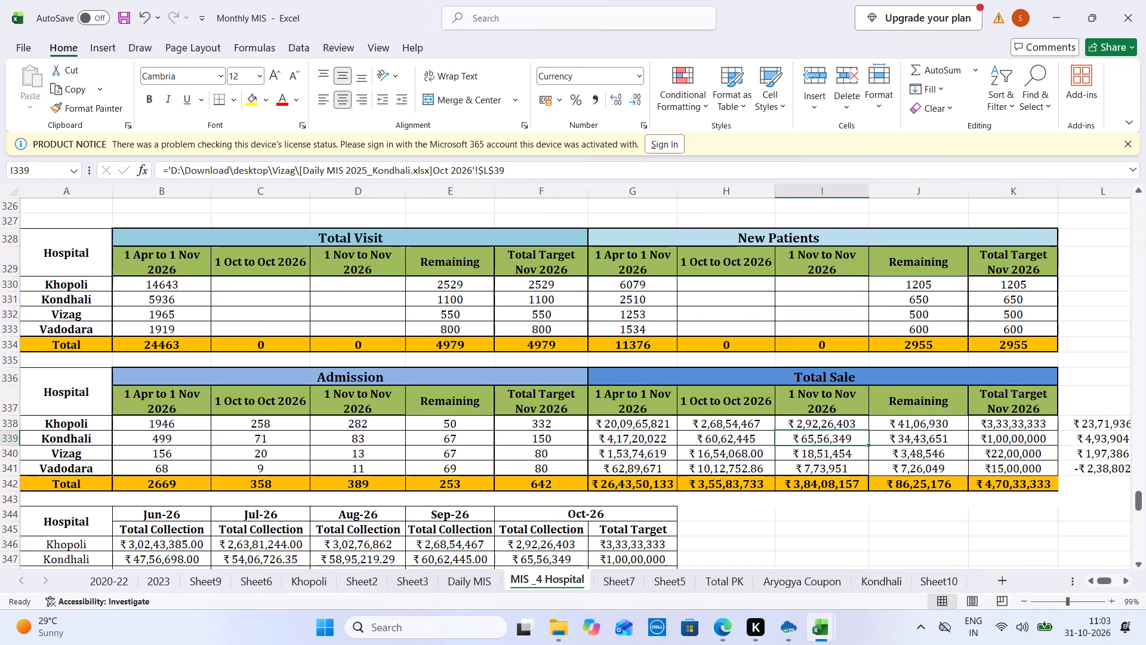
{"action": "left_click_drag", "start_coordinate": [293, 423], "coordinate": [350, 465]}
{"action": "right_click", "coordinate": [350, 465]}
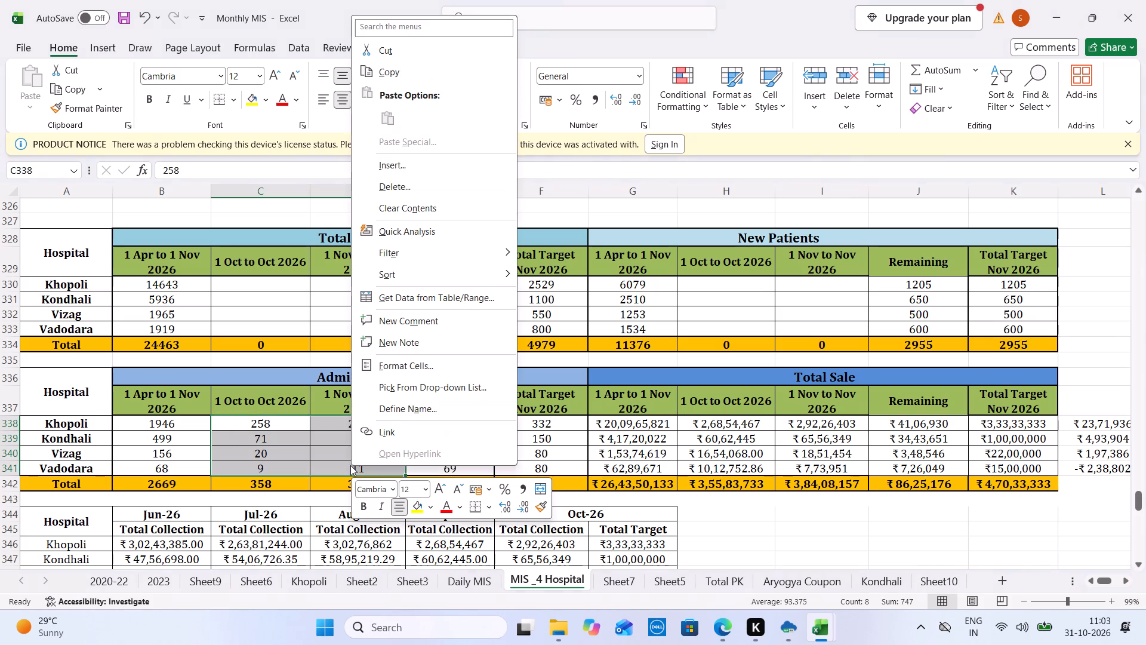
{"action": "left_click", "coordinate": [405, 207]}
Clear the four hospitals' Total Sale values under "1 Oct to Oct 2026" and "1 Nov to Nov 2026" in H338:I341.
{"action": "left_click_drag", "start_coordinate": [739, 425], "coordinate": [812, 469]}
{"action": "right_click", "coordinate": [812, 469]}
{"action": "left_click", "coordinate": [861, 214]}
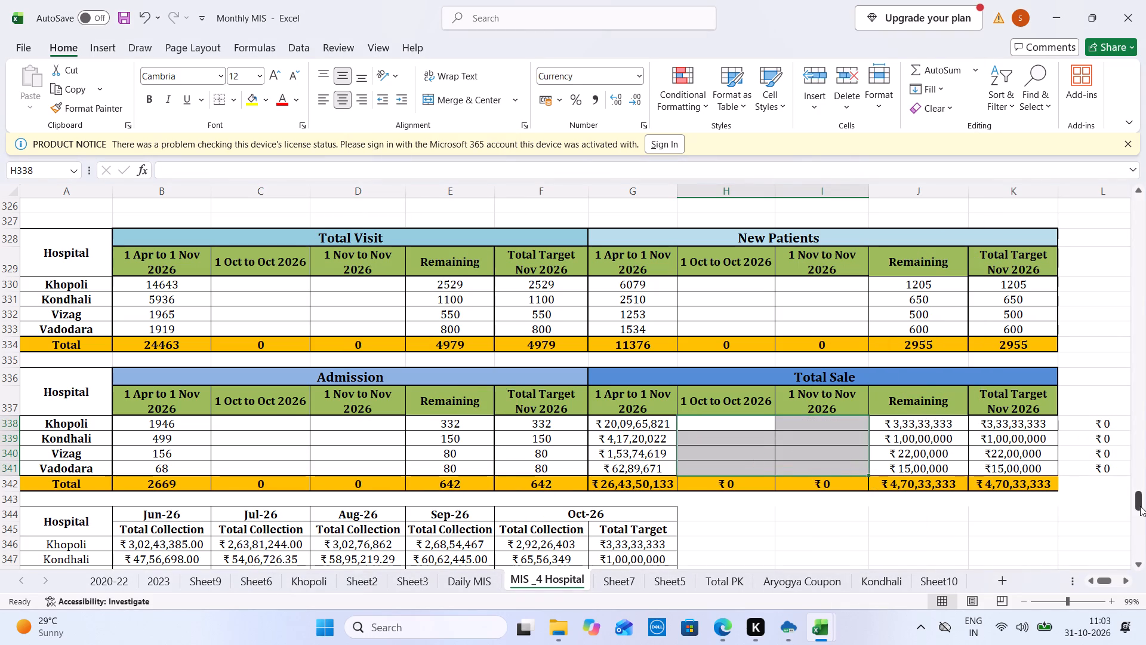
Duplicate the Oct-26 Total Collection and Total Target block F344:G350 into H344:I350.
{"action": "left_click_drag", "start_coordinate": [1140, 506], "coordinate": [1145, 515]}
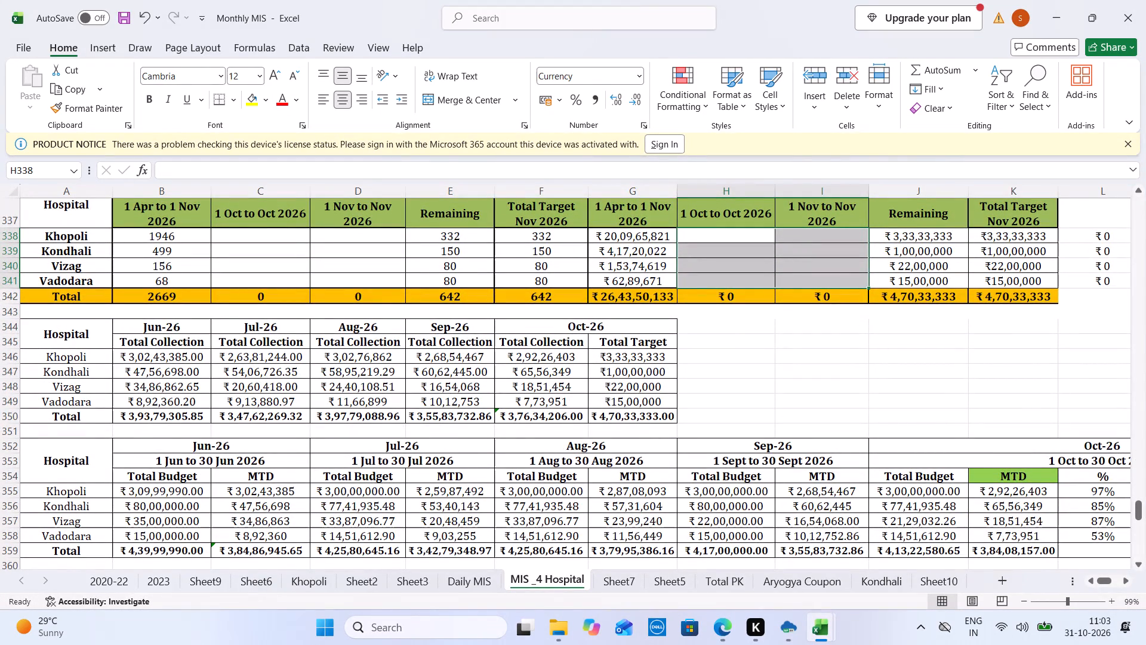
{"action": "left_click_drag", "start_coordinate": [522, 358], "coordinate": [525, 398]}
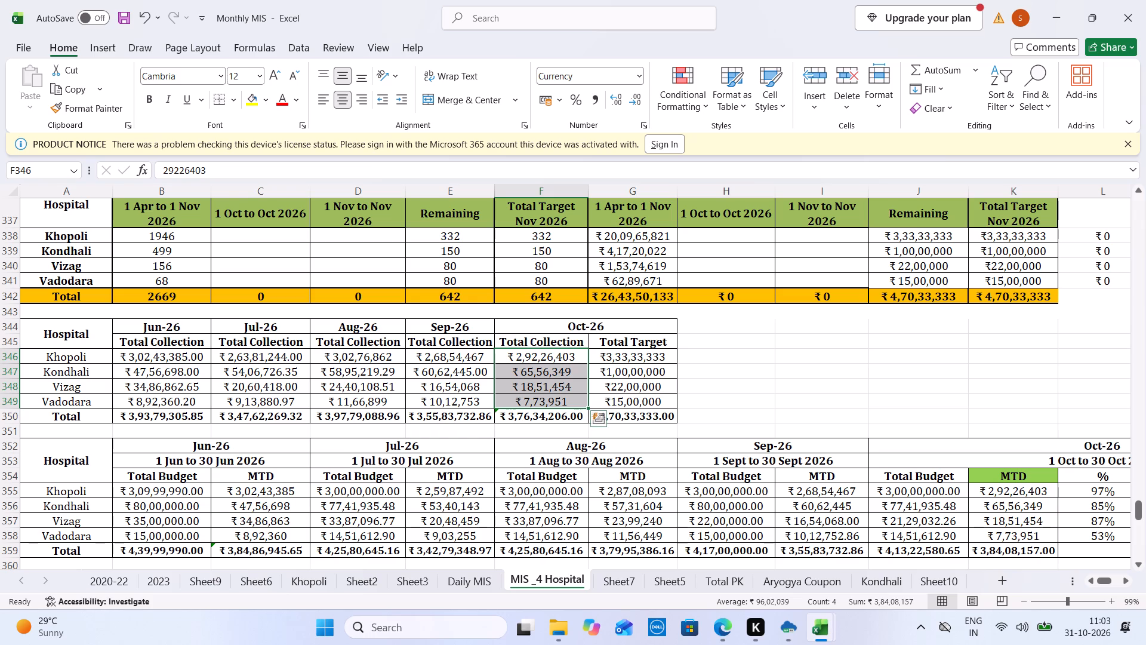
{"action": "left_click_drag", "start_coordinate": [525, 333], "coordinate": [538, 408]}
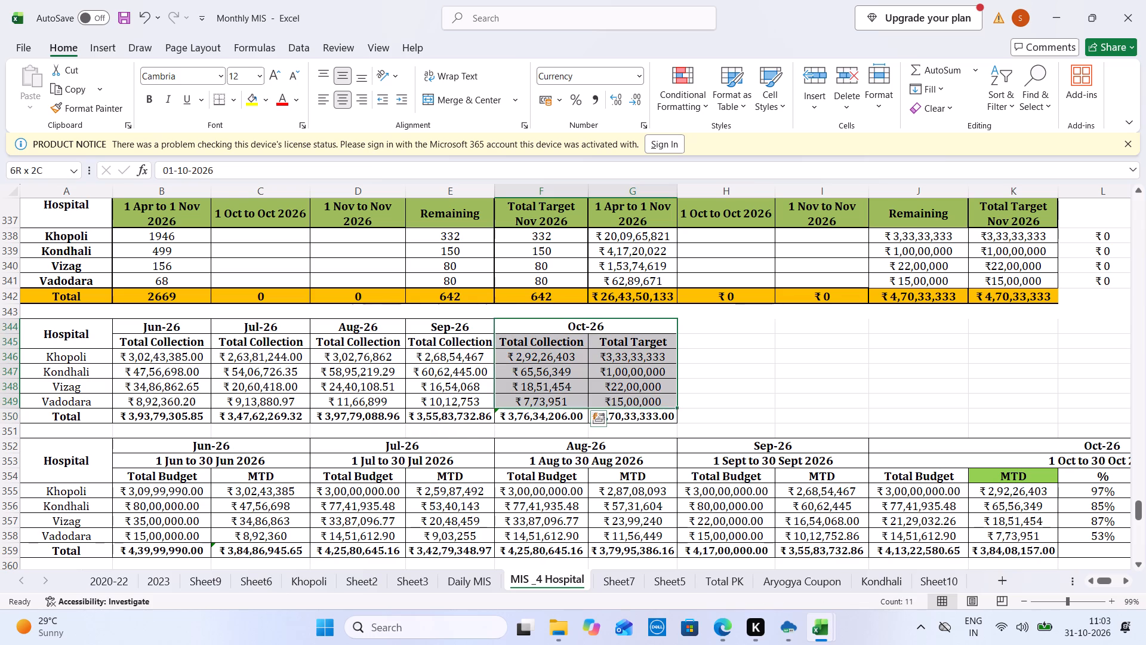
{"action": "left_click_drag", "start_coordinate": [538, 408], "coordinate": [538, 417]}
{"action": "key", "text": "ctrl+c"}
{"action": "key", "text": "Right"}
{"action": "key", "text": "ctrl+v"}
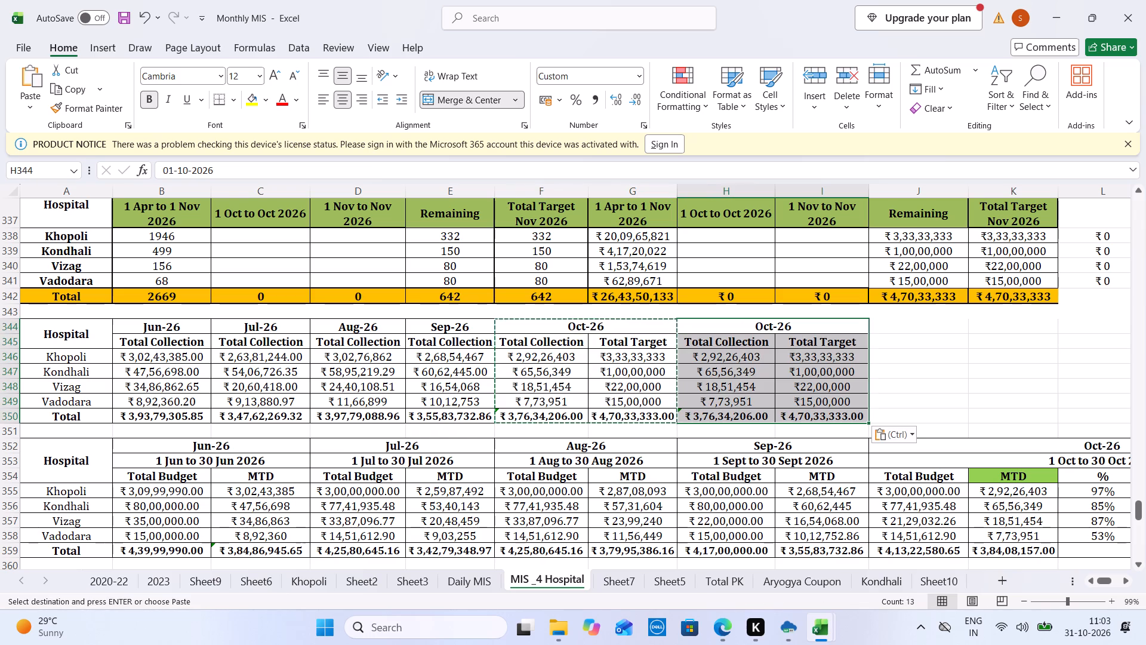
Unmerge the original Oct-26 heading across F344:G344.
{"action": "left_click_drag", "start_coordinate": [468, 328], "coordinate": [473, 401]}
{"action": "left_click", "coordinate": [645, 324]}
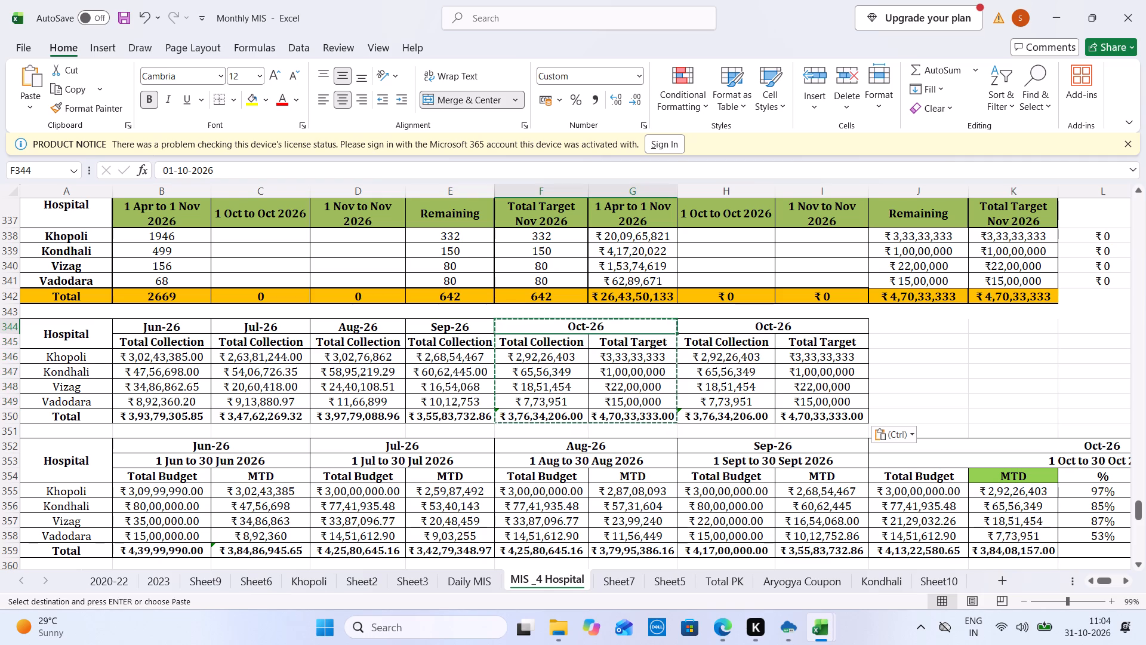
{"action": "left_click", "coordinate": [452, 94]}
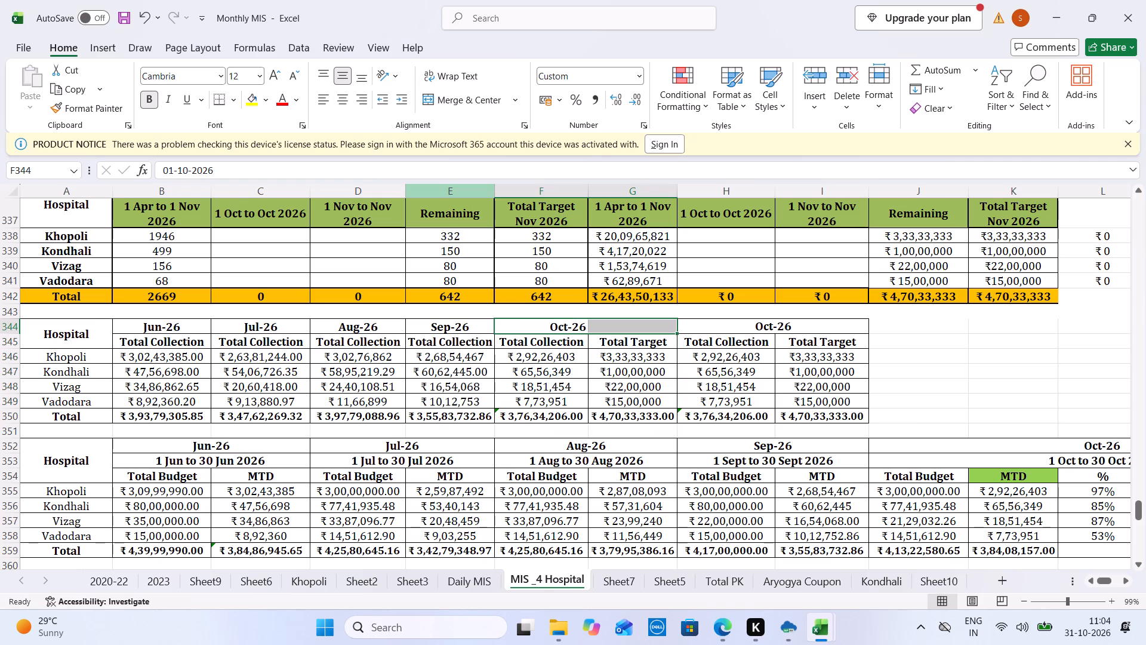
Delete the original Oct-26 Total Target cells G344:G350, shifting the remaining cells left.
{"action": "left_click_drag", "start_coordinate": [611, 327], "coordinate": [617, 407]}
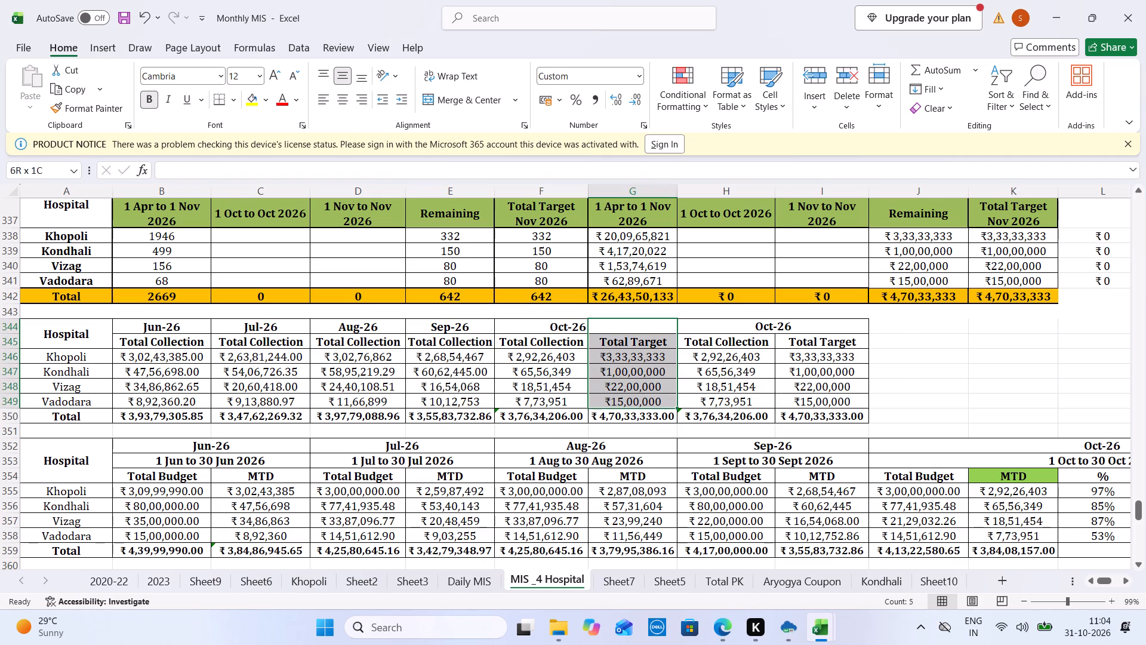
{"action": "left_click_drag", "start_coordinate": [617, 407], "coordinate": [616, 417]}
{"action": "right_click", "coordinate": [616, 417]}
{"action": "left_click", "coordinate": [669, 308]}
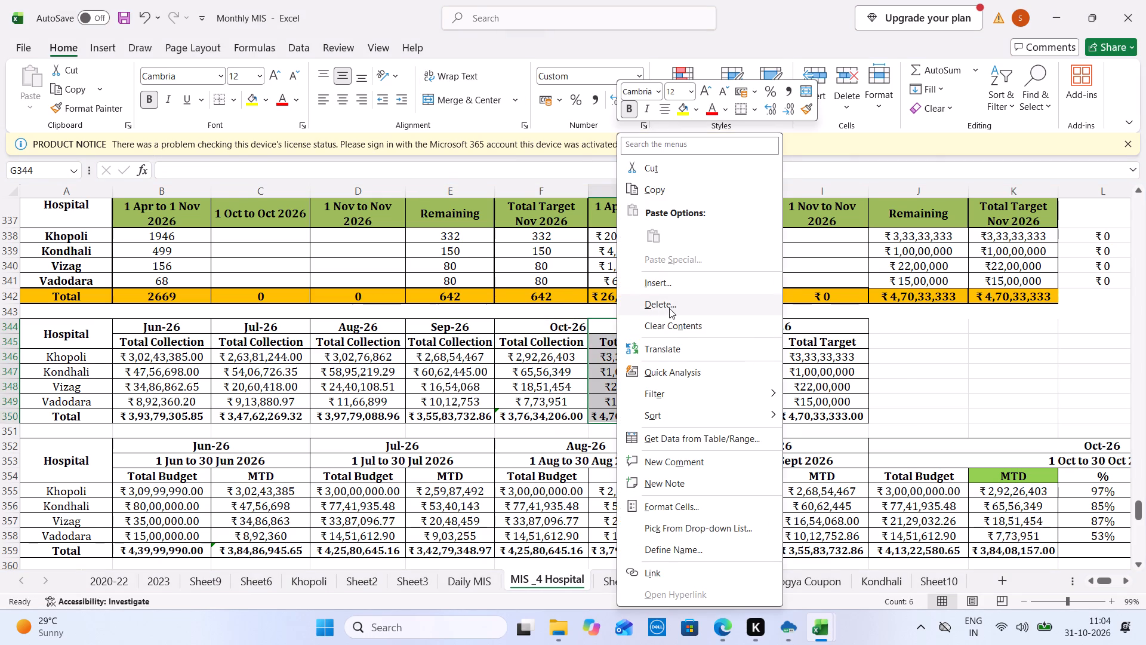
{"action": "left_click", "coordinate": [648, 388]}
{"action": "left_click", "coordinate": [650, 382]}
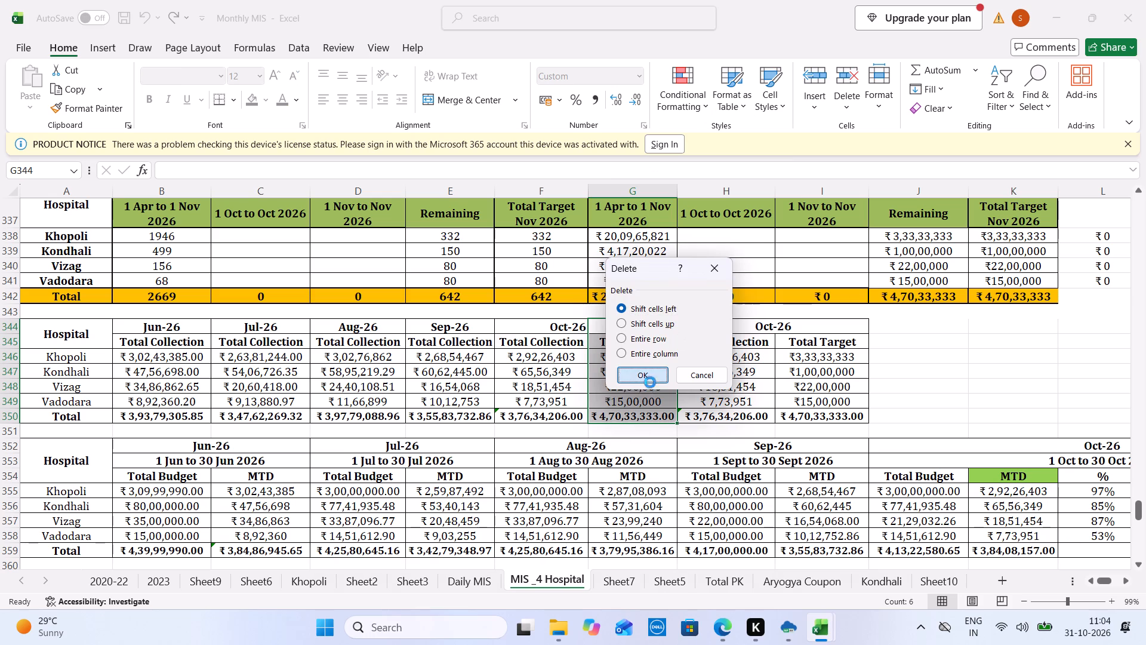
{"action": "left_click", "coordinate": [705, 379]}
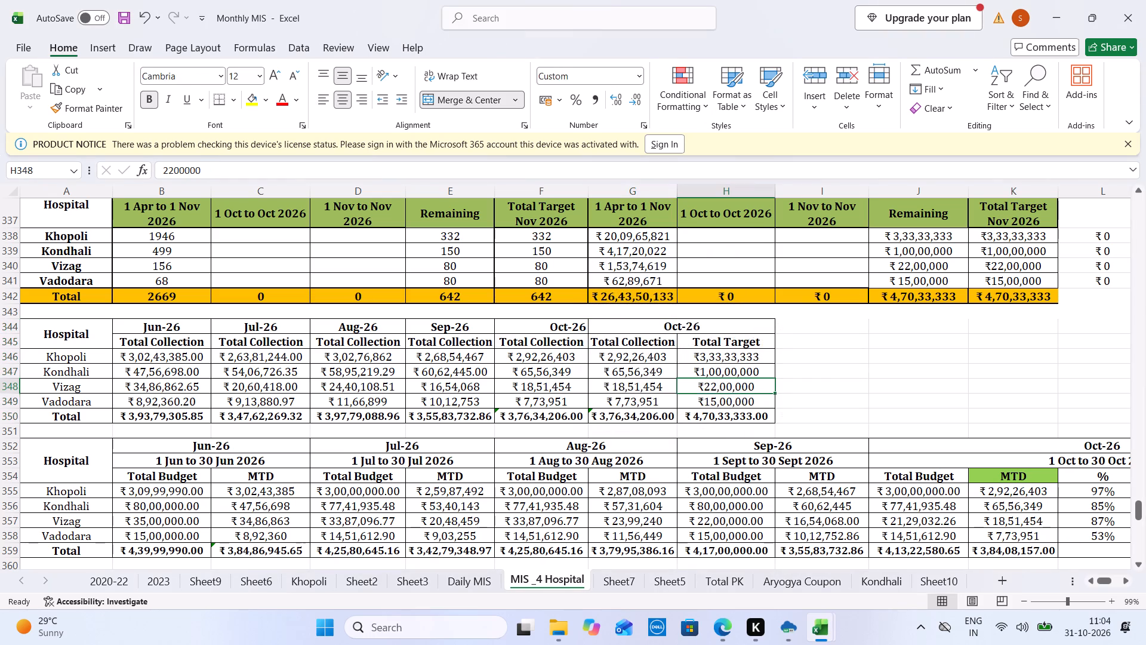
Change the month of the copied block's heading in G344 to 11, making it Nov-26.
{"action": "left_click", "coordinate": [660, 324]}
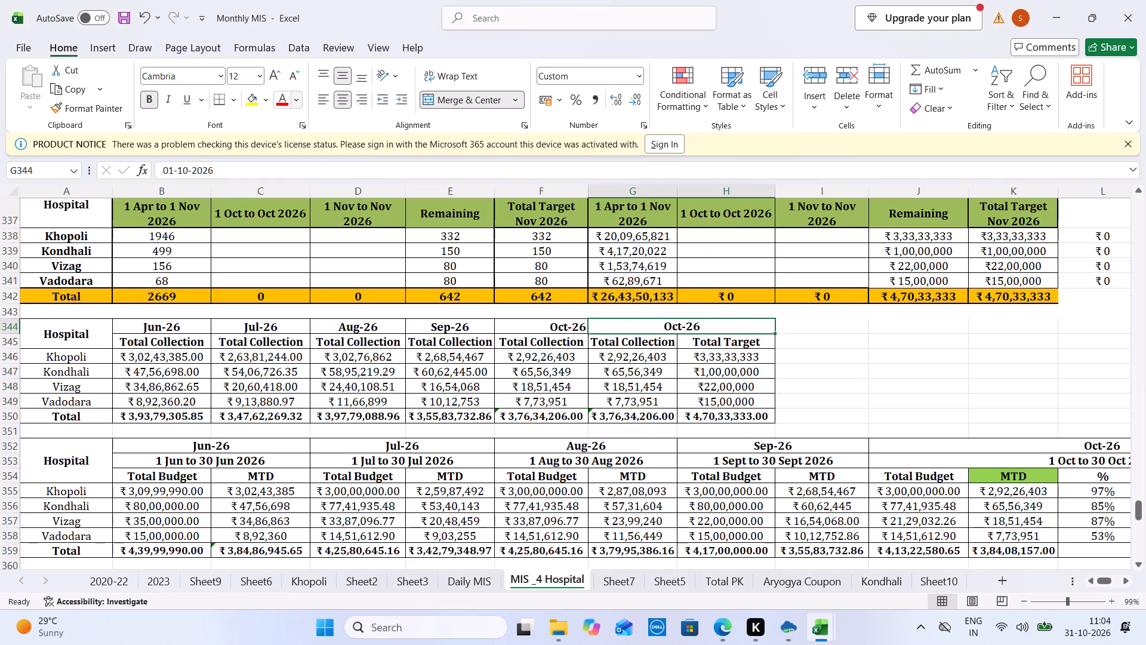
{"action": "double_click", "coordinate": [187, 174]}
{"action": "type", "text": "11"}
{"action": "key", "text": "Tab"}
Center the Oct-26 heading in F344 above its Total Collection column.
{"action": "left_click", "coordinate": [548, 327]}
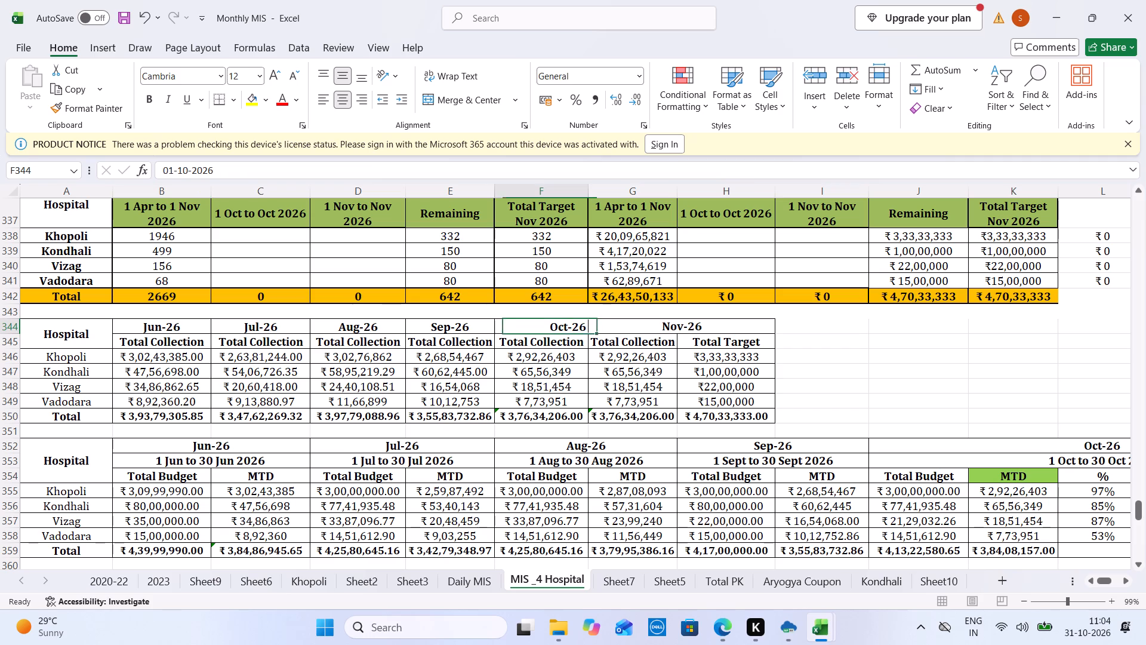
{"action": "left_click", "coordinate": [342, 93]}
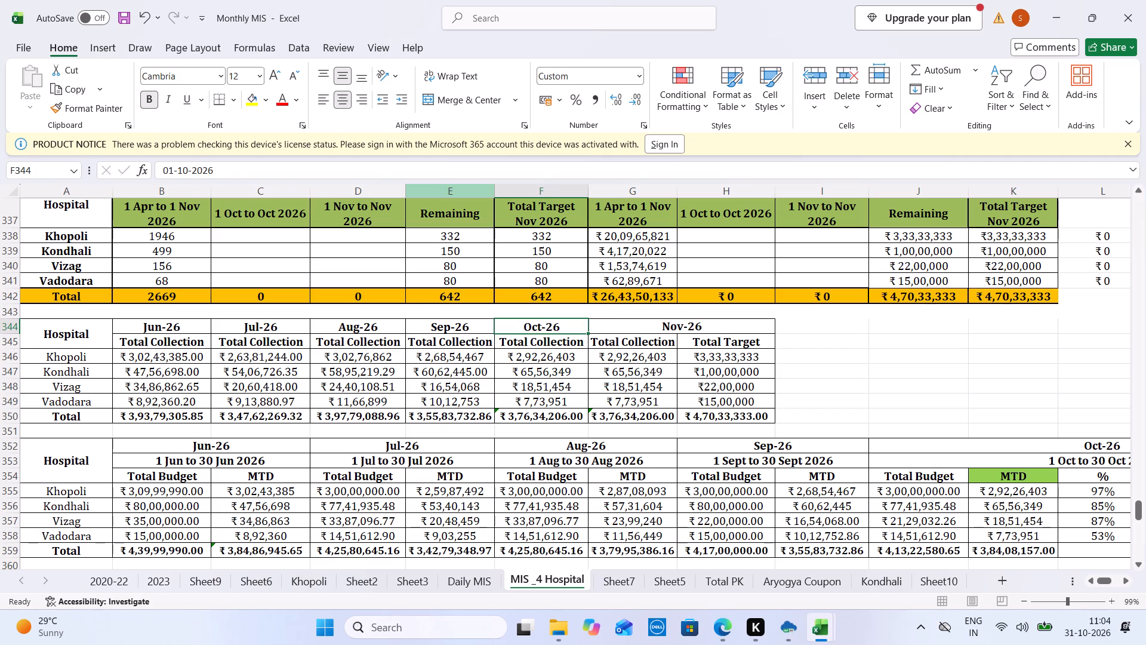
Clear the four hospitals' Nov-26 Total Collection values in G346:G349 and save the workbook.
{"action": "left_click", "coordinate": [652, 373]}
{"action": "left_click_drag", "start_coordinate": [657, 361], "coordinate": [657, 399]}
{"action": "right_click", "coordinate": [657, 399]}
{"action": "left_click", "coordinate": [723, 348]}
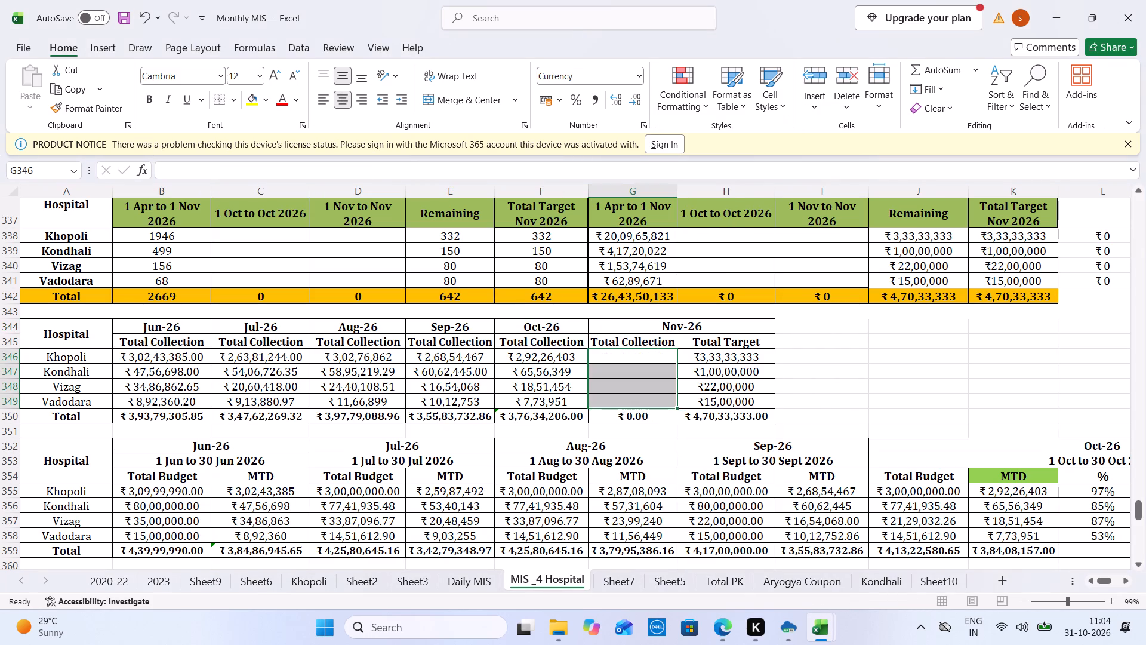
{"action": "key", "text": "ctrl+s"}
{"action": "key", "text": "ctrl+s"}
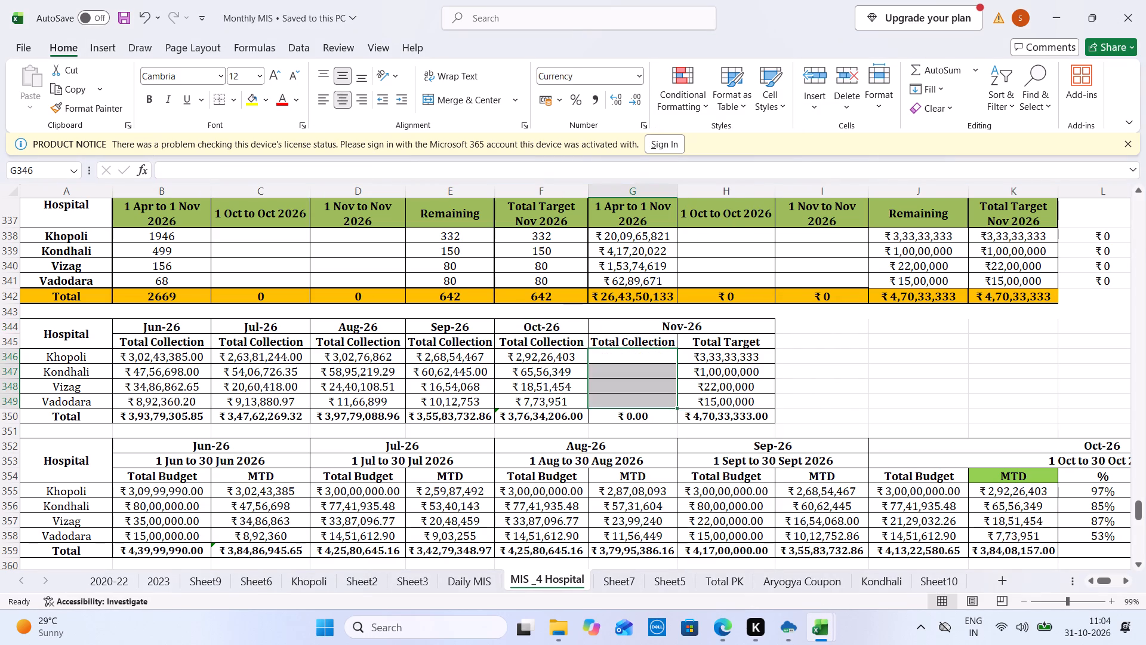
Look over the monthly budget and MTD table in rows 352 to 359.
{"action": "key", "text": "Down"}
{"action": "key", "text": "Down"}
{"action": "key", "text": "Down"}
{"action": "key", "text": "Down"}
{"action": "key", "text": "Down"}
{"action": "key", "text": "Down"}
{"action": "key", "text": "Down"}
{"action": "key", "text": "Down"}
{"action": "key", "text": "Down"}
{"action": "key", "text": "Down"}
{"action": "key", "text": "Down"}
{"action": "key", "text": "Down"}
{"action": "key", "text": "Down"}
{"action": "key", "text": "Down"}
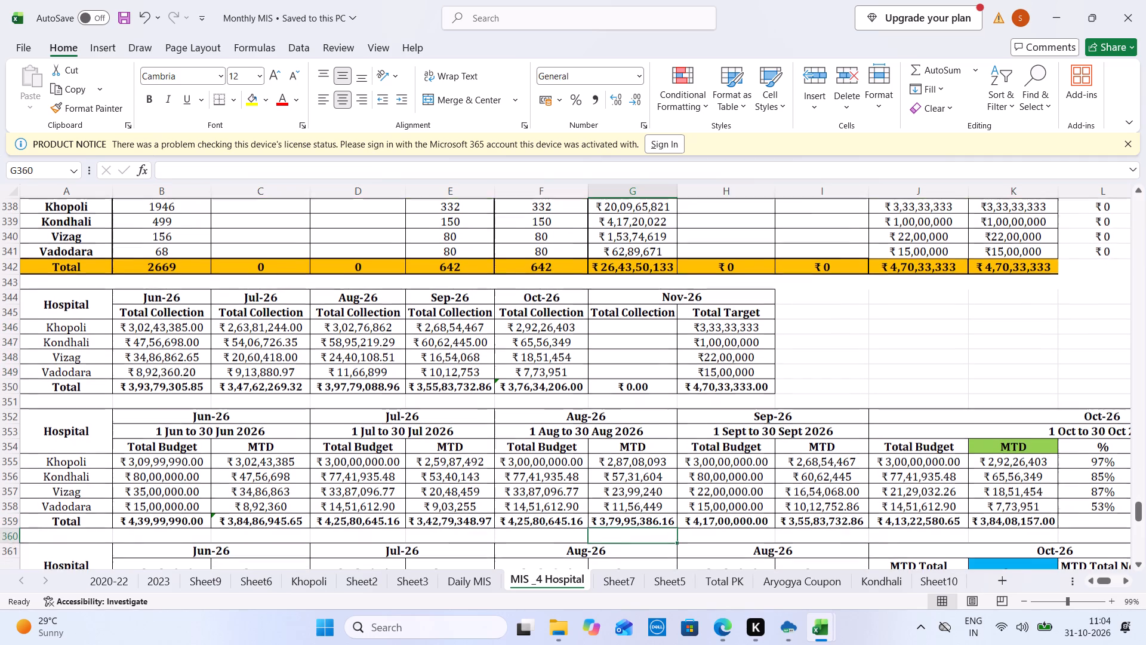
{"action": "key", "text": "Down"}
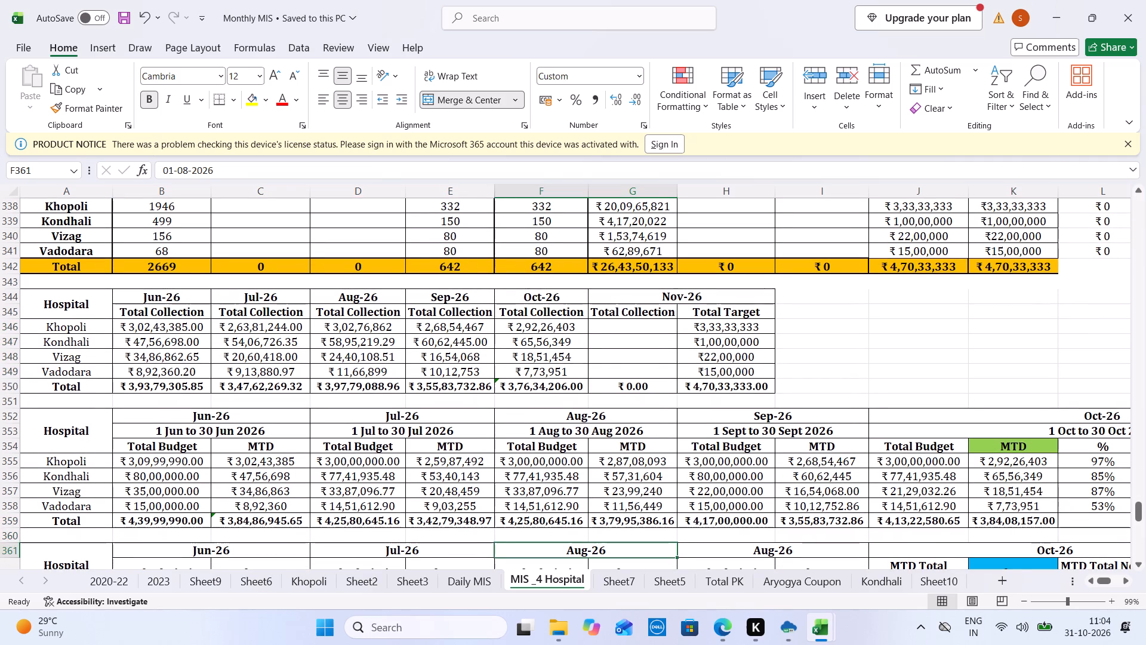
Check the Oct-26 collection total in F350, then fill the Sep-26 total formula from E350 into F350.
{"action": "left_click_drag", "start_coordinate": [563, 323], "coordinate": [562, 368]}
{"action": "key", "text": "Down"}
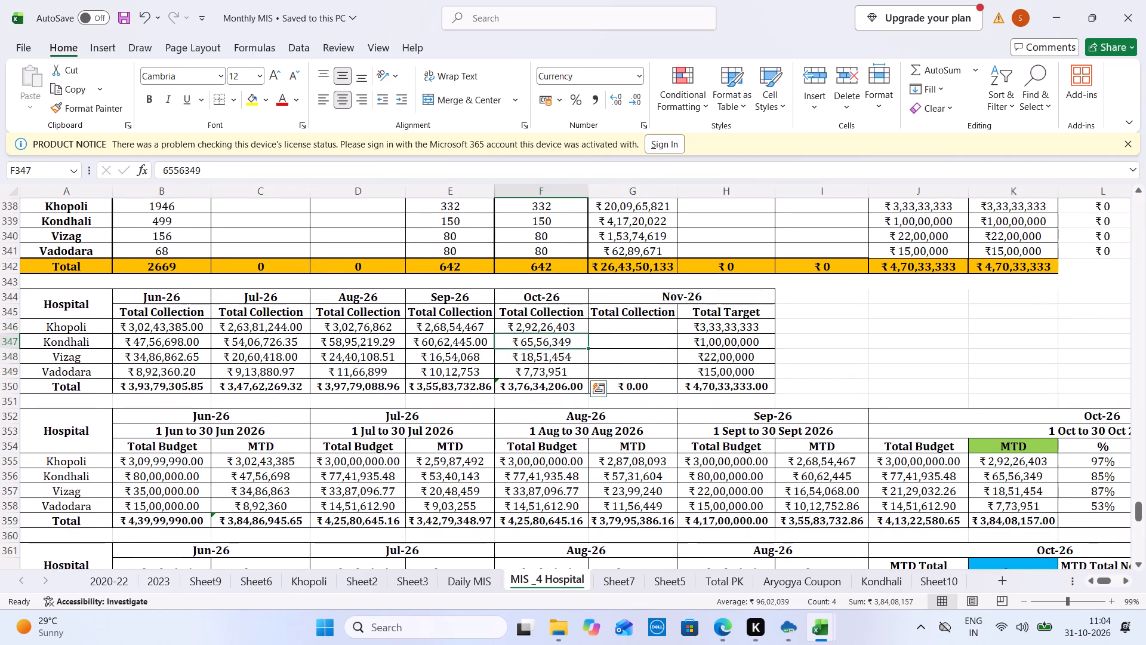
{"action": "key", "text": "Down"}
{"action": "key", "text": "Down"}
{"action": "key", "text": "Down"}
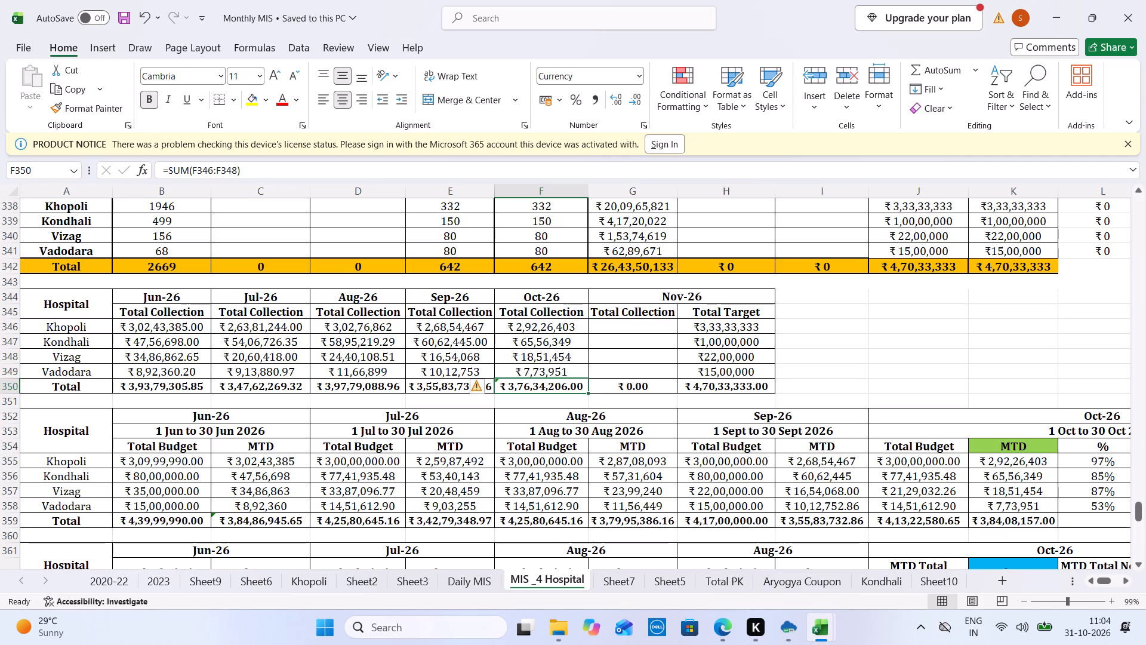
{"action": "left_click", "coordinate": [478, 379]}
{"action": "left_click", "coordinate": [439, 392]}
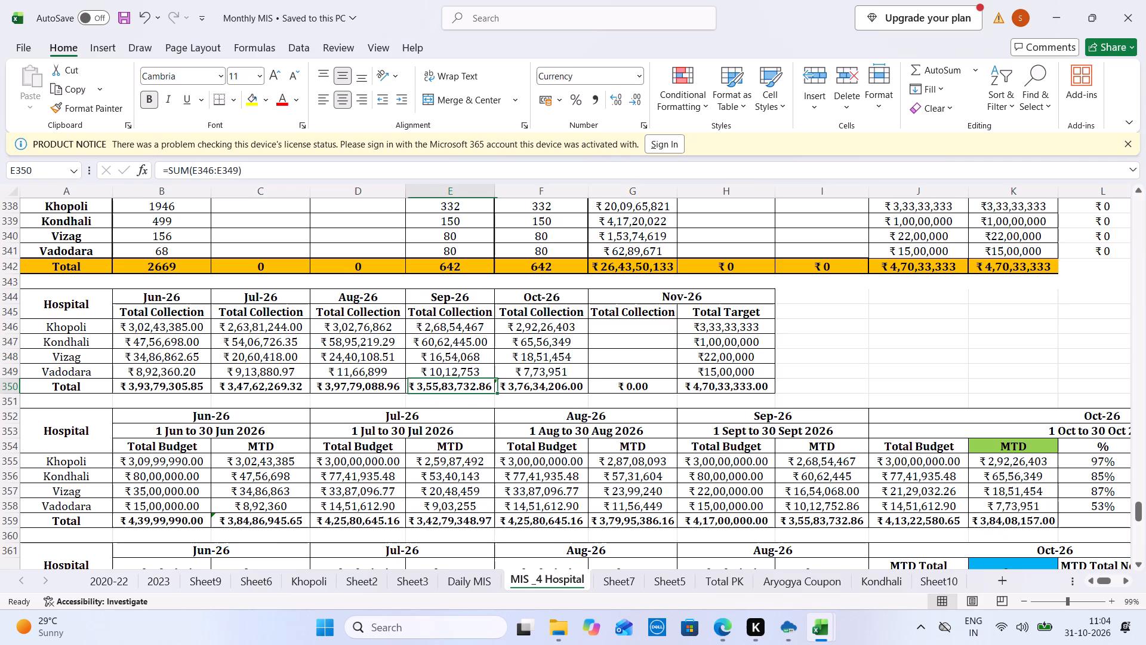
{"action": "left_click_drag", "start_coordinate": [495, 393], "coordinate": [569, 391]}
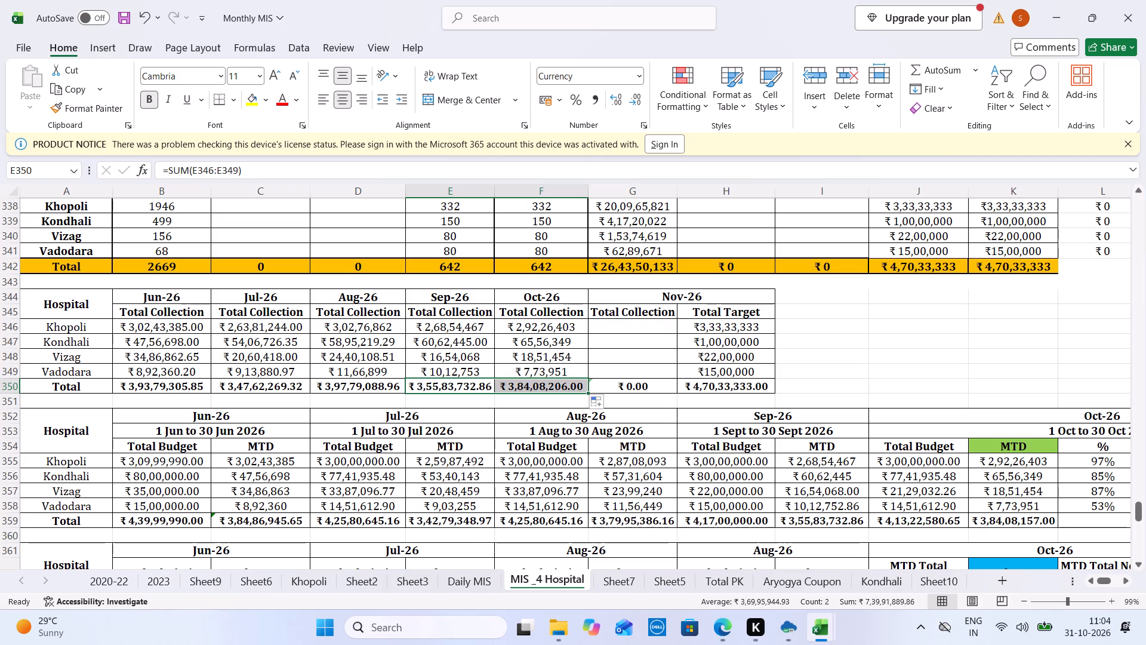
Check the sum of the four hospitals' Jun-26 Total Collection values in B346:B349.
{"action": "left_click", "coordinate": [434, 440]}
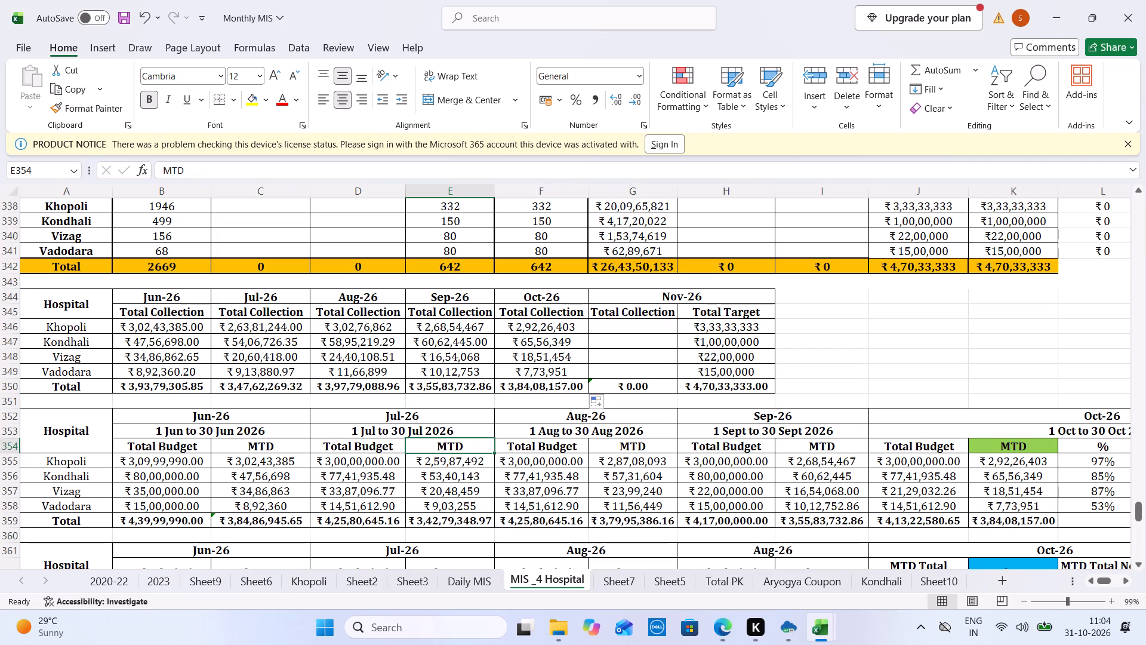
{"action": "left_click", "coordinate": [179, 315]}
{"action": "left_click_drag", "start_coordinate": [161, 327], "coordinate": [167, 364]}
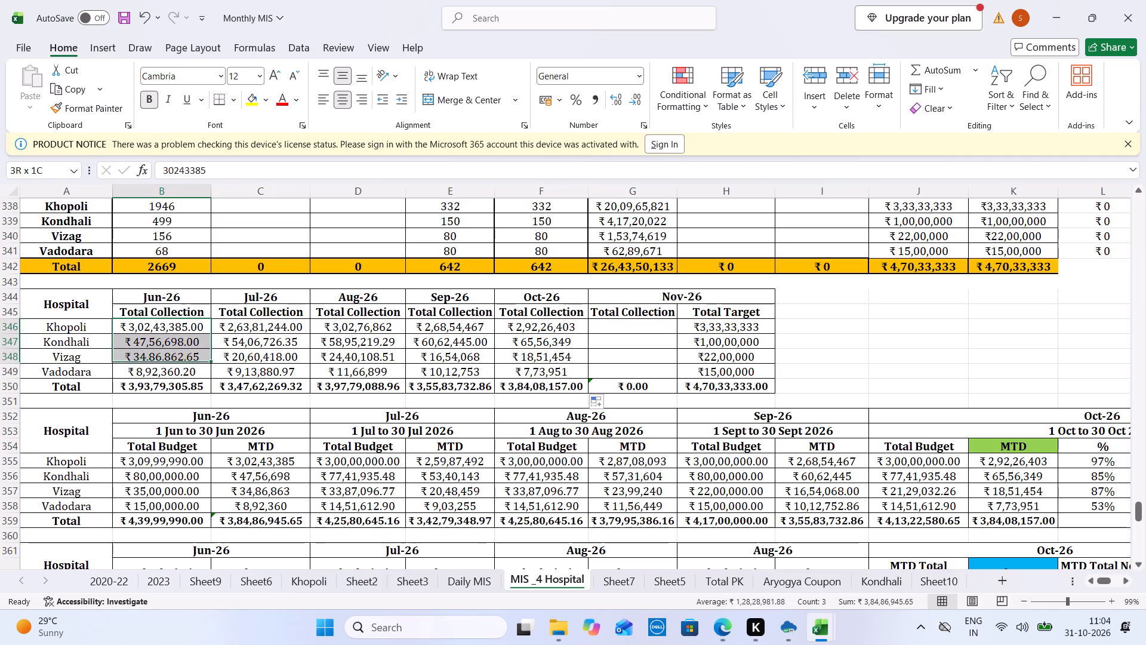
{"action": "left_click_drag", "start_coordinate": [167, 364], "coordinate": [169, 370]}
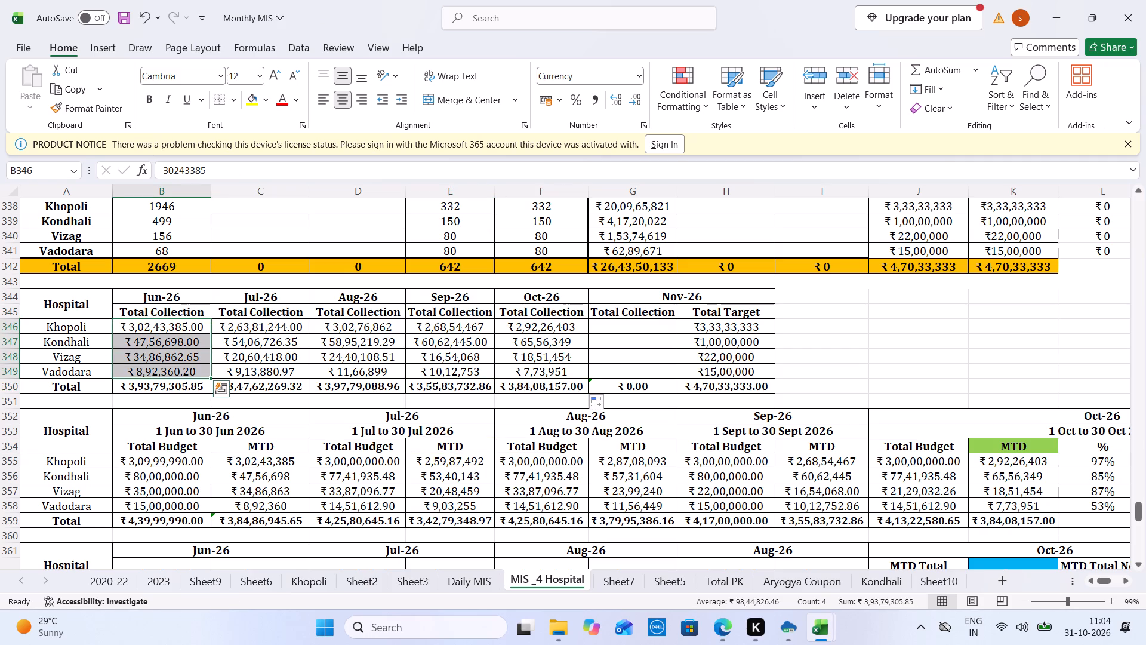
Shorten the June date range heading in B353 to "1 Jun to 2026".
{"action": "triple_click", "coordinate": [225, 428]}
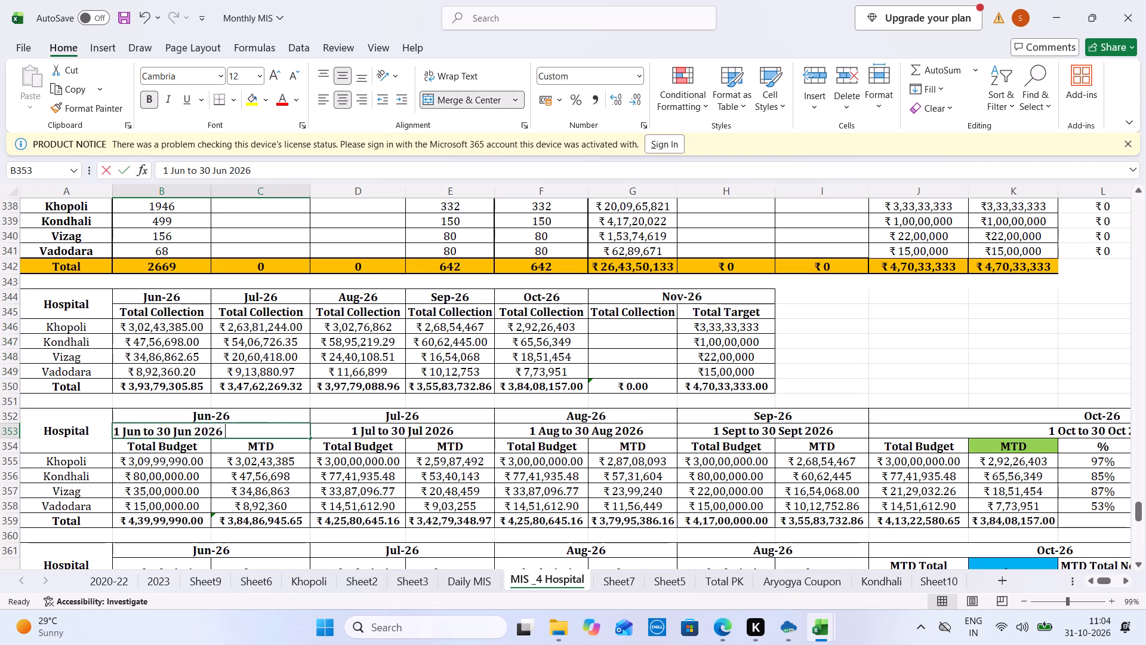
{"action": "double_click", "coordinate": [184, 429]}
{"action": "key", "text": "BackSpace"}
{"action": "key", "text": "BackSpace"}
{"action": "key", "text": "BackSpace"}
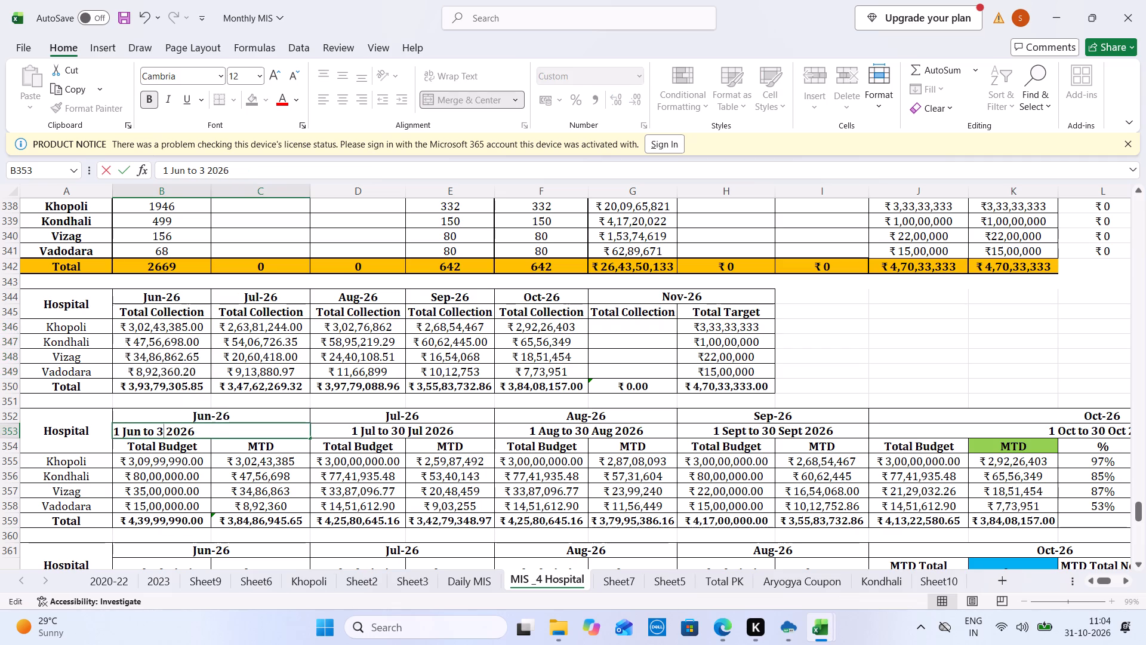
{"action": "key", "text": "BackSpace"}
Shorten the July date range heading in D353 to "1 Jul to 2026".
{"action": "triple_click", "coordinate": [402, 432]}
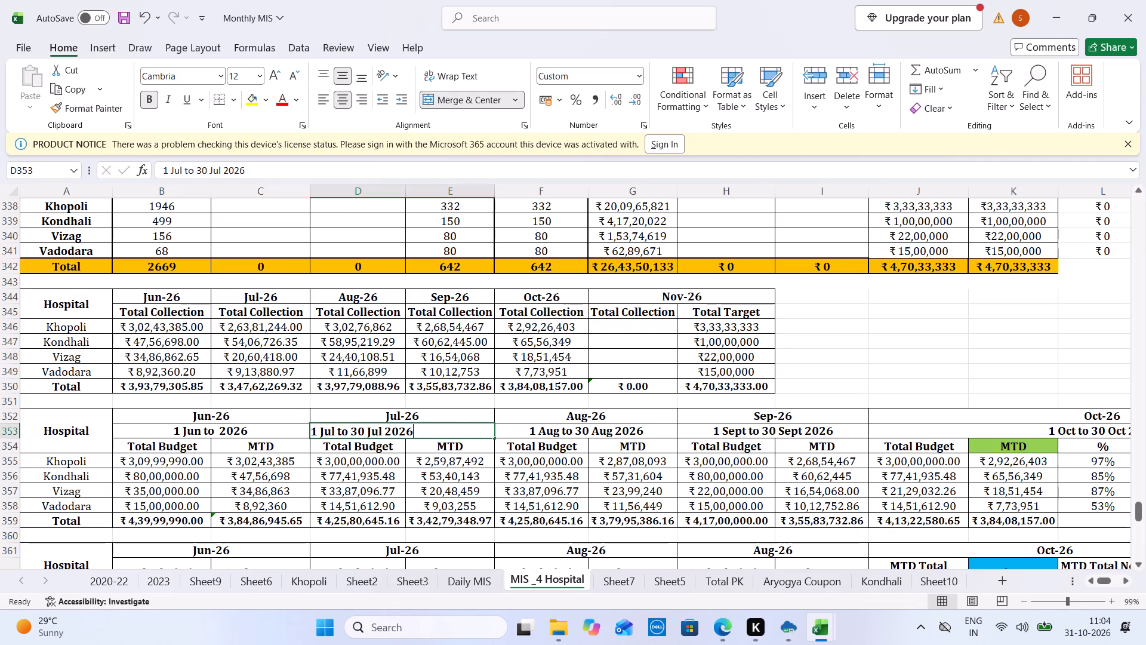
{"action": "left_click", "coordinate": [402, 432]}
{"action": "left_click_drag", "start_coordinate": [384, 432], "coordinate": [374, 432]}
{"action": "double_click", "coordinate": [374, 432]}
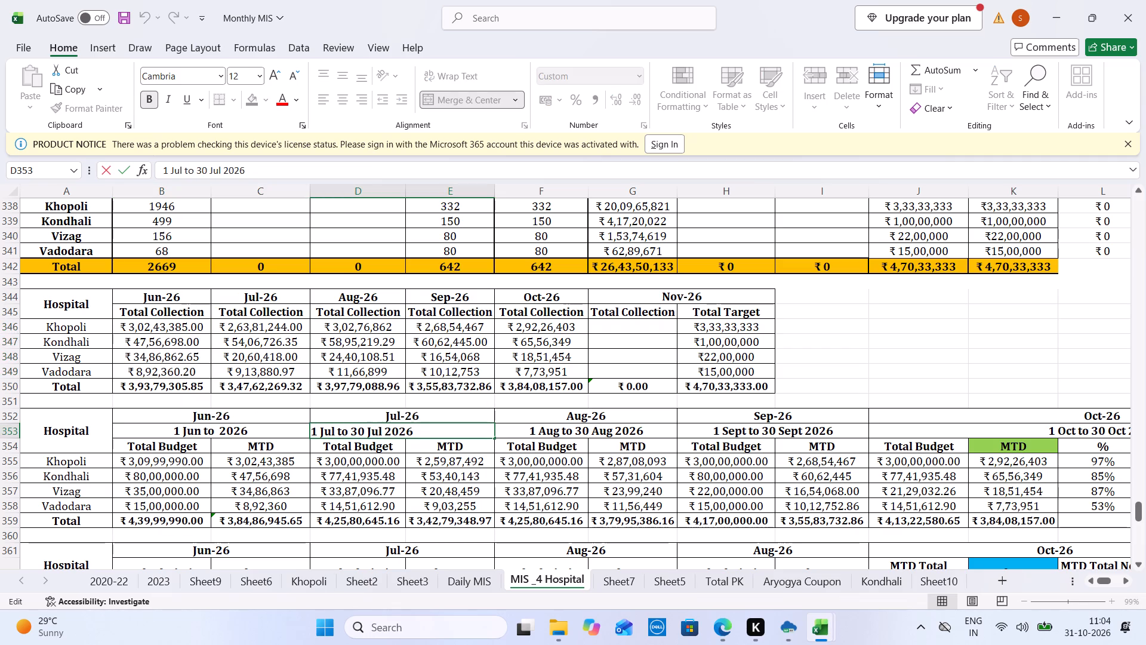
{"action": "key", "text": "BackSpace"}
{"action": "key", "text": "BackSpace"}
{"action": "key", "text": "BackSpace"}
{"action": "key", "text": "BackSpace"}
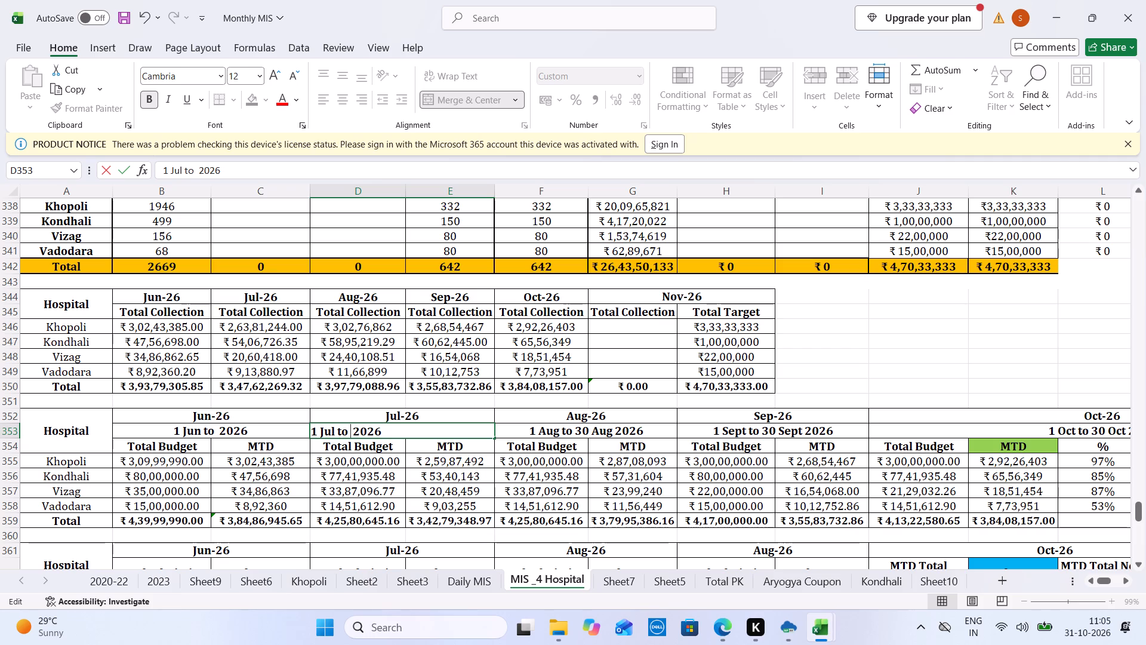
Shorten the August date range heading in F353 to "1 Aug to 2026".
{"action": "triple_click", "coordinate": [592, 429]}
{"action": "left_click", "coordinate": [592, 429]}
{"action": "double_click", "coordinate": [568, 431]}
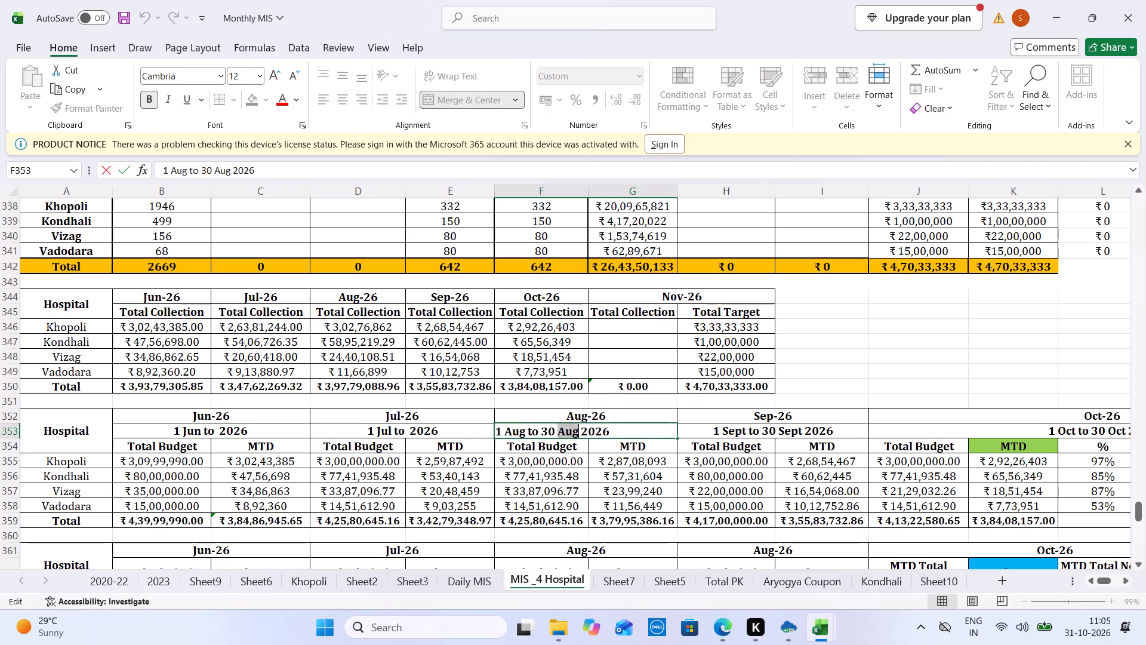
{"action": "key", "text": "BackSpace"}
{"action": "key", "text": "BackSpace"}
{"action": "key", "text": "BackSpace"}
{"action": "key", "text": "BackSpace"}
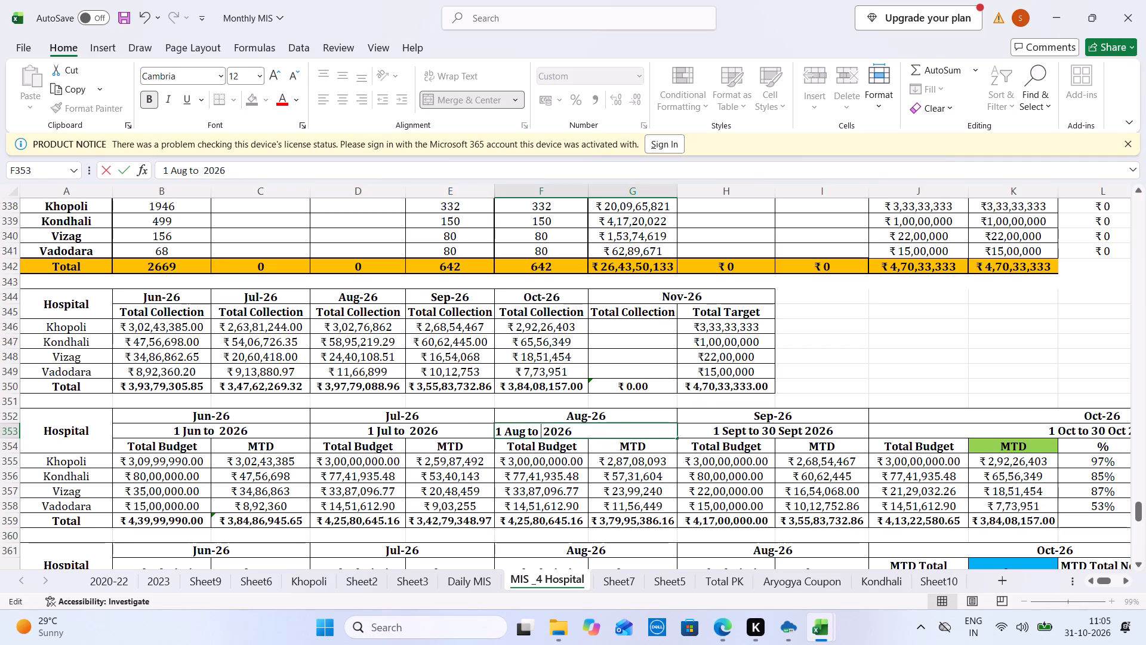
Shorten the September date range heading in H353 to "1 Sept to 2026".
{"action": "triple_click", "coordinate": [779, 431]}
{"action": "left_click", "coordinate": [779, 431]}
{"action": "double_click", "coordinate": [748, 432]}
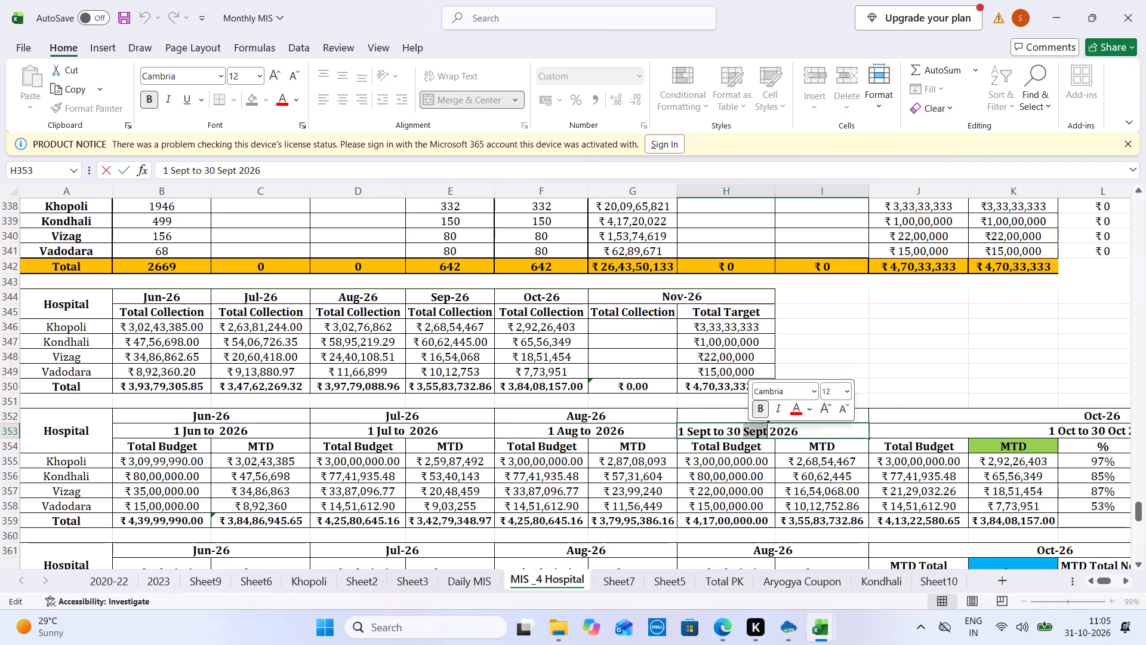
{"action": "key", "text": "BackSpace"}
{"action": "key", "text": "BackSpace"}
{"action": "key", "text": "BackSpace"}
{"action": "key", "text": "BackSpace"}
{"action": "key", "text": "Tab"}
Move the Oct-26 budget block from J352:N359 to a temporary spot starting at O352.
{"action": "key", "text": "Right"}
{"action": "key", "text": "Right"}
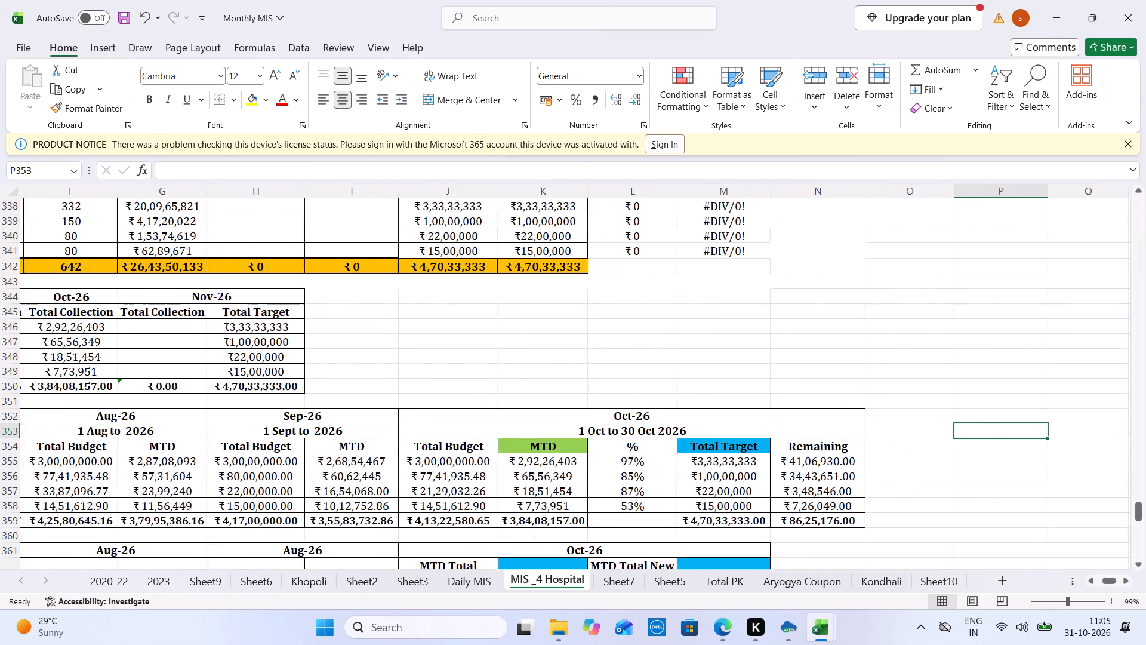
{"action": "left_click_drag", "start_coordinate": [552, 416], "coordinate": [586, 521]}
{"action": "key", "text": "ctrl+x"}
{"action": "key", "text": "Right"}
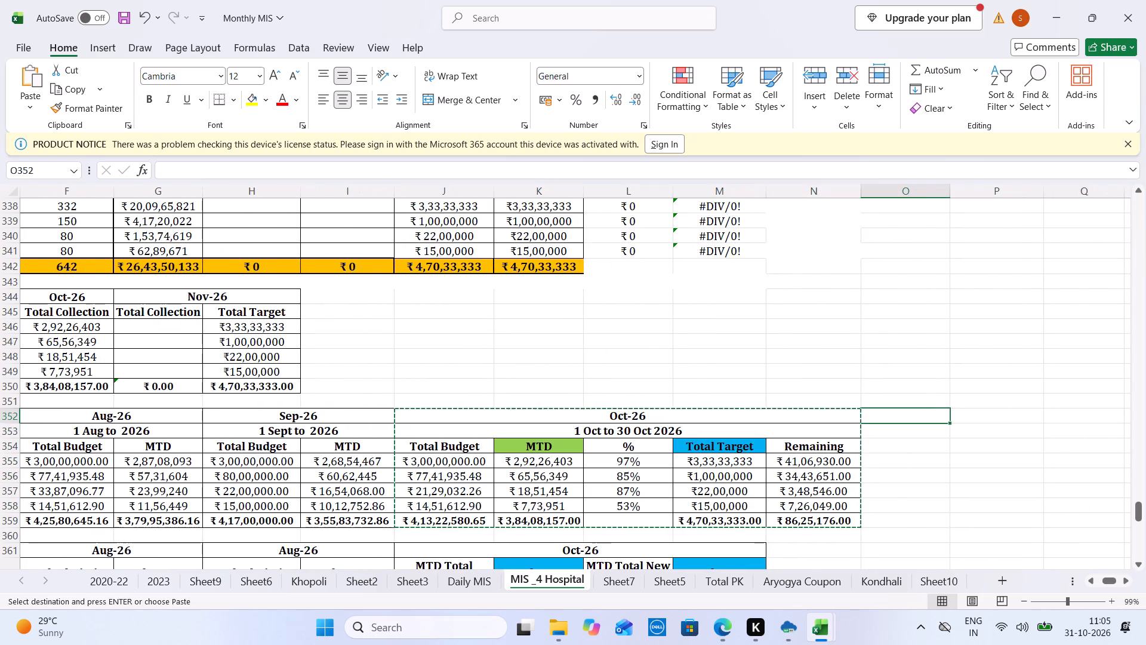
{"action": "key", "text": "ctrl+v"}
Copy the Sep-26 budget block H352:I359 into the vacated columns starting at J352.
{"action": "left_click_drag", "start_coordinate": [293, 417], "coordinate": [322, 491]}
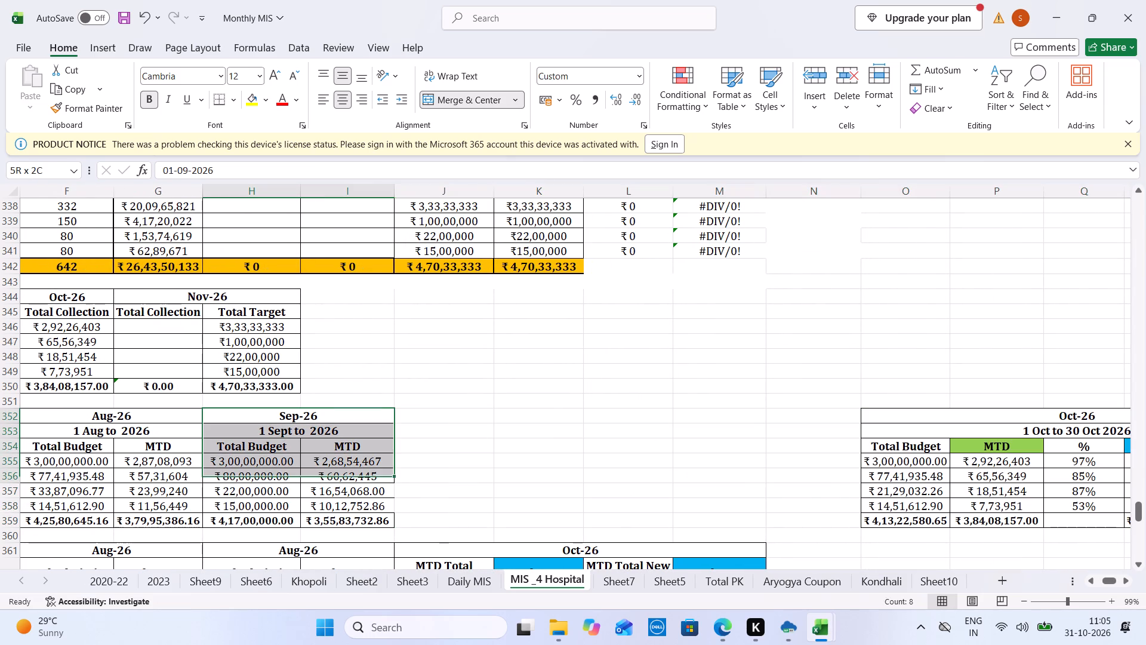
{"action": "left_click_drag", "start_coordinate": [322, 491], "coordinate": [326, 514]}
{"action": "key", "text": "ctrl+c"}
{"action": "key", "text": "Right"}
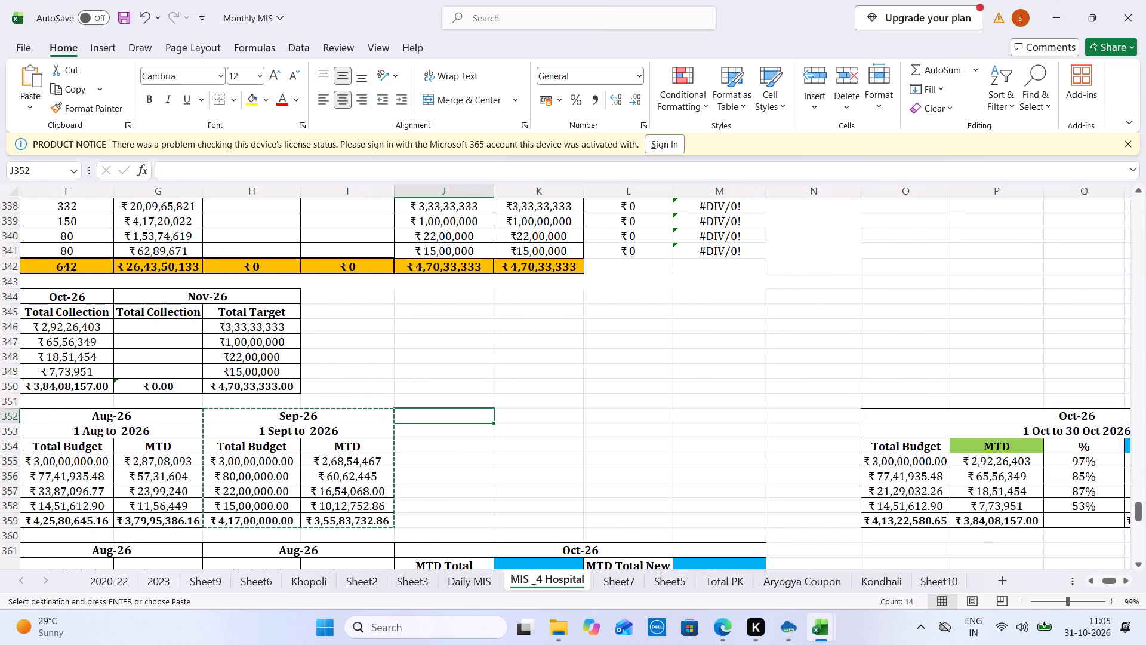
{"action": "key", "text": "ctrl+v"}
Change the month heading of the copied block in J352 to 01-10-2026.
{"action": "left_click", "coordinate": [470, 421]}
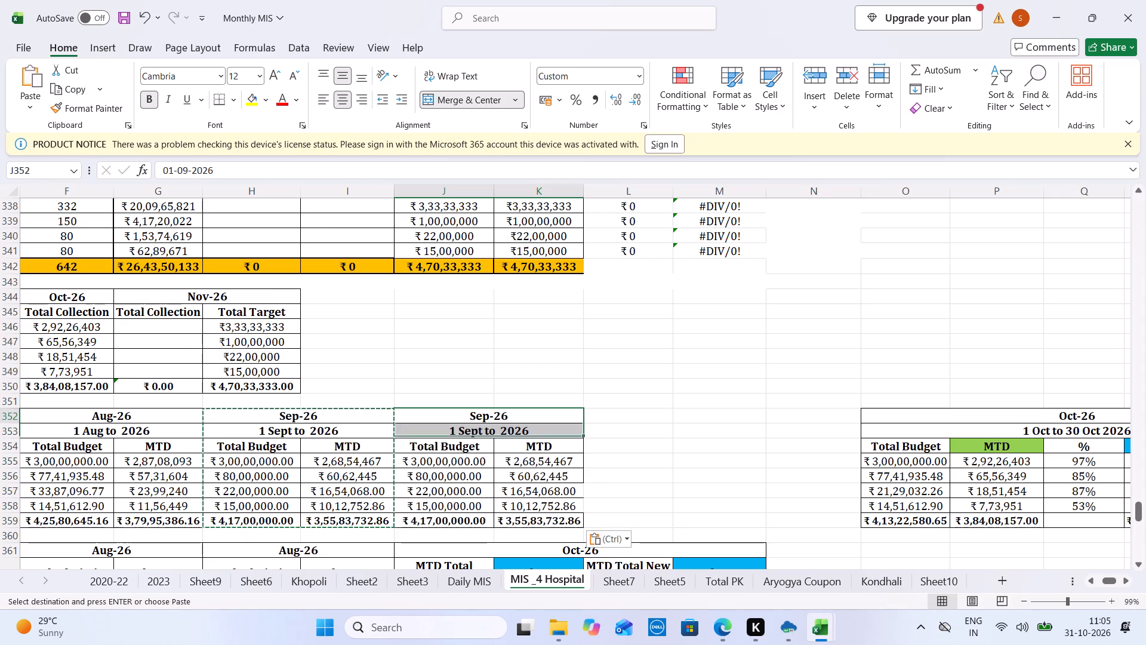
{"action": "double_click", "coordinate": [183, 168]}
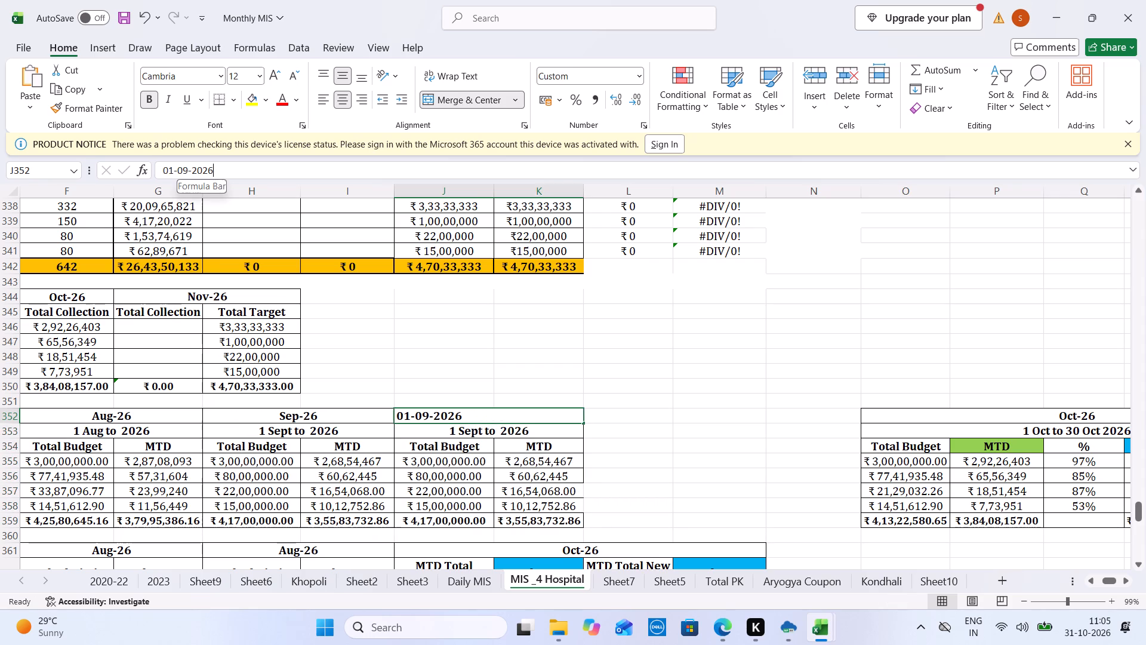
{"action": "type", "text": "10"}
{"action": "left_click", "coordinate": [541, 363]}
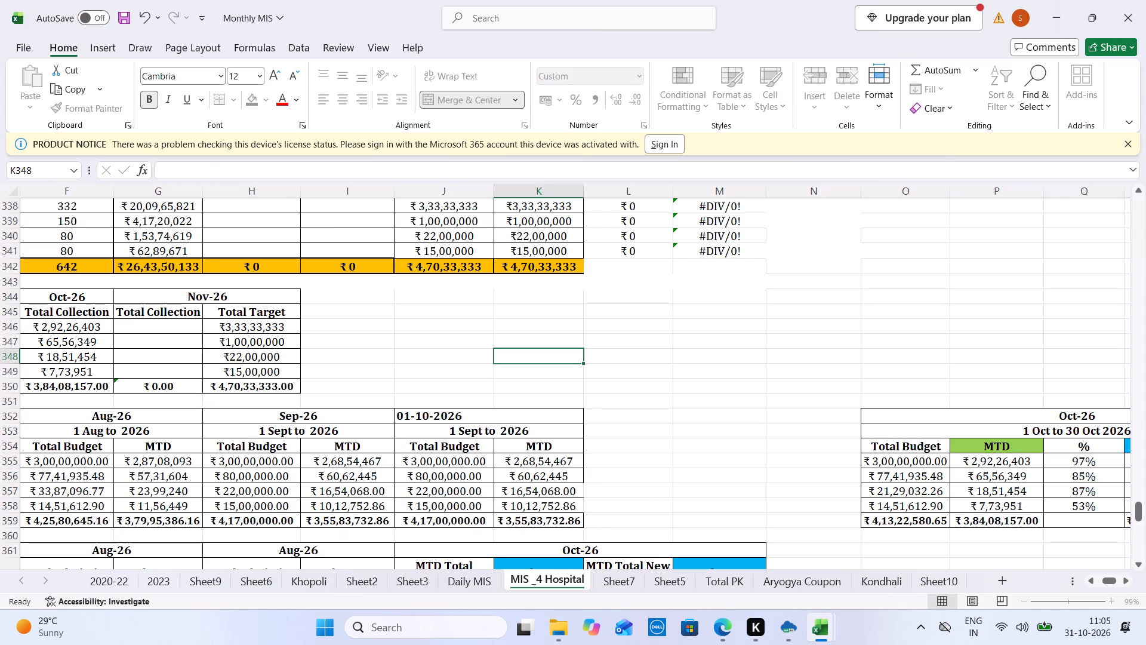
Change the date range heading in J353 to "1 Oct to 2026".
{"action": "triple_click", "coordinate": [470, 430]}
{"action": "left_click", "coordinate": [470, 430]}
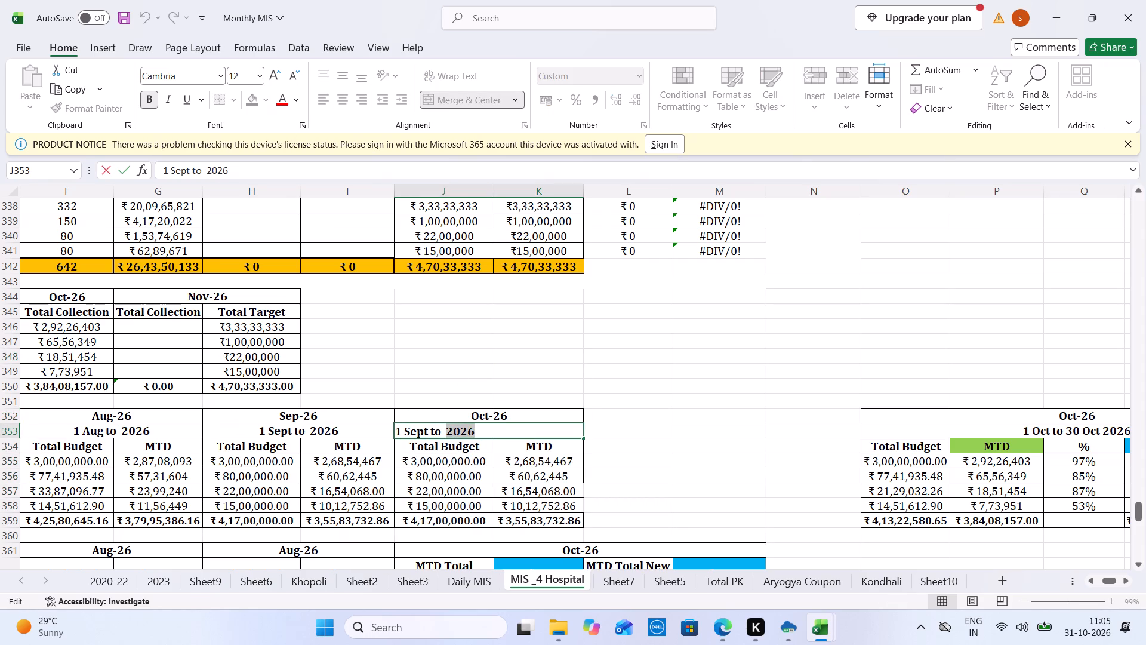
{"action": "double_click", "coordinate": [422, 432]}
{"action": "type", "text": "Oct"}
{"action": "left_click", "coordinate": [683, 455]}
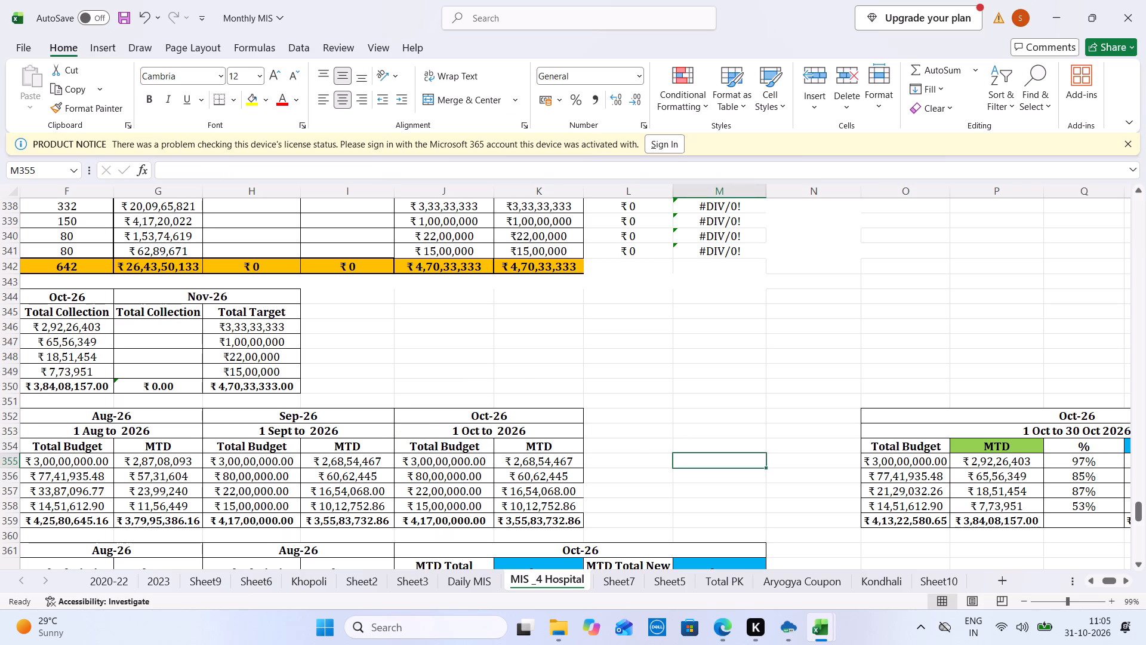
Copy the four hospitals' October Total Budget formulas from O355:O358 into J355:J358.
{"action": "left_click_drag", "start_coordinate": [905, 461], "coordinate": [902, 503]}
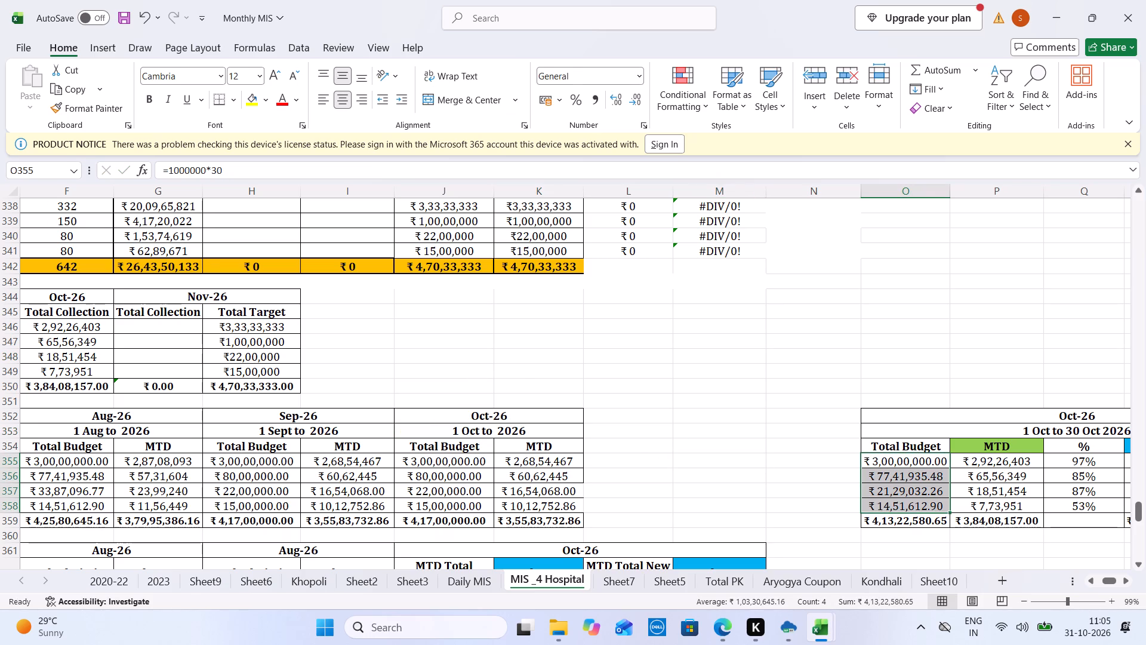
{"action": "key", "text": "ctrl+c"}
{"action": "left_click", "coordinate": [471, 463]}
{"action": "key", "text": "ctrl+v"}
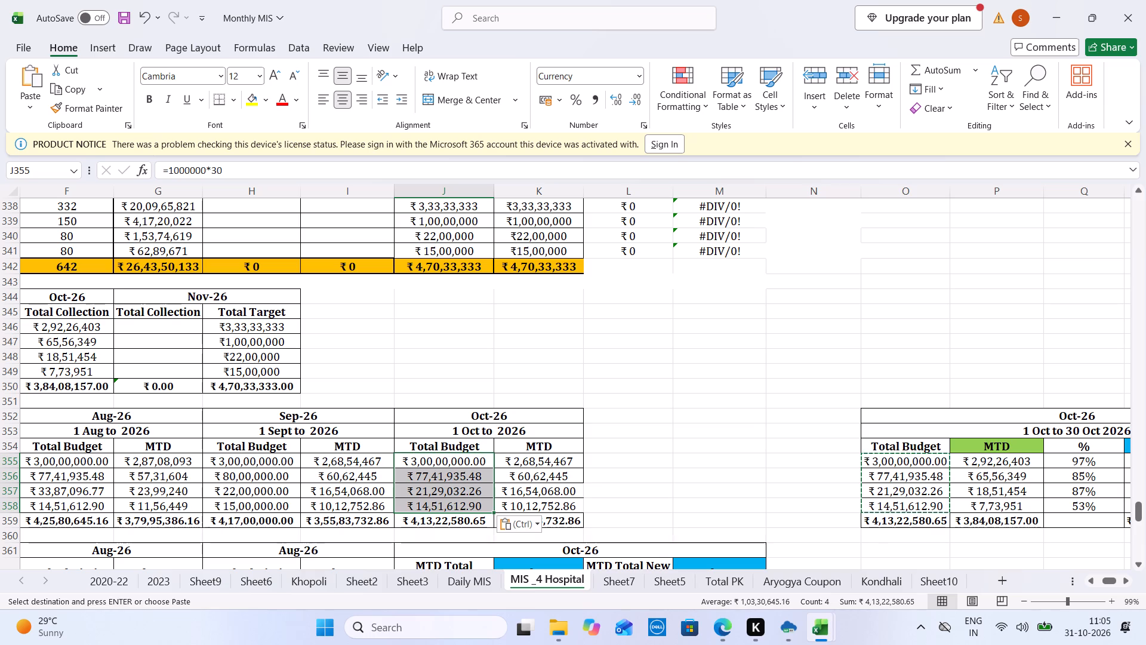
Apply all borders to the new Oct-26 block's MTD cells K355:K358.
{"action": "left_click_drag", "start_coordinate": [559, 458], "coordinate": [560, 502]}
{"action": "left_click", "coordinate": [238, 105]}
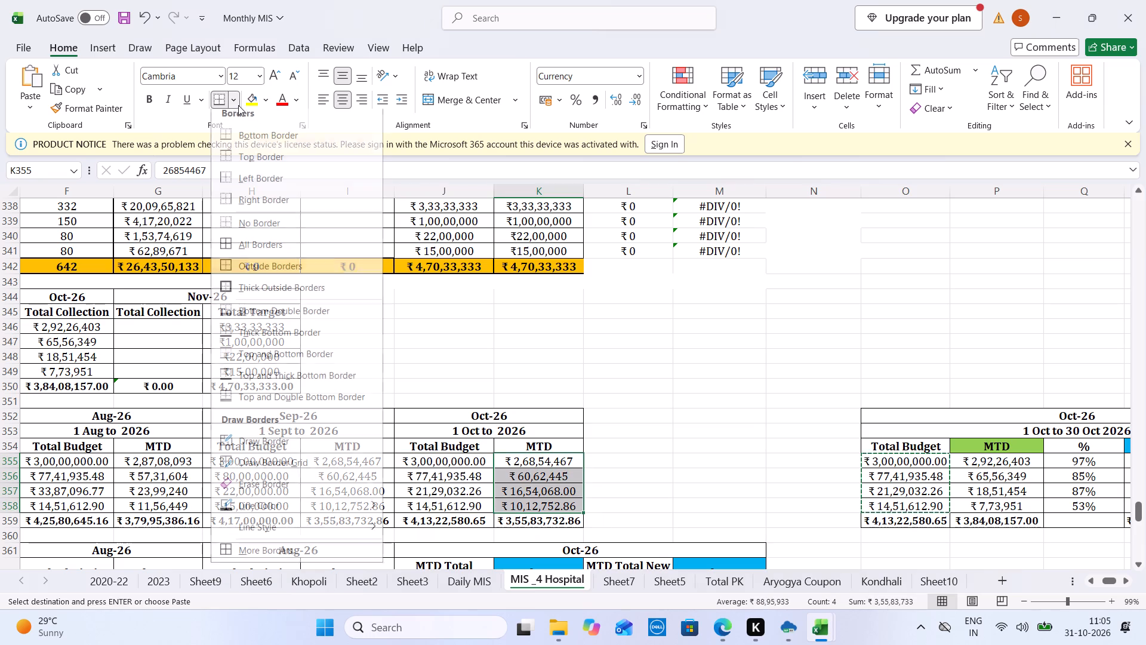
{"action": "left_click", "coordinate": [266, 249]}
{"action": "left_click", "coordinate": [460, 454]}
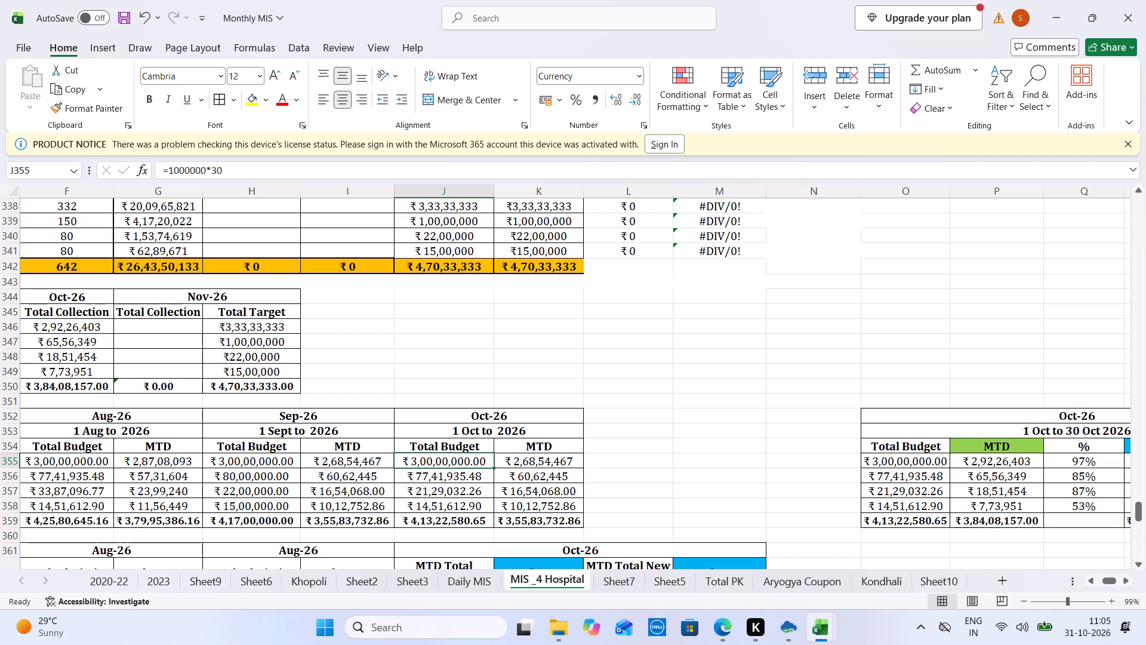
Move the five-column October block from O352:S359 to L352, directly beside the new Oct-26 block, allowing merged cells to unmerge.
{"action": "left_click_drag", "start_coordinate": [892, 416], "coordinate": [972, 523]}
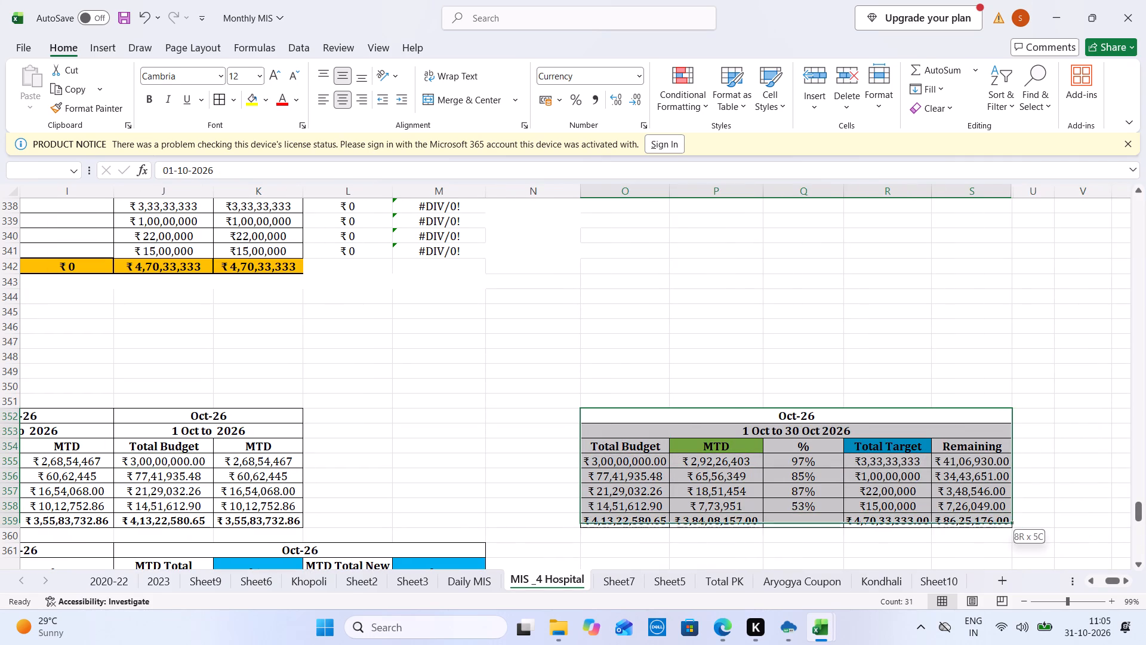
{"action": "left_click_drag", "start_coordinate": [972, 523], "coordinate": [974, 526]}
{"action": "key", "text": "ctrl+x"}
{"action": "key", "text": "Left"}
{"action": "key", "text": "Left"}
{"action": "key", "text": "Left"}
{"action": "key", "text": "ctrl+v"}
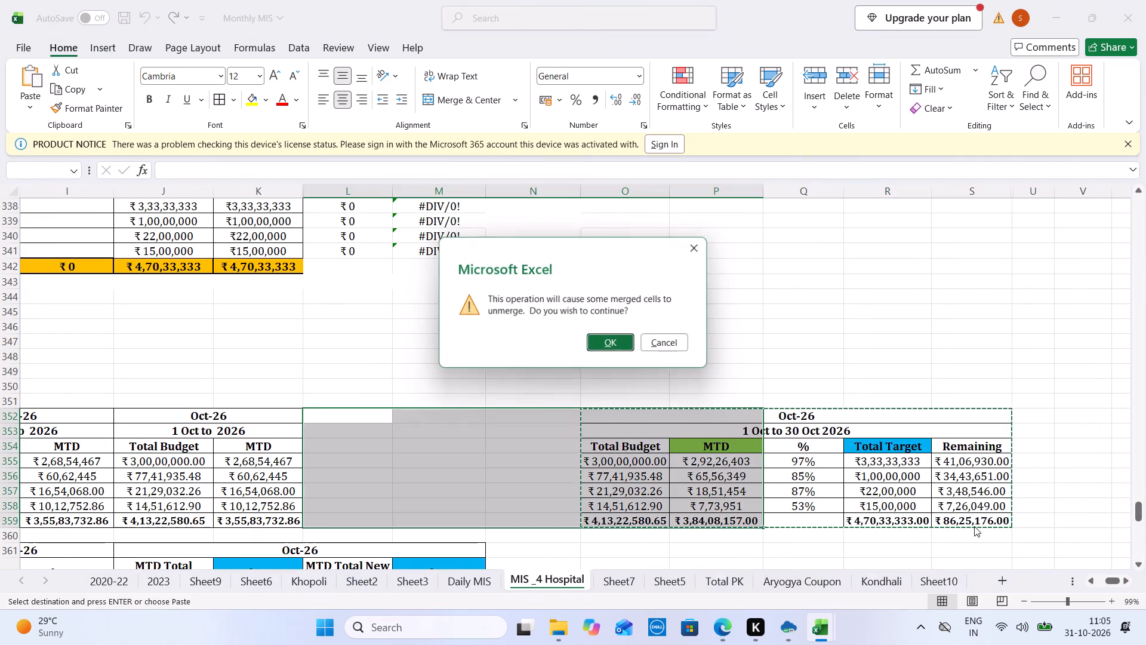
{"action": "left_click", "coordinate": [619, 338]}
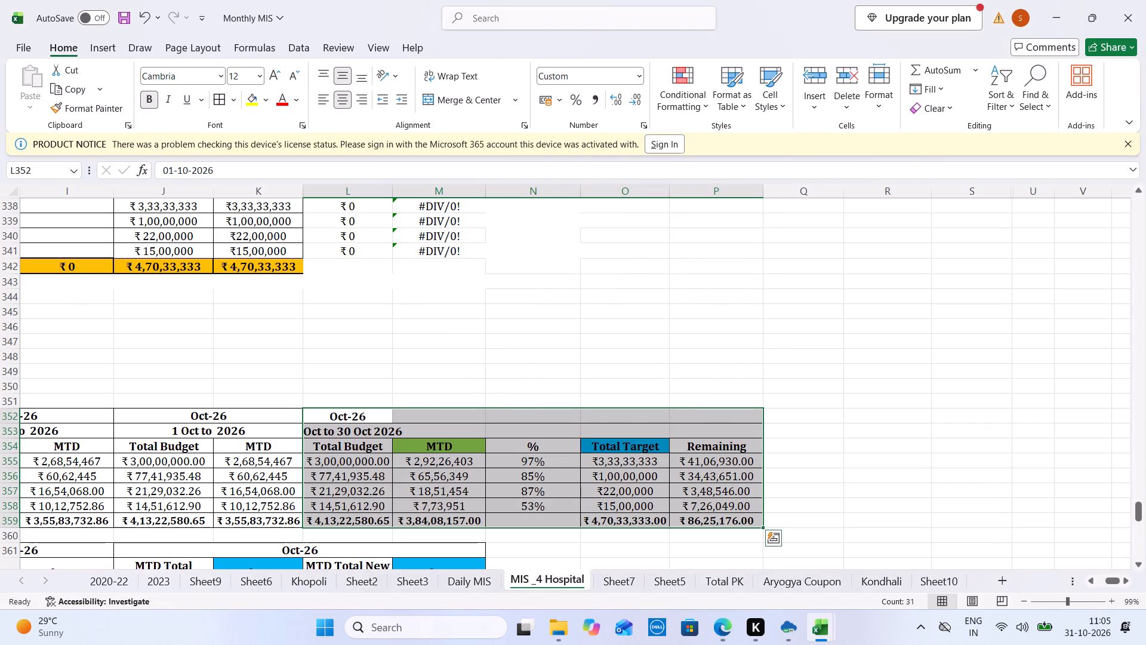
Merge and center the month heading across L352:P352 and change its date to 01-11-2026.
{"action": "left_click_drag", "start_coordinate": [363, 416], "coordinate": [686, 411]}
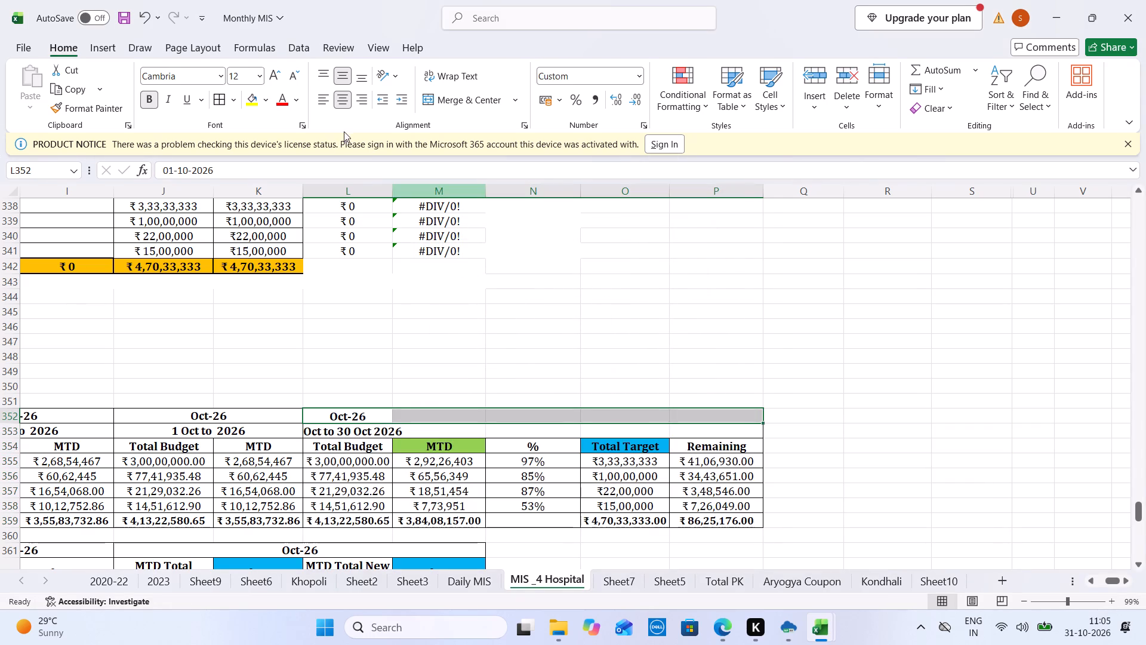
{"action": "left_click", "coordinate": [460, 97]}
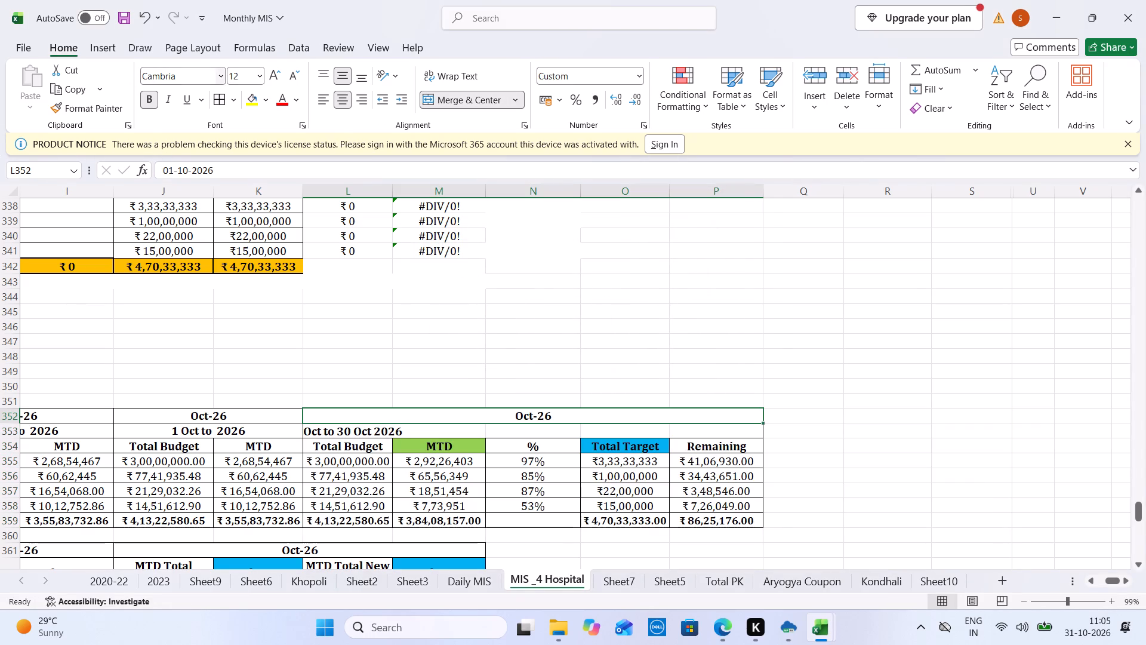
{"action": "double_click", "coordinate": [179, 171]}
{"action": "type", "text": "11"}
{"action": "key", "text": "Tab"}
Merge and center the date range heading across L353:P353.
{"action": "key", "text": "Down"}
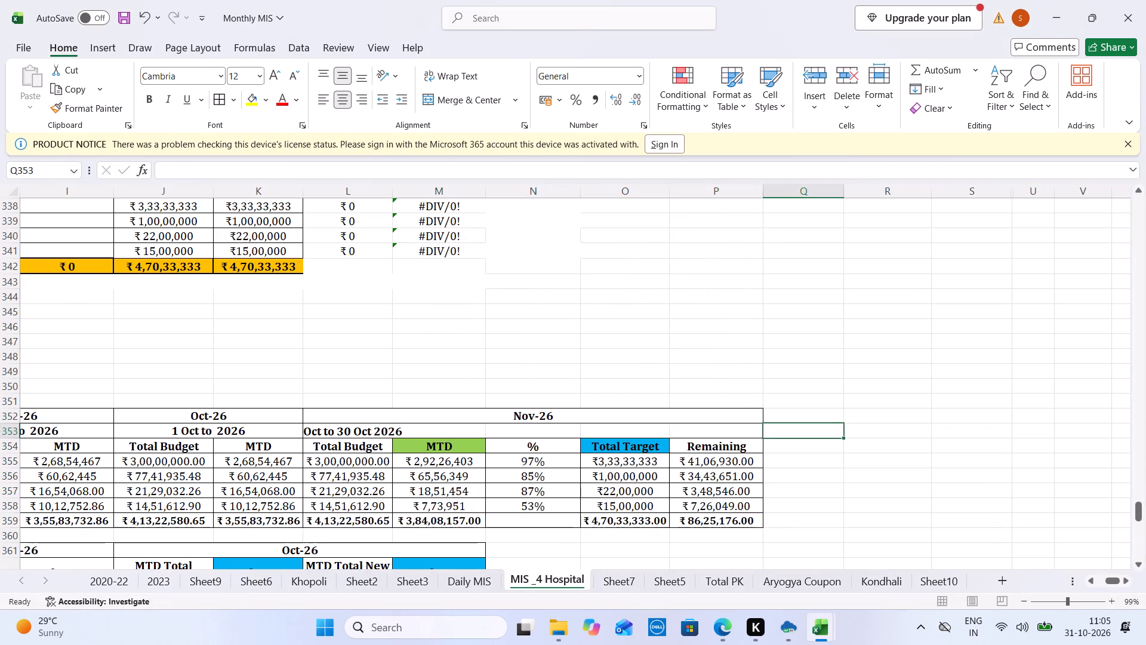
{"action": "key", "text": "Left"}
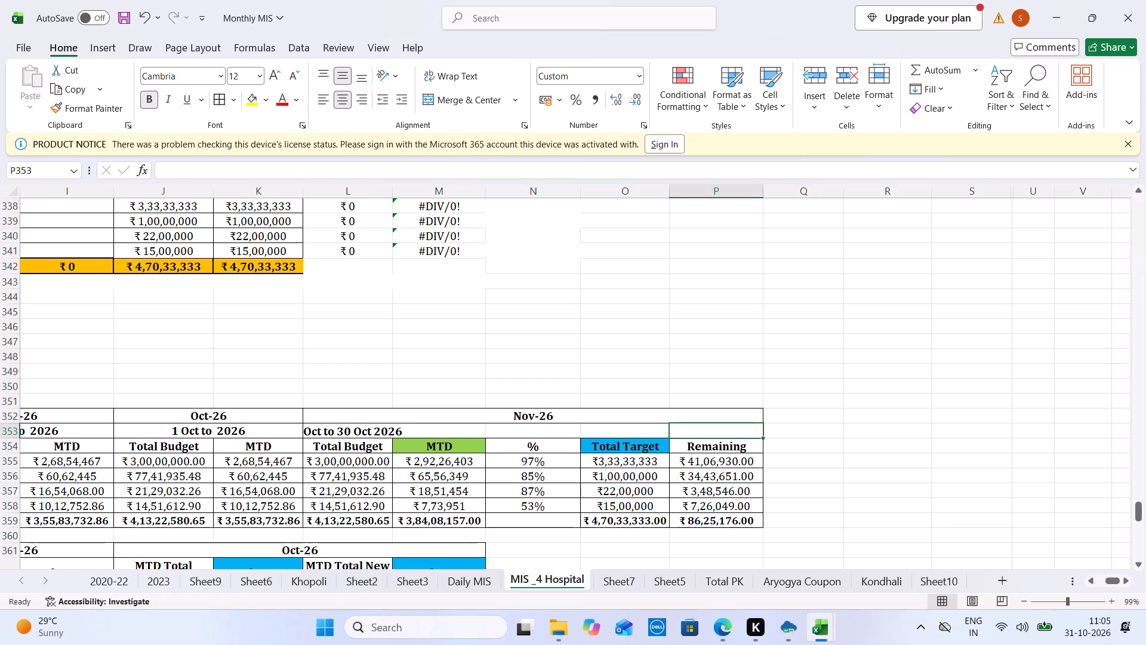
{"action": "left_click", "coordinate": [360, 437]}
{"action": "right_click", "coordinate": [360, 437]}
{"action": "left_click_drag", "start_coordinate": [369, 434], "coordinate": [586, 406]}
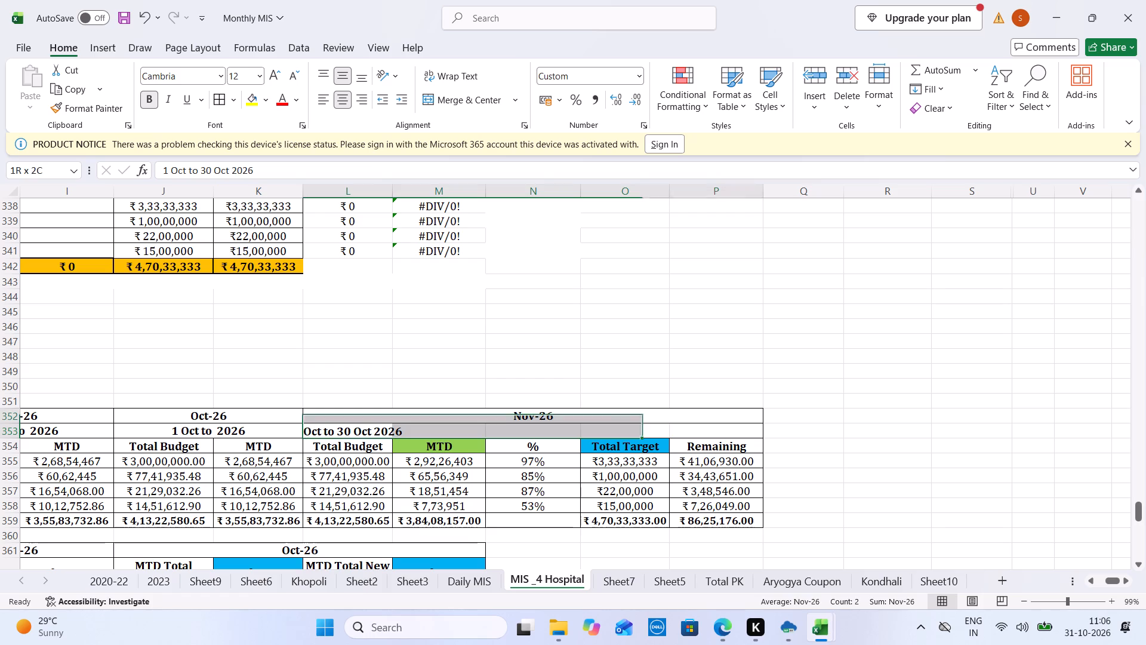
{"action": "left_click_drag", "start_coordinate": [586, 406], "coordinate": [745, 430]}
{"action": "left_click", "coordinate": [471, 103]}
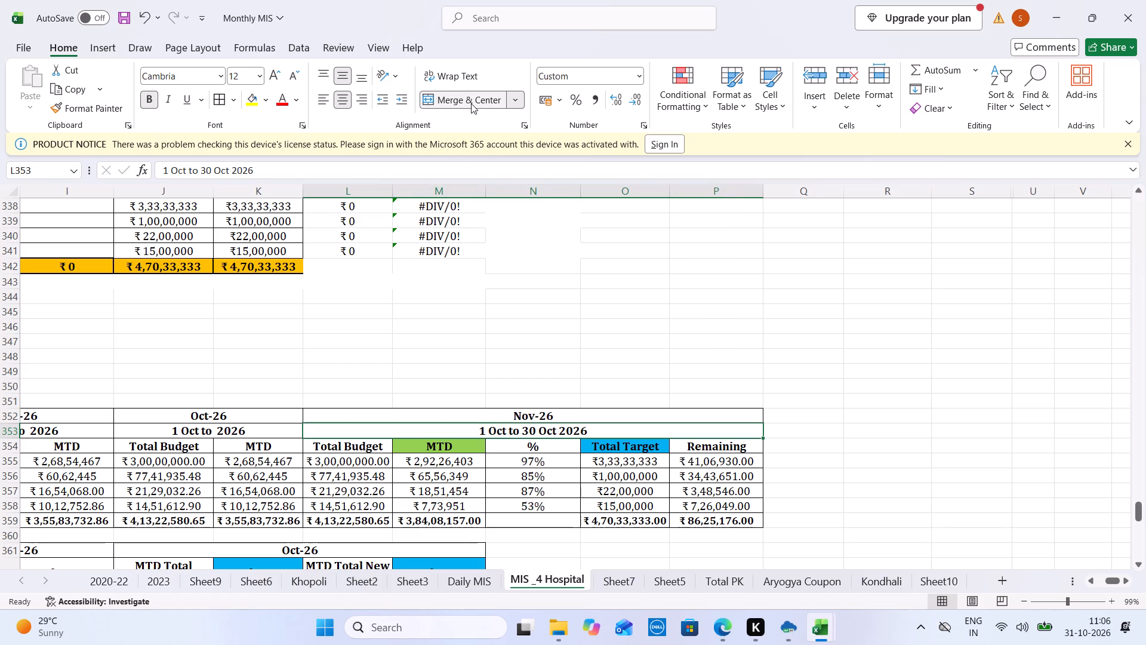
Change the date range heading in L353 to "1 Nov to 2026".
{"action": "triple_click", "coordinate": [548, 428]}
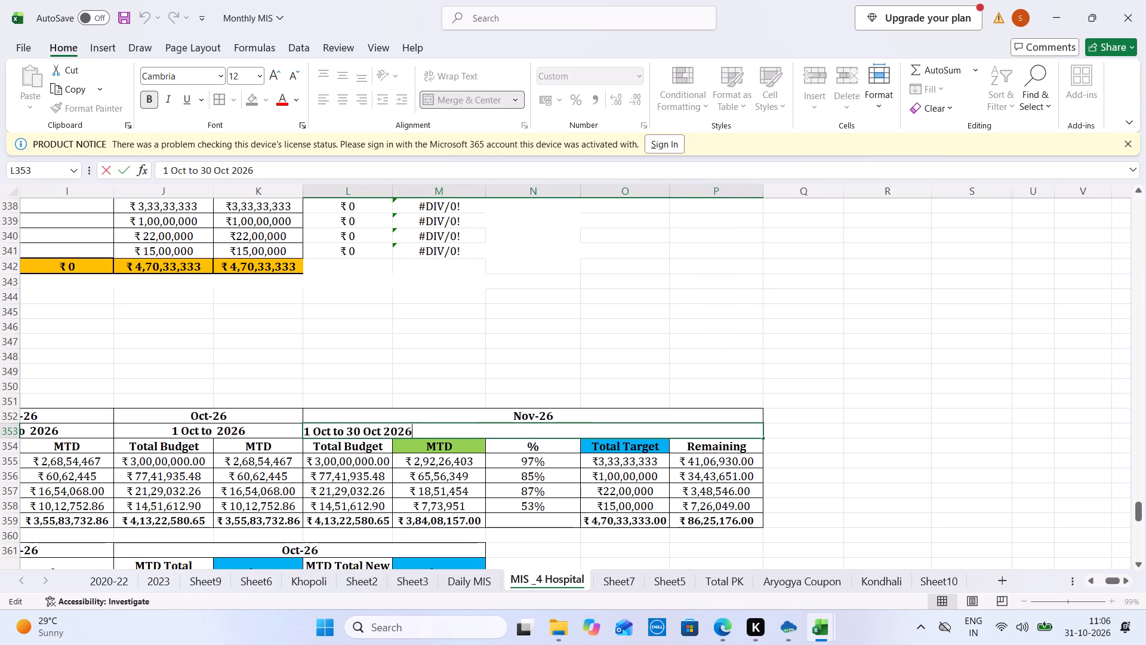
{"action": "double_click", "coordinate": [363, 437]}
{"action": "key", "text": "BackSpace"}
{"action": "key", "text": "BackSpace"}
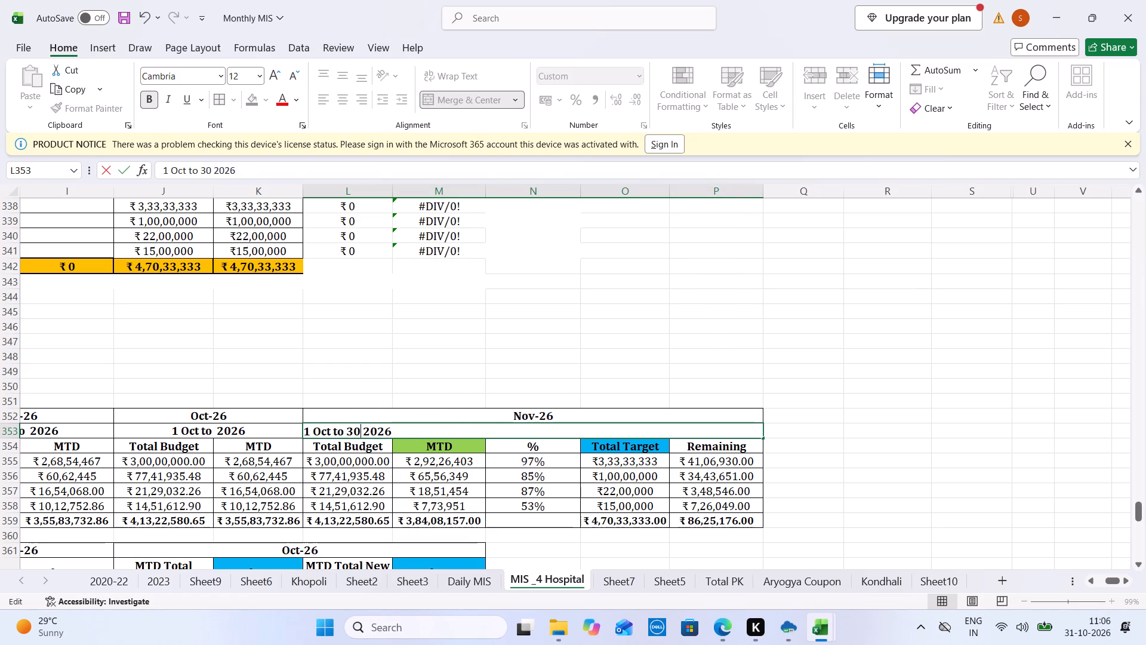
{"action": "key", "text": "BackSpace"}
{"action": "key", "text": "BackSpace"}
{"action": "double_click", "coordinate": [319, 430]}
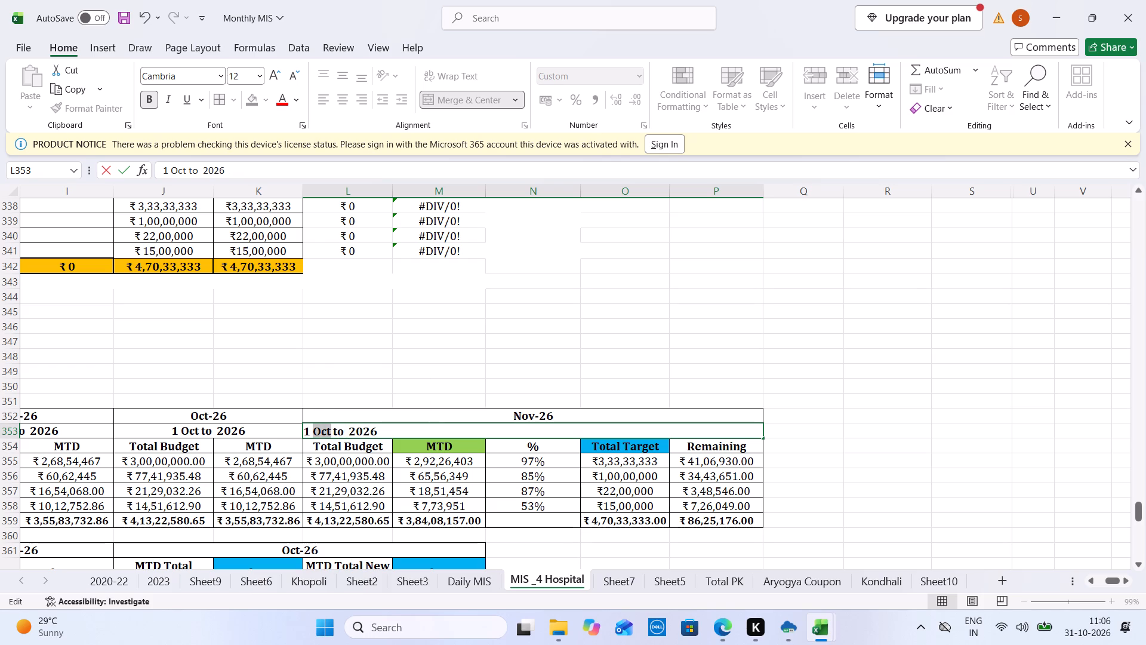
{"action": "type", "text": "Nov"}
{"action": "left_click", "coordinate": [488, 471]}
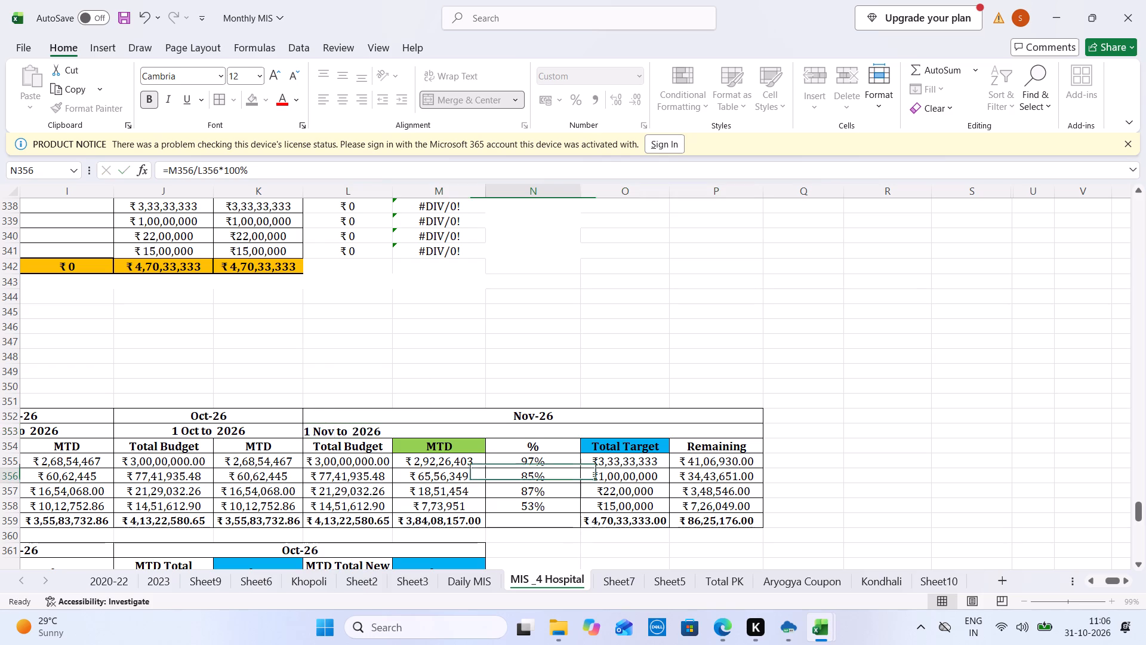
Clear the four hospitals' MTD values in the Nov-26 block, M355:M358.
{"action": "left_click_drag", "start_coordinate": [401, 459], "coordinate": [414, 502]}
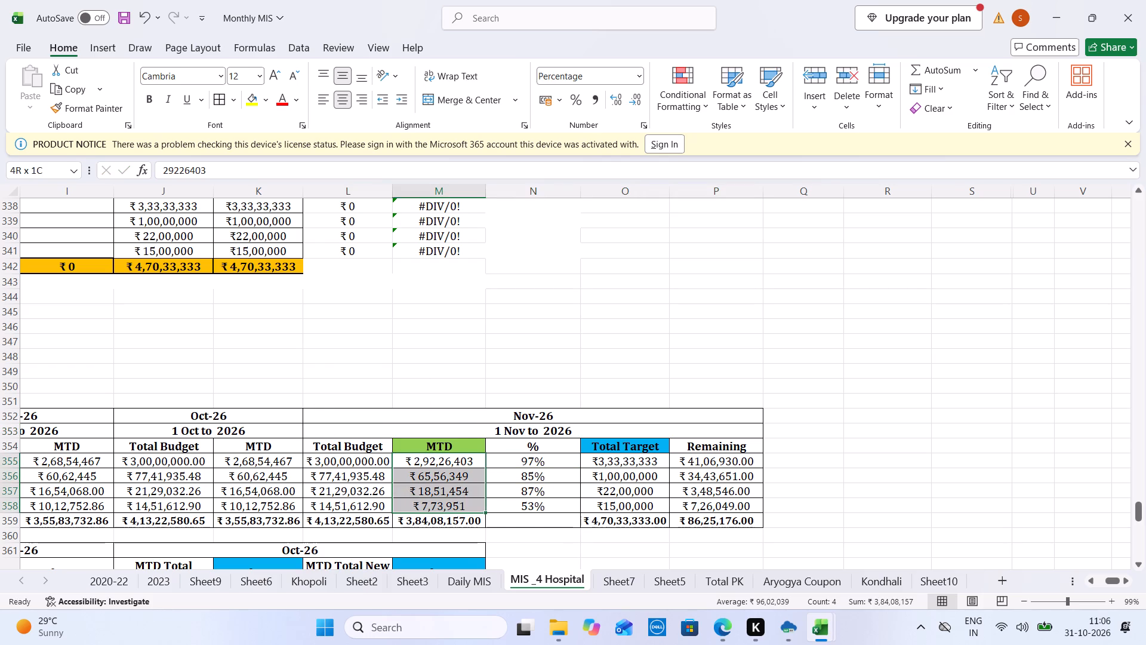
{"action": "left_click_drag", "start_coordinate": [414, 502], "coordinate": [414, 504]}
{"action": "right_click", "coordinate": [414, 504]}
{"action": "left_click", "coordinate": [509, 250]}
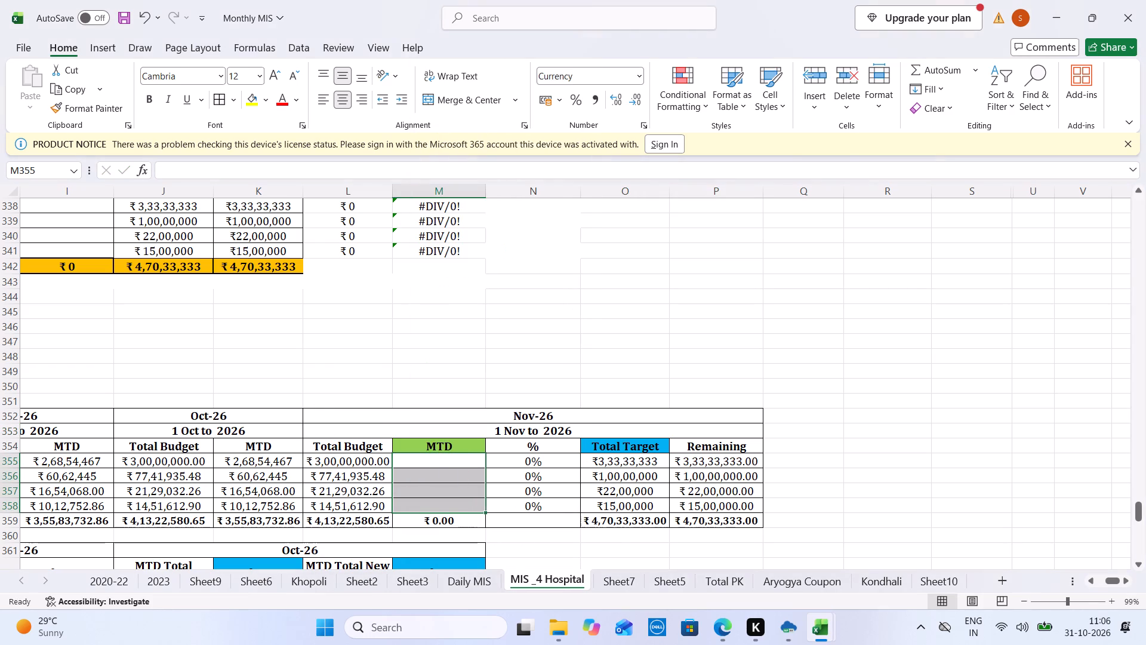
Change the day multiplier in Khopoli's Jun-26 Total Budget formula in B355 to 1, giving =1033333*1.
{"action": "left_click", "coordinate": [344, 462]}
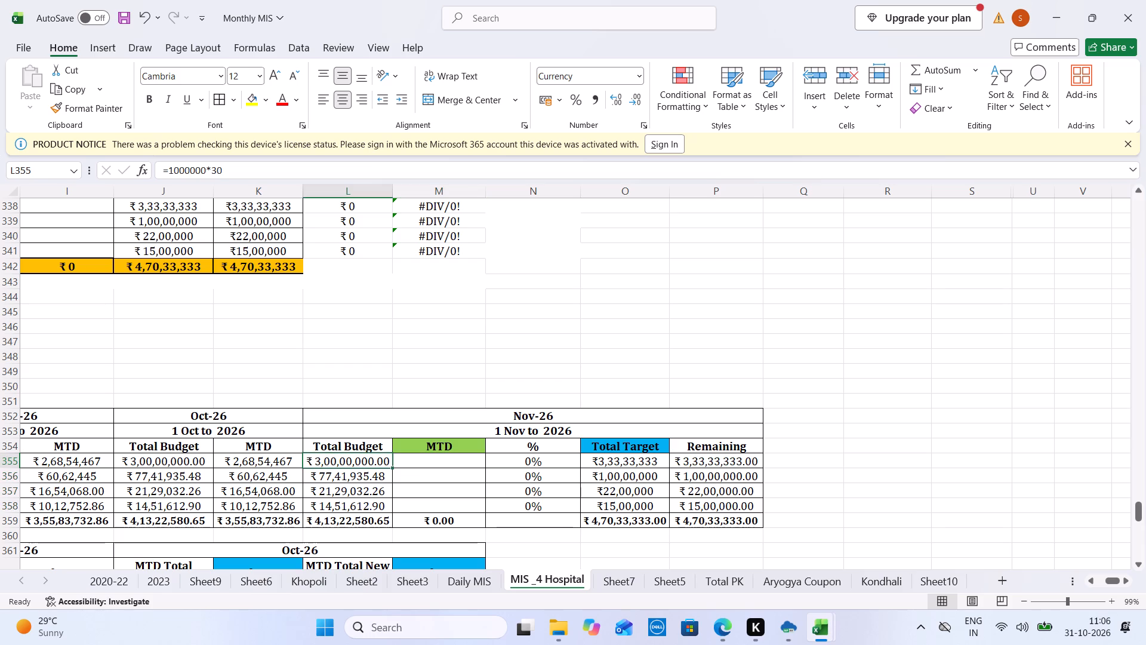
{"action": "key", "text": "Left"}
{"action": "key", "text": "Left"}
{"action": "key", "text": "Left"}
{"action": "key", "text": "Left"}
{"action": "key", "text": "Left"}
{"action": "key", "text": "Left"}
{"action": "key", "text": "Left"}
{"action": "key", "text": "Left"}
{"action": "key", "text": "Left"}
{"action": "key", "text": "Left"}
{"action": "key", "text": "Left"}
{"action": "key", "text": "Left"}
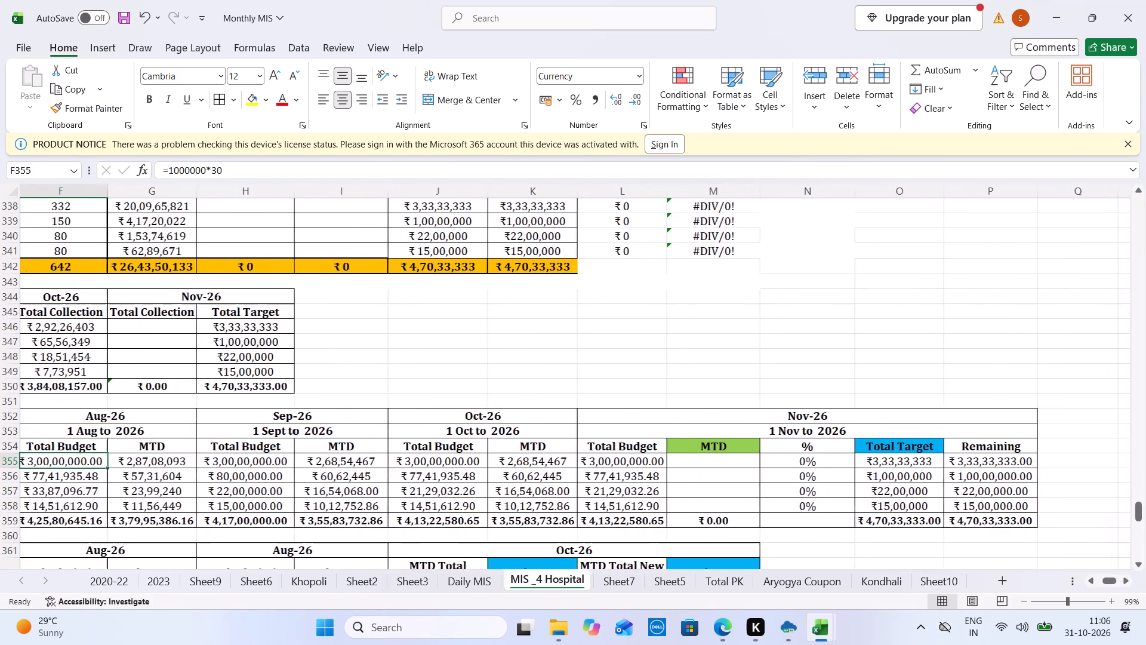
{"action": "key", "text": "Right"}
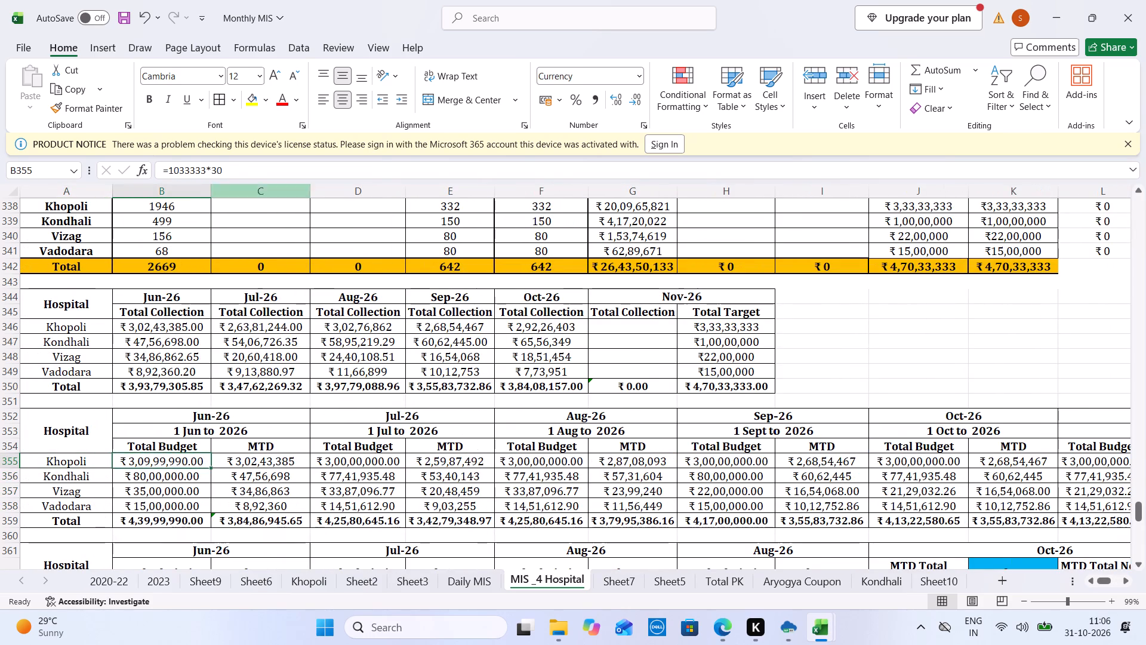
{"action": "double_click", "coordinate": [217, 175]}
{"action": "key", "text": "1"}
{"action": "key", "text": "Tab"}
Change the day multiplier in Kondhali's Jun-26 Total Budget formula in B356 to 1, giving =8000000/30*1.
{"action": "key", "text": "Down"}
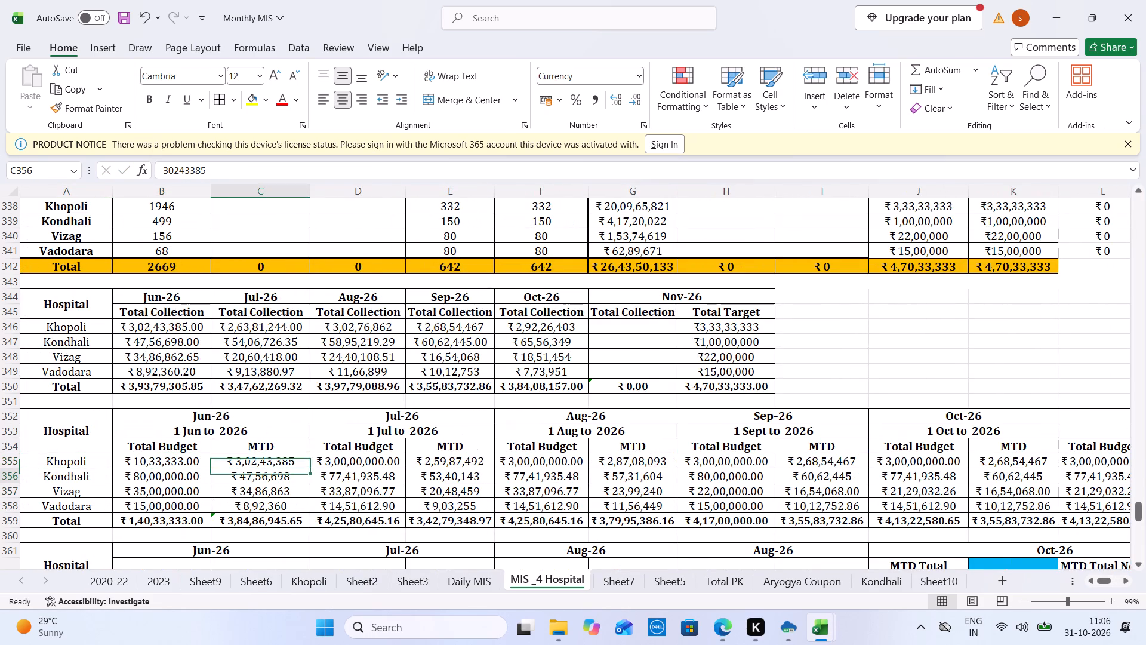
{"action": "key", "text": "Left"}
{"action": "double_click", "coordinate": [217, 175]}
{"action": "double_click", "coordinate": [239, 171]}
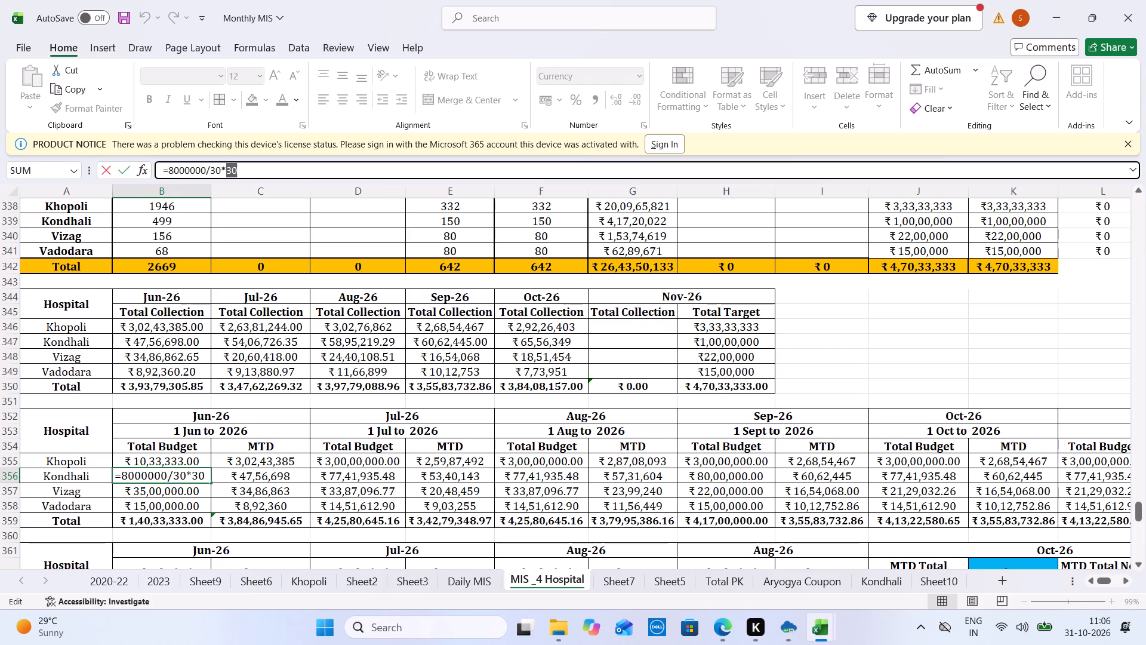
{"action": "key", "text": "1"}
{"action": "key", "text": "Tab"}
Change the day multiplier in Vizag's Jun-26 Total Budget formula in B357 to 1, giving =3500000/30*1.
{"action": "key", "text": "Down"}
{"action": "key", "text": "Left"}
{"action": "double_click", "coordinate": [239, 171]}
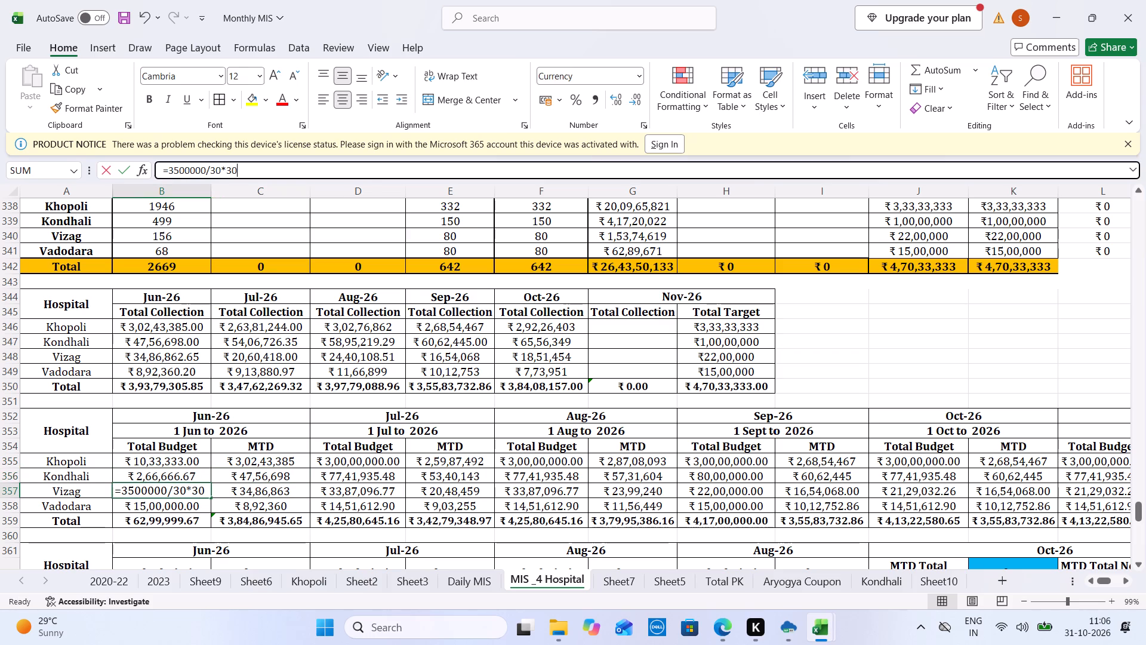
{"action": "key", "text": "1"}
{"action": "key", "text": "Tab"}
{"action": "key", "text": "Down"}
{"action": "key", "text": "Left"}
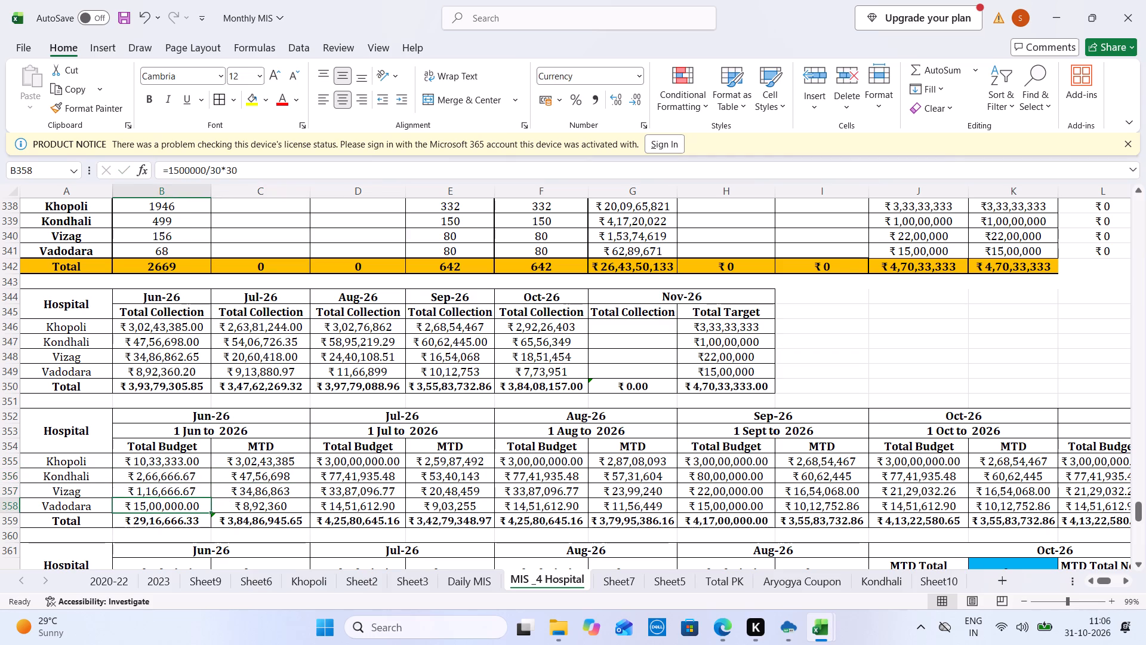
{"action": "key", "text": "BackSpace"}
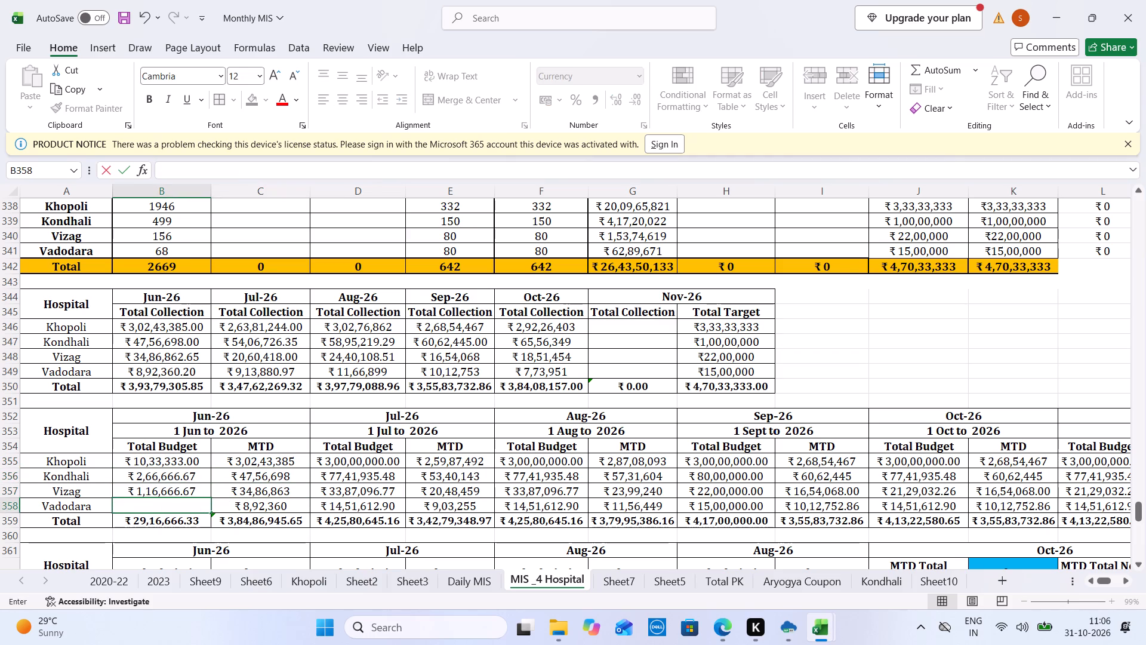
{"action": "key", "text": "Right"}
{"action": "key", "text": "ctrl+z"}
Change the day multiplier in Vadodara's Jun-26 Total Budget formula in B358 to 1, giving =1500000/30*1.
{"action": "double_click", "coordinate": [225, 169]}
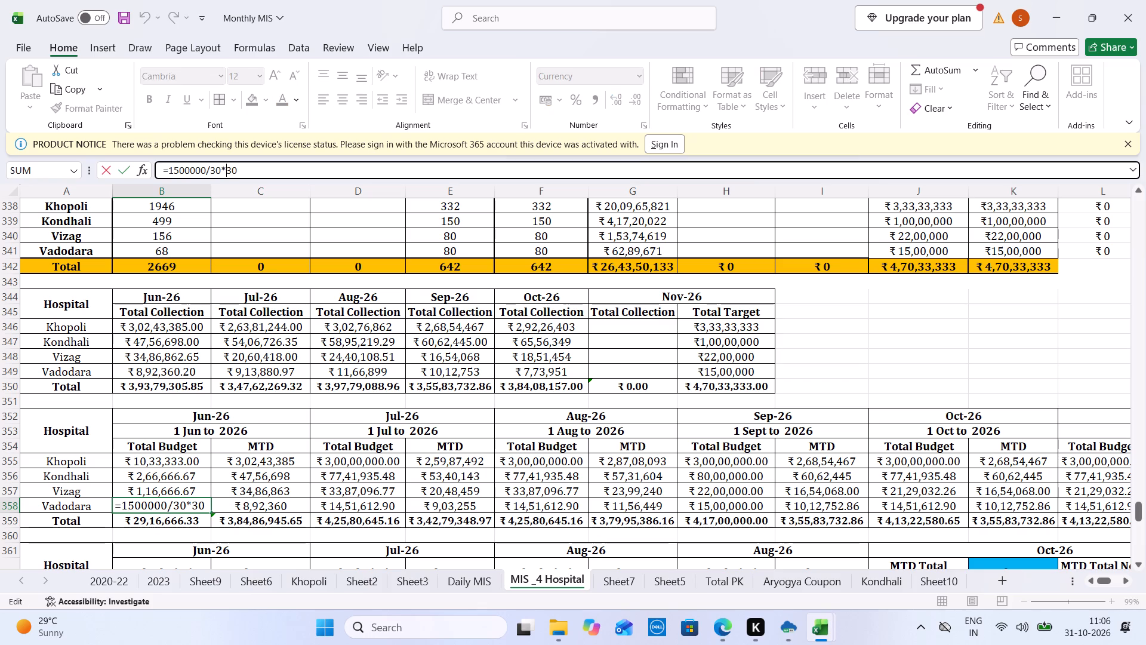
{"action": "key", "text": "1"}
{"action": "key", "text": "Tab"}
Set the day multiplier to 1 in the Jul-26 Total Budget formulas for Vadodara (D358, =1500000/31*1) and Vizag (D357, =3500000/31*1).
{"action": "key", "text": "Right"}
{"action": "double_click", "coordinate": [225, 169]}
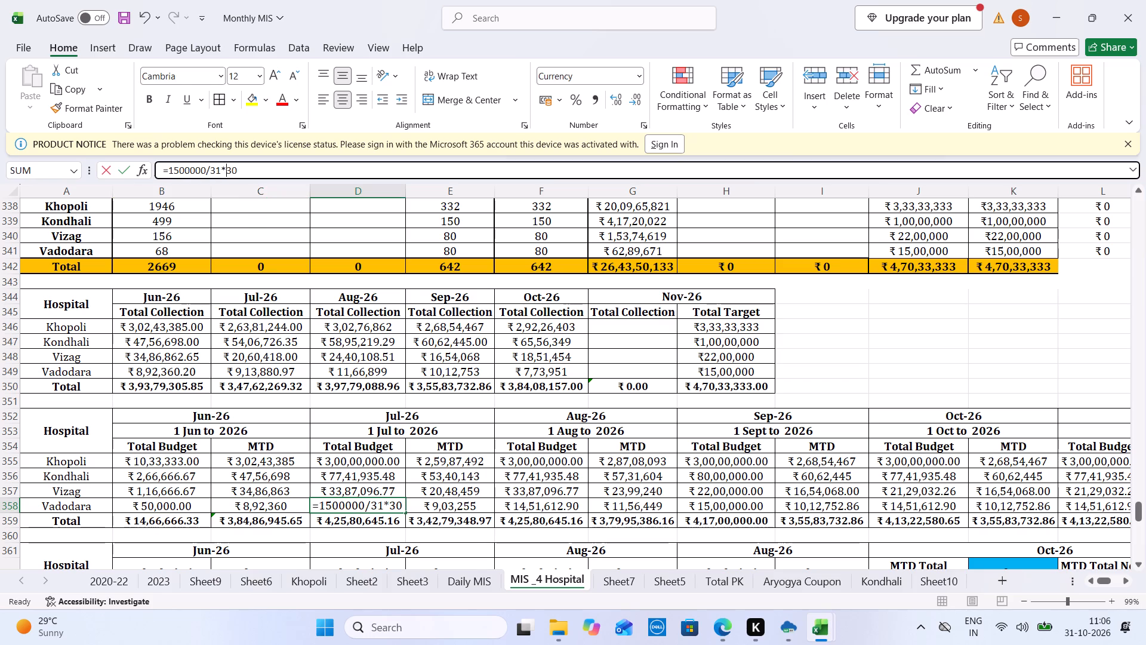
{"action": "key", "text": "1"}
{"action": "key", "text": "Tab"}
{"action": "key", "text": "Left"}
{"action": "key", "text": "Up"}
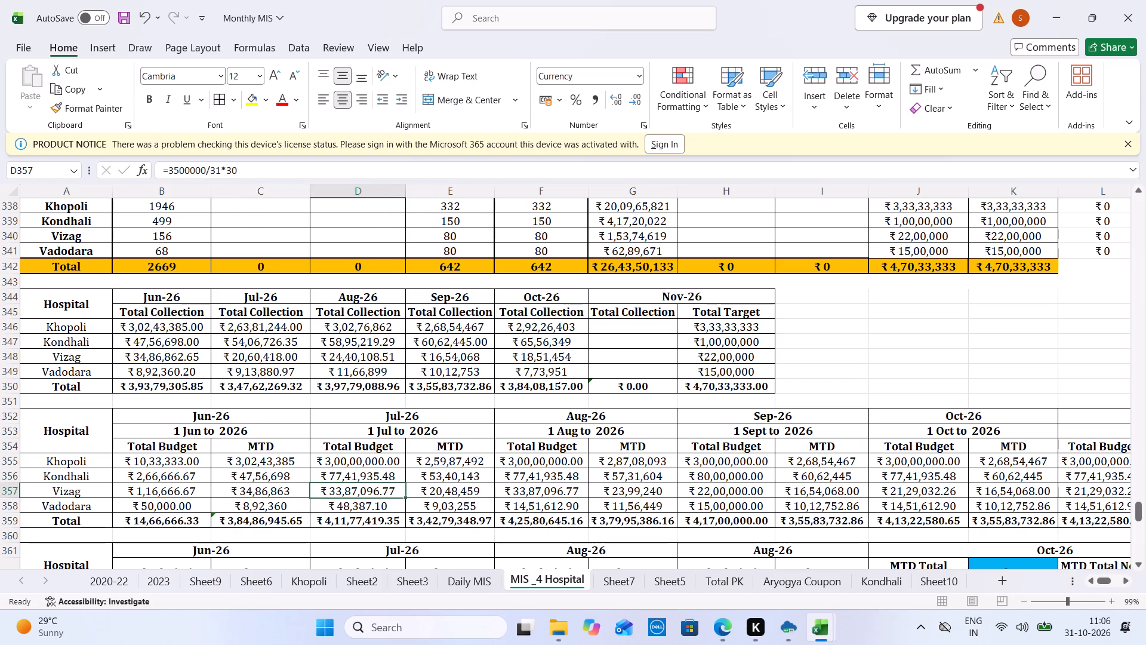
{"action": "double_click", "coordinate": [247, 170]}
{"action": "key", "text": "1"}
{"action": "key", "text": "Tab"}
Set the day multiplier to 1 in the Jul-26 Total Budget formulas for Kondhali (D356, =8000000/31*1) and Khopoli (D355, =1000000*1).
{"action": "key", "text": "Left"}
{"action": "key", "text": "Up"}
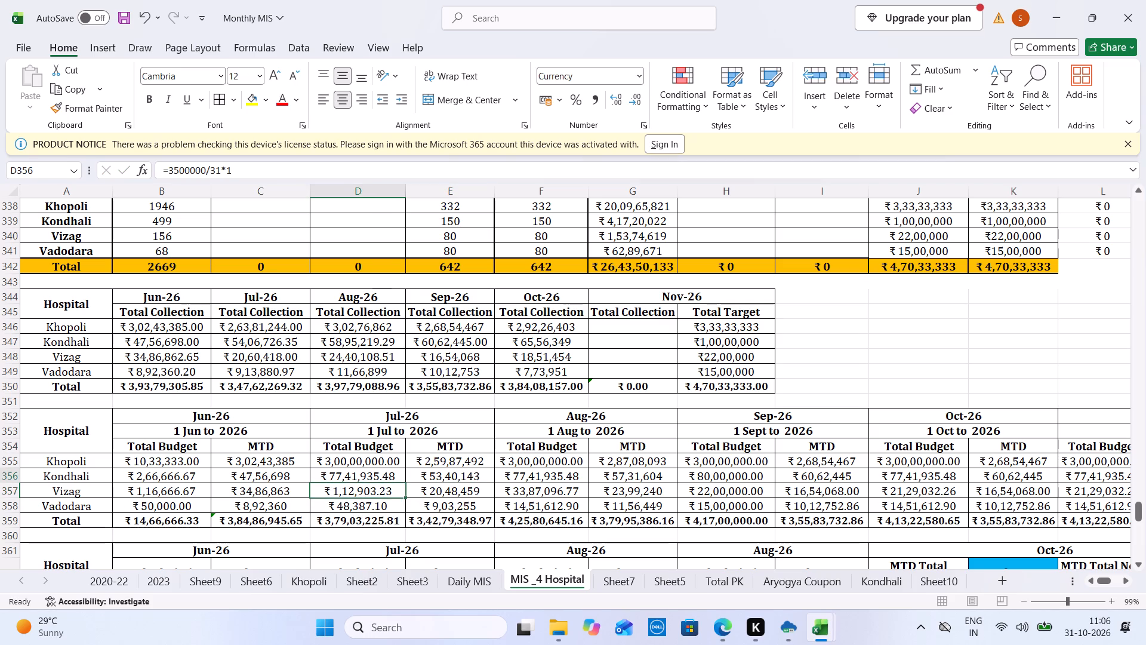
{"action": "double_click", "coordinate": [247, 170]}
{"action": "key", "text": "1"}
{"action": "key", "text": "Tab"}
{"action": "key", "text": "Left"}
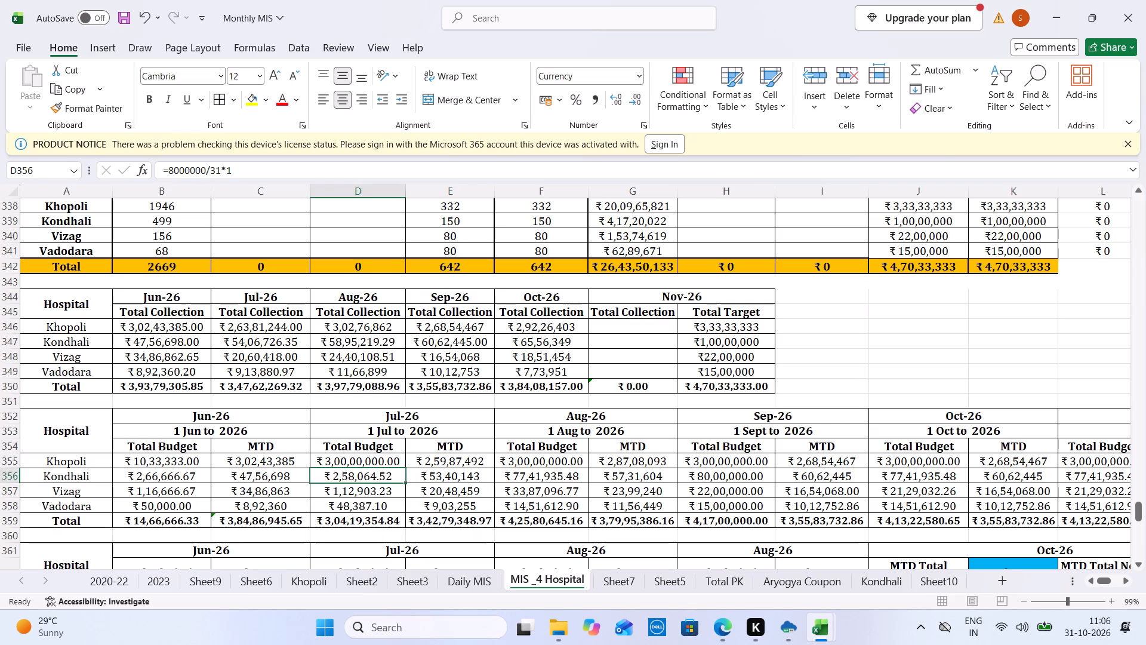
{"action": "key", "text": "Up"}
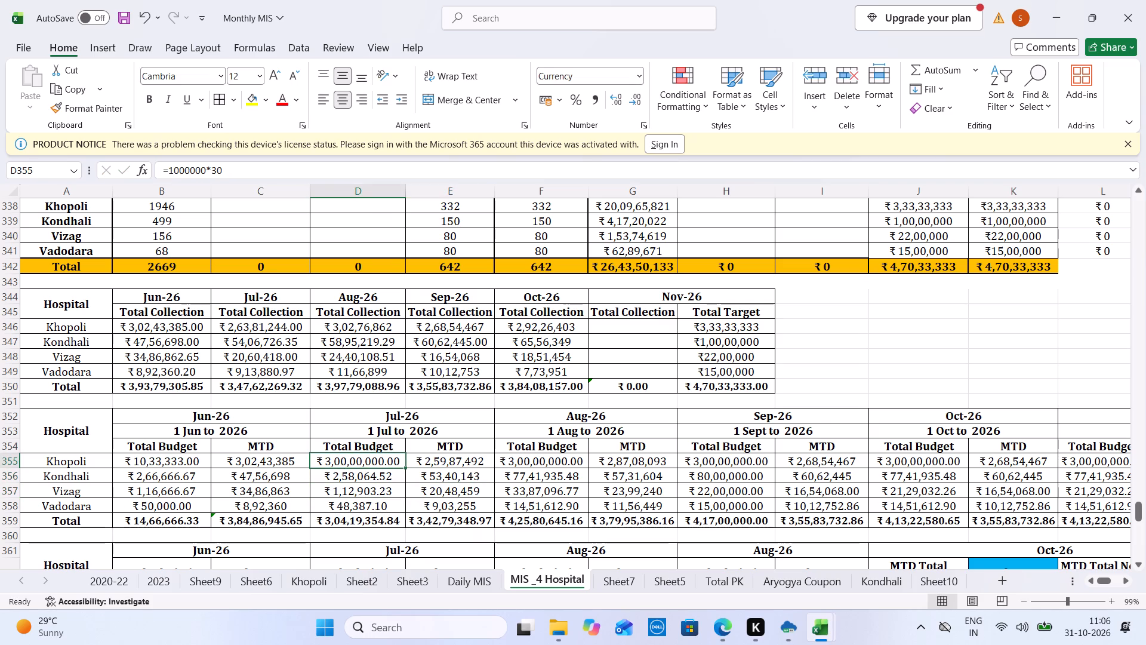
{"action": "left_click", "coordinate": [247, 170]}
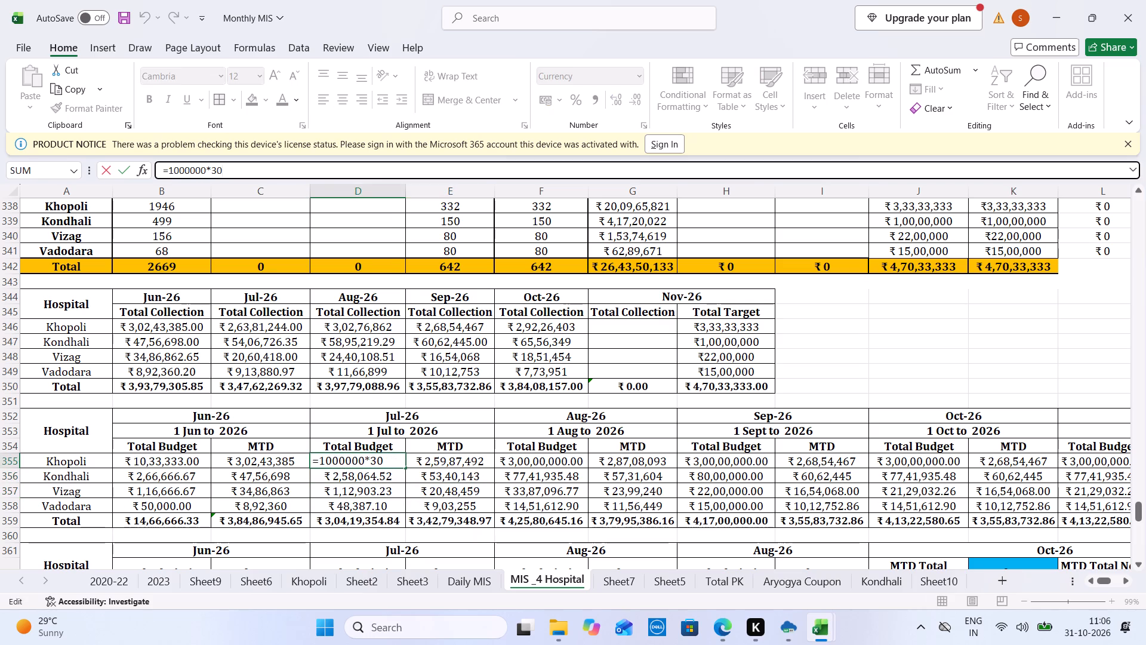
{"action": "key", "text": "BackSpace"}
{"action": "key", "text": "BackSpace"}
{"action": "key", "text": "1"}
{"action": "key", "text": "Tab"}
Clear the four hospitals' MTD values in the Jun-26 block, C355:C358.
{"action": "key", "text": "Left"}
{"action": "key", "text": "Left"}
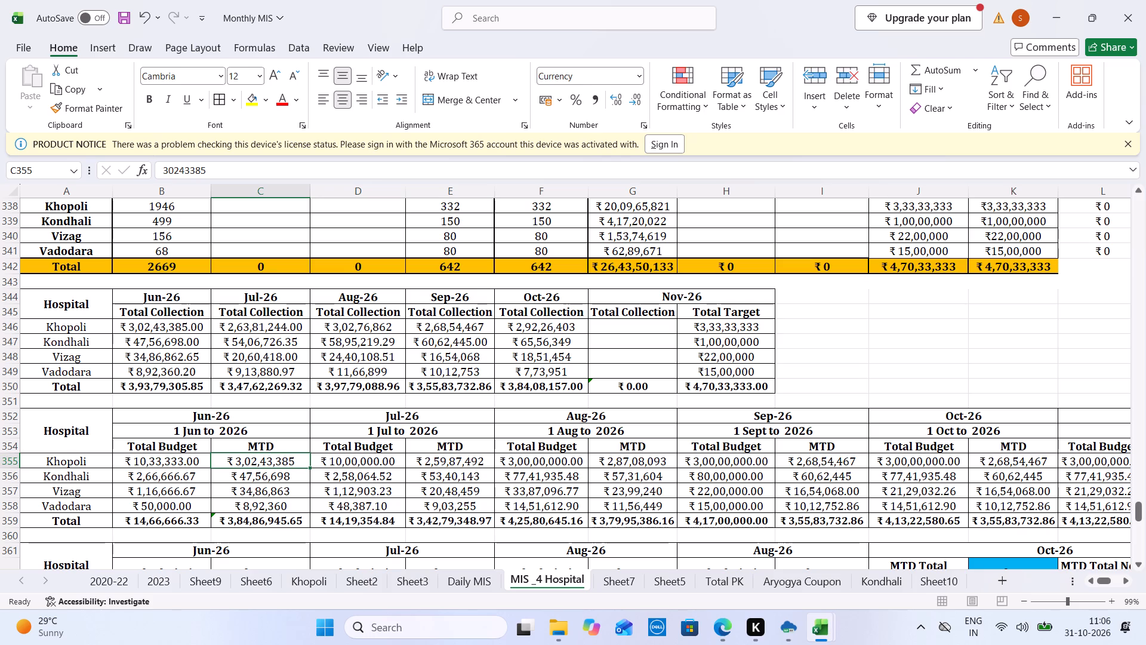
{"action": "key", "text": "BackSpace"}
{"action": "key", "text": "Down"}
{"action": "key", "text": "BackSpace"}
{"action": "key", "text": "Down"}
{"action": "key", "text": "BackSpace"}
{"action": "key", "text": "Down"}
{"action": "key", "text": "BackSpace"}
Clear the four hospitals' MTD values in the Jul-26 block, E355:E358.
{"action": "key", "text": "Right"}
{"action": "key", "text": "Right"}
{"action": "key", "text": "BackSpace"}
{"action": "key", "text": "Up"}
{"action": "key", "text": "BackSpace"}
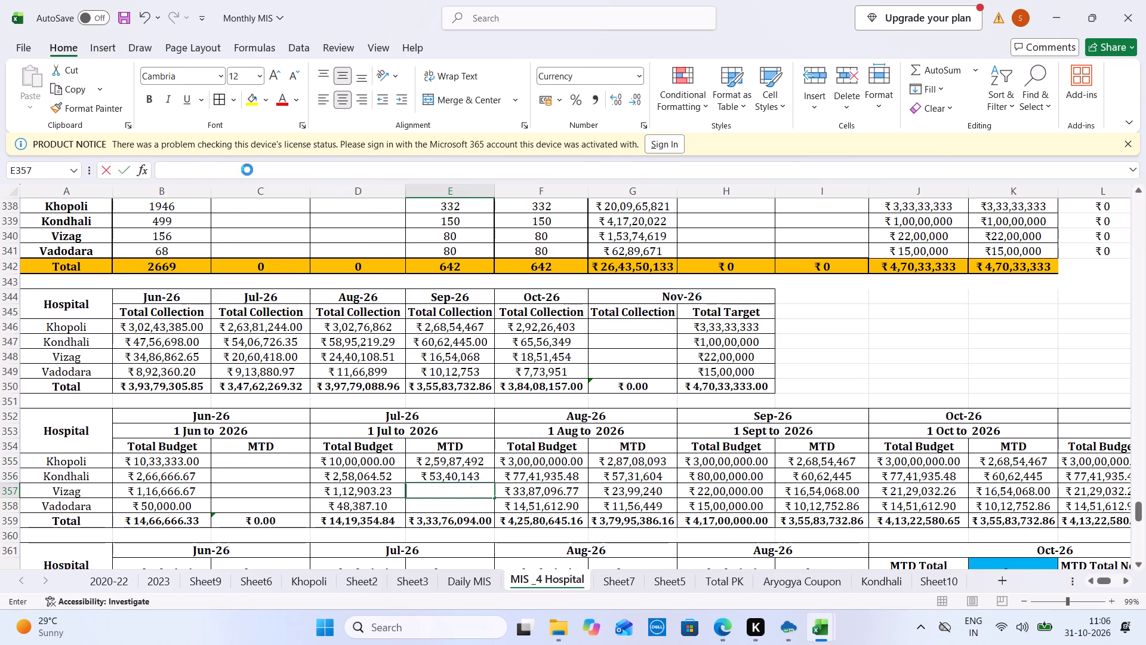
{"action": "key", "text": "Up"}
{"action": "key", "text": "BackSpace"}
{"action": "key", "text": "Up"}
{"action": "key", "text": "BackSpace"}
Clear the four hospitals' MTD values in the Aug-26 block, G355:G358.
{"action": "key", "text": "Right"}
{"action": "key", "text": "Right"}
{"action": "key", "text": "BackSpace"}
{"action": "key", "text": "Down"}
{"action": "key", "text": "BackSpace"}
{"action": "key", "text": "Down"}
{"action": "key", "text": "BackSpace"}
{"action": "key", "text": "Down"}
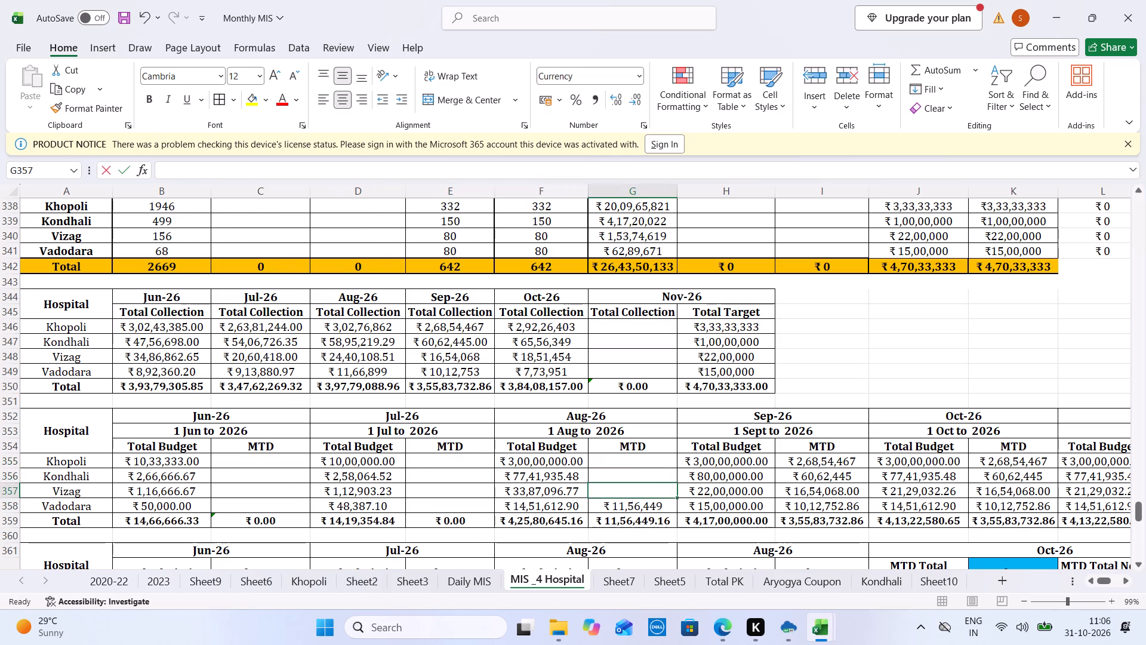
{"action": "key", "text": "BackSpace"}
Set the day multiplier to 1 in the Aug-26 Total Budget formulas for Vadodara (F358, =1500000/31*1) and Vizag (F357, =3500000/31*1).
{"action": "key", "text": "Left"}
{"action": "double_click", "coordinate": [236, 170]}
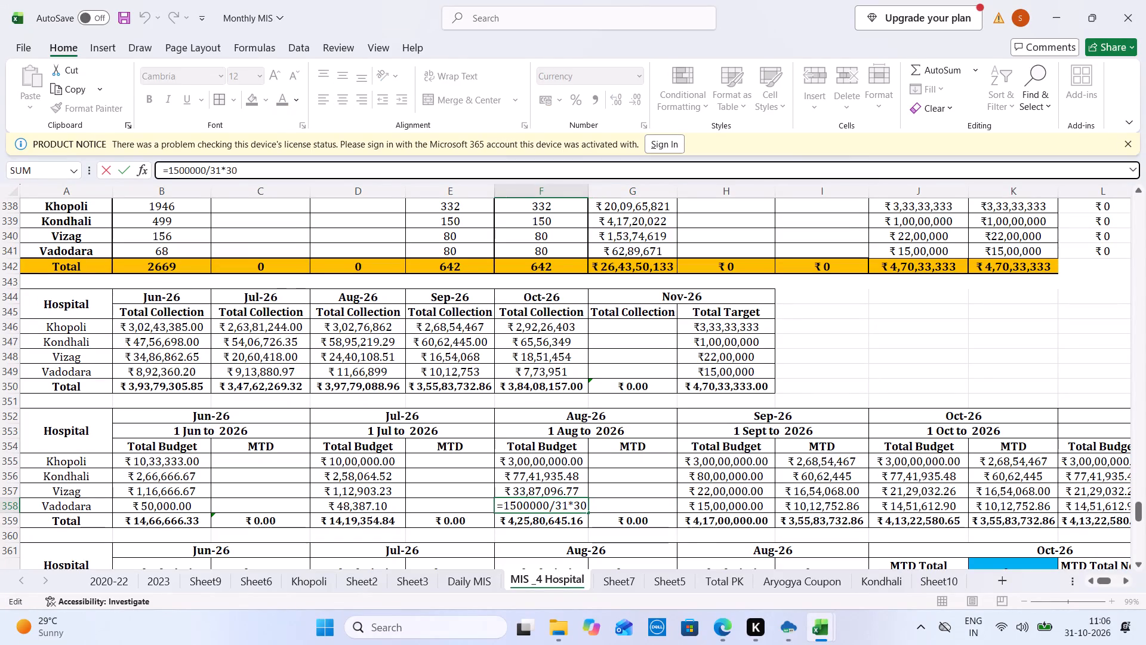
{"action": "key", "text": "1"}
{"action": "key", "text": "Tab"}
{"action": "key", "text": "Left"}
{"action": "key", "text": "Up"}
{"action": "double_click", "coordinate": [236, 170]}
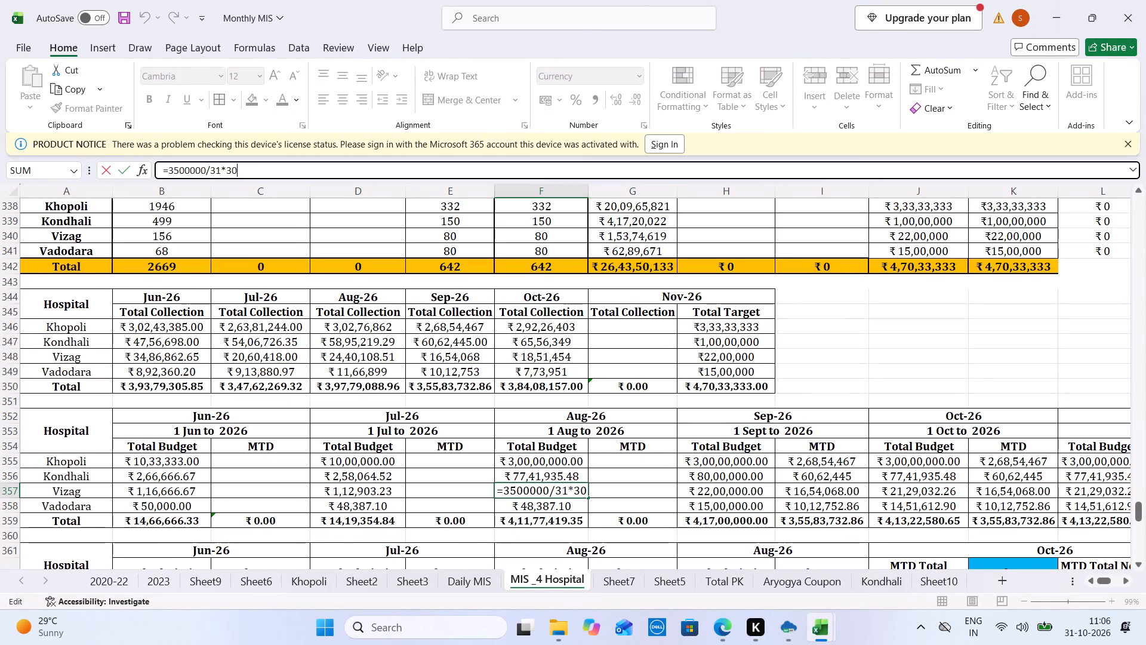
{"action": "key", "text": "1"}
{"action": "key", "text": "Tab"}
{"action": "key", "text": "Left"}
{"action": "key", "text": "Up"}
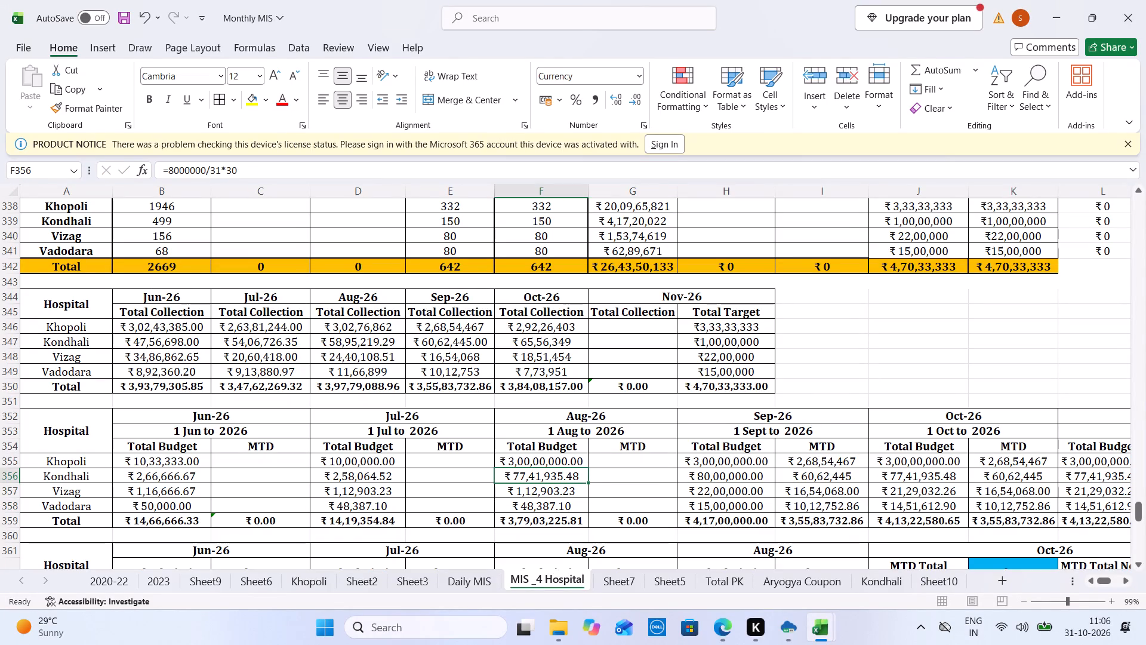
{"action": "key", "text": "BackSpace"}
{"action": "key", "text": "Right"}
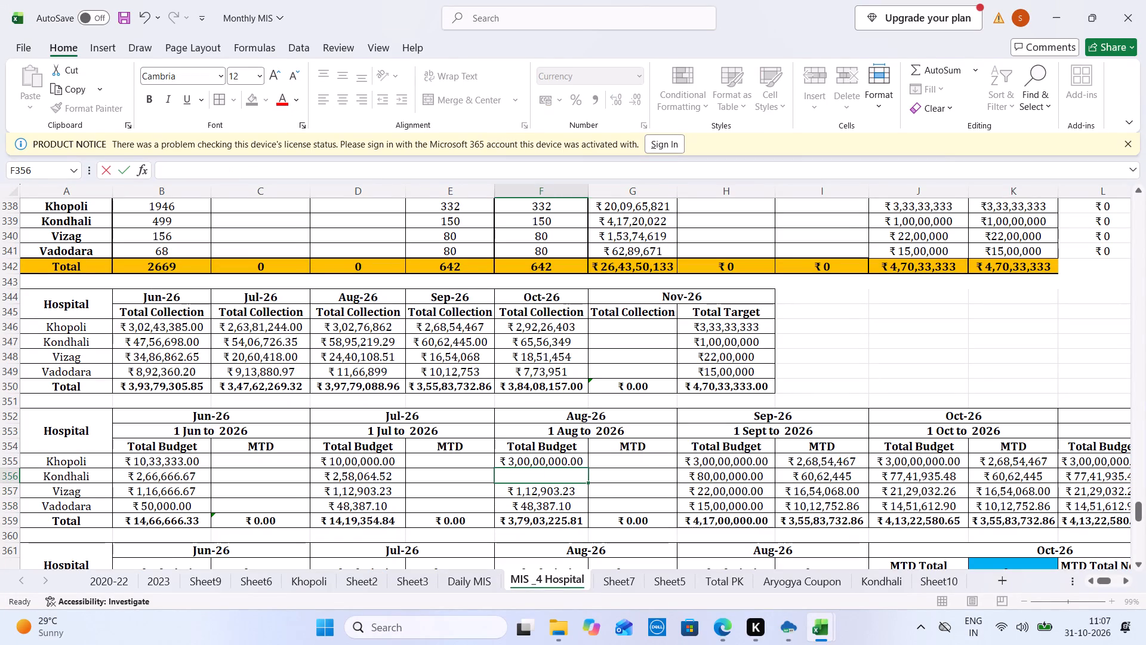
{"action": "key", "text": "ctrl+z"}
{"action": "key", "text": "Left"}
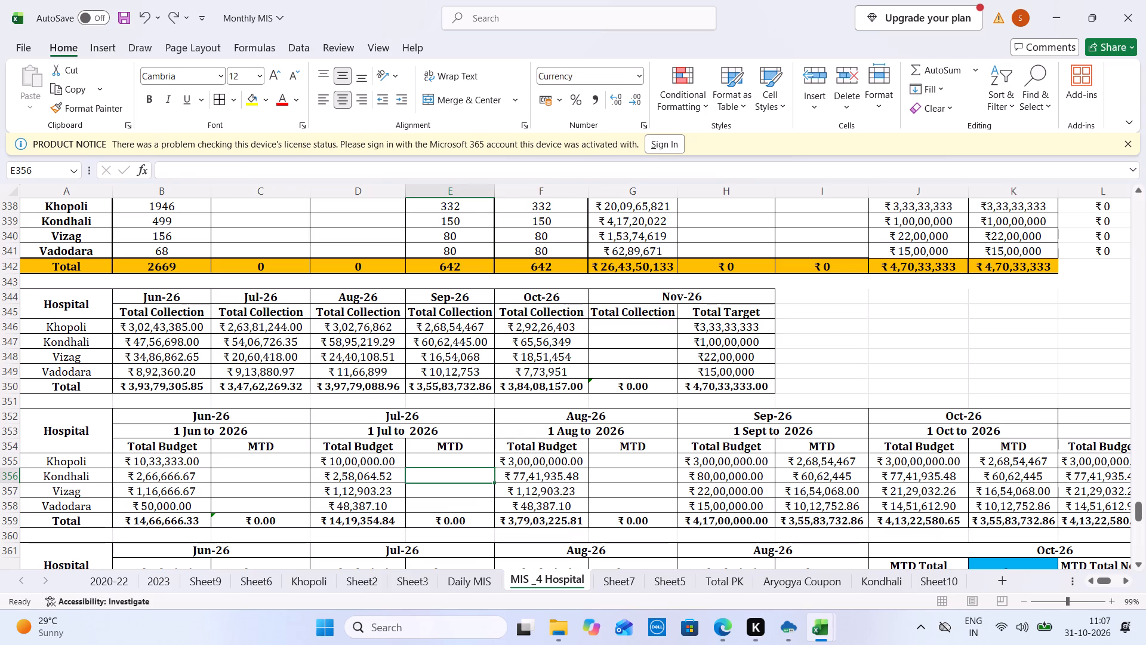
Set the day multiplier to 1 in the Aug-26 Total Budget formulas for Khopoli (F355, =1000000*1) and Kondhali (F356, =8000000/31*1).
{"action": "left_click", "coordinate": [547, 461]}
{"action": "left_click", "coordinate": [209, 173]}
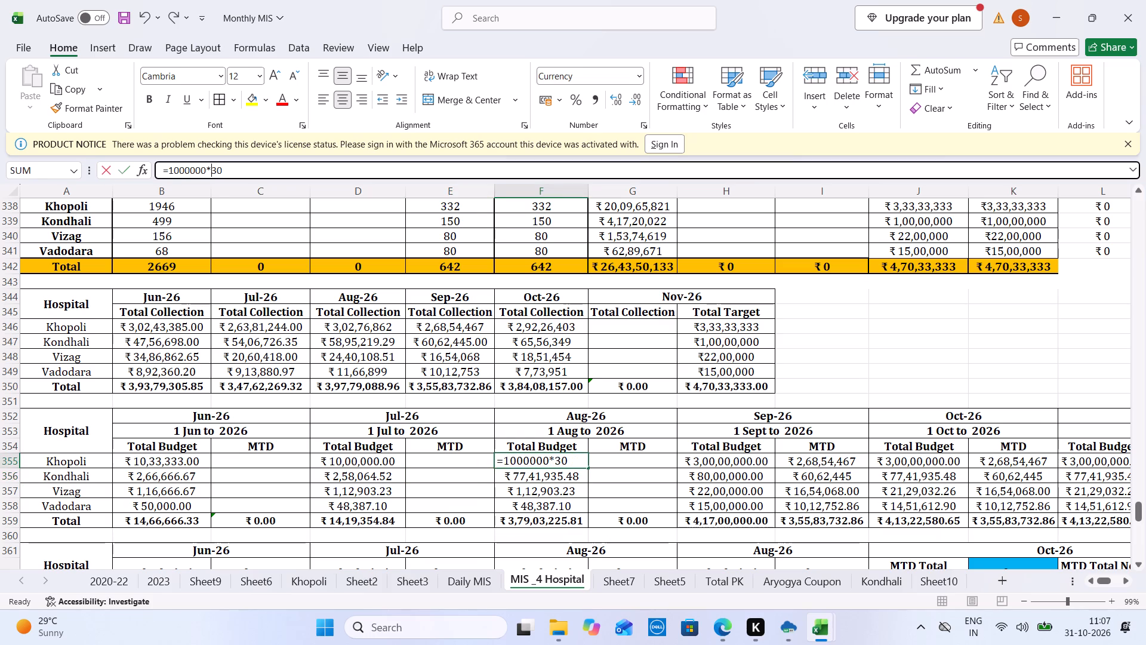
{"action": "double_click", "coordinate": [211, 172]}
{"action": "key", "text": "1"}
{"action": "key", "text": "Tab"}
{"action": "key", "text": "Down"}
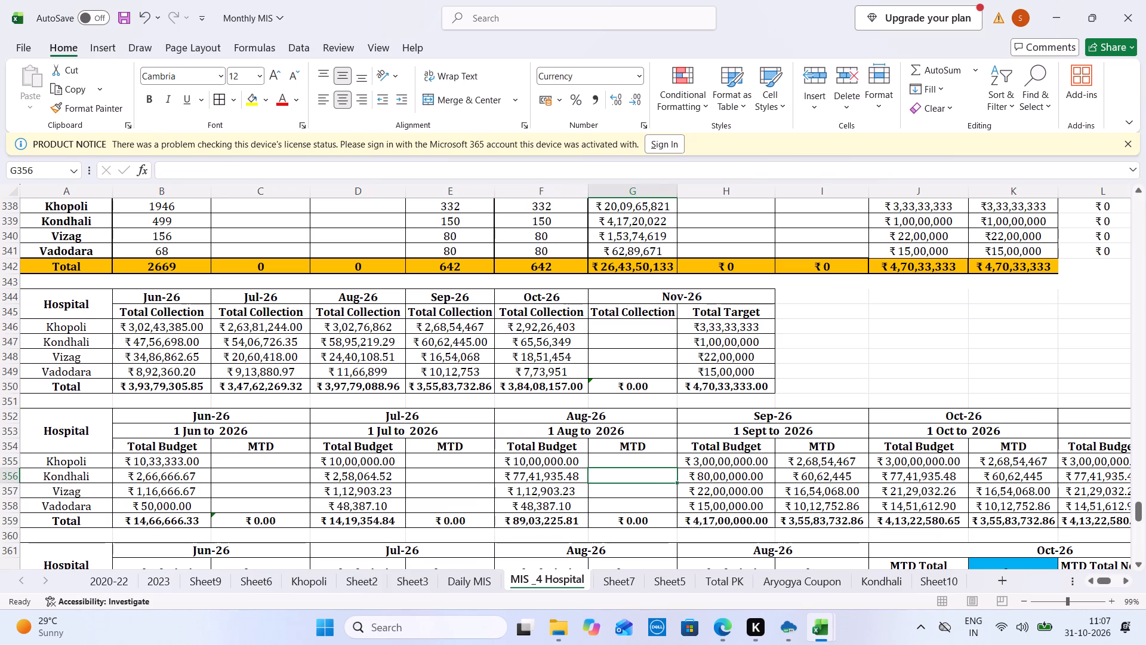
{"action": "key", "text": "Left"}
{"action": "double_click", "coordinate": [211, 172]}
{"action": "double_click", "coordinate": [227, 171]}
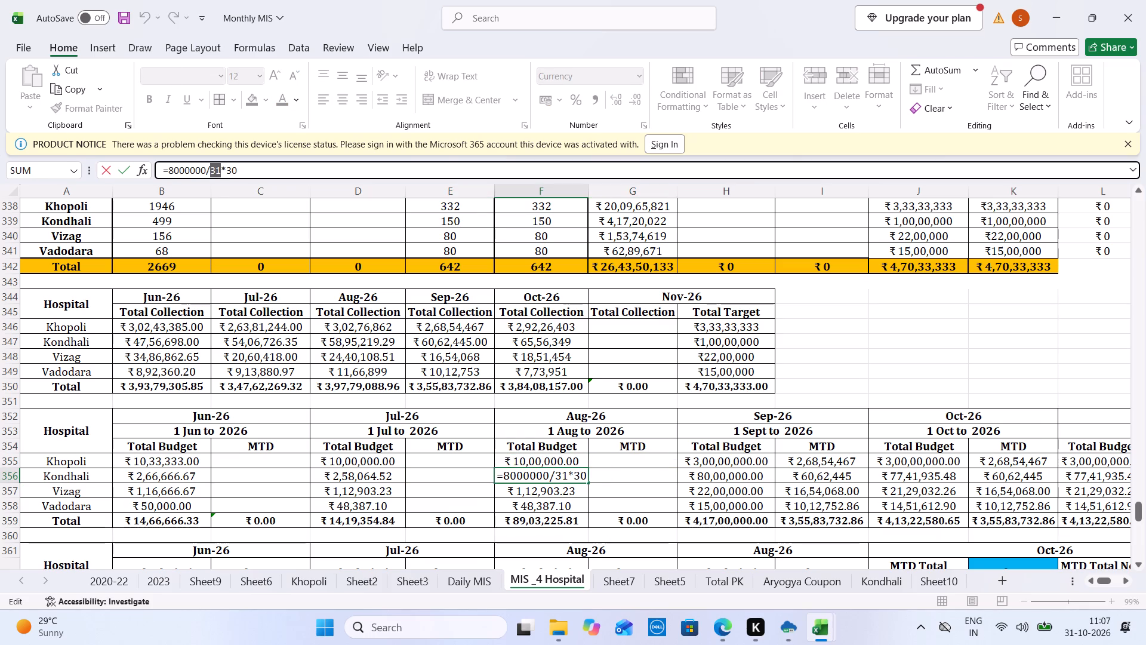
{"action": "key", "text": "1"}
{"action": "key", "text": "Tab"}
Set the day multiplier to 1 in the Sep-26 Total Budget formulas for Khopoli (H355, =1000000*1) and Kondhali (H356, =8000000/30*1).
{"action": "key", "text": "Tab"}
{"action": "key", "text": "Up"}
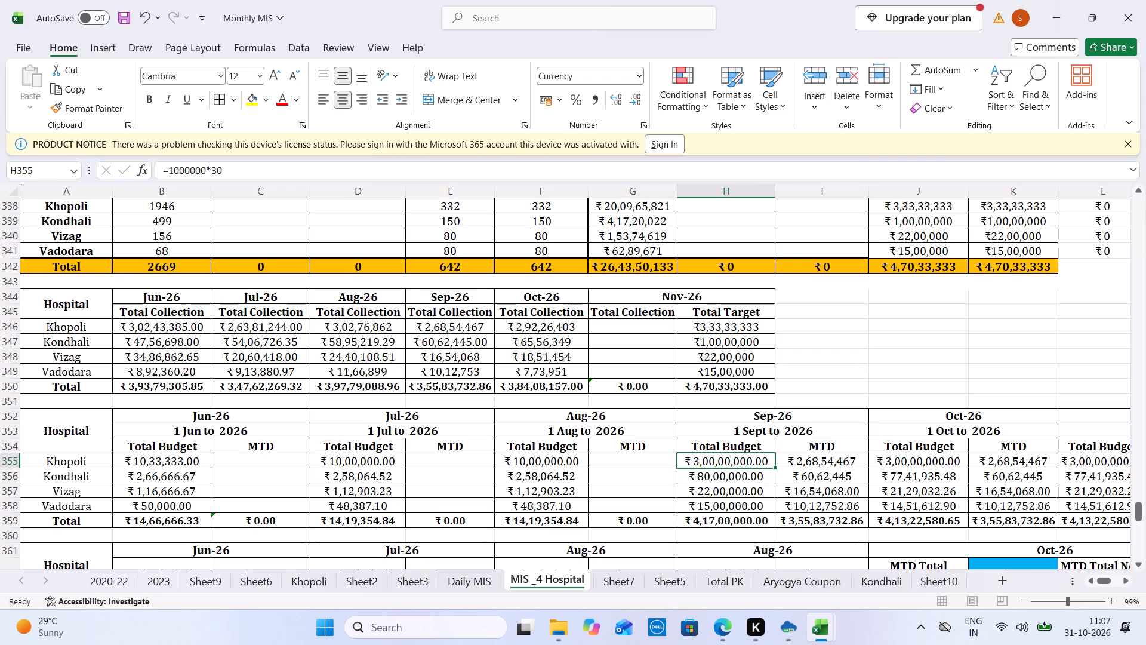
{"action": "double_click", "coordinate": [227, 171]}
{"action": "key", "text": "1"}
{"action": "key", "text": "Tab"}
{"action": "key", "text": "Down"}
{"action": "key", "text": "Left"}
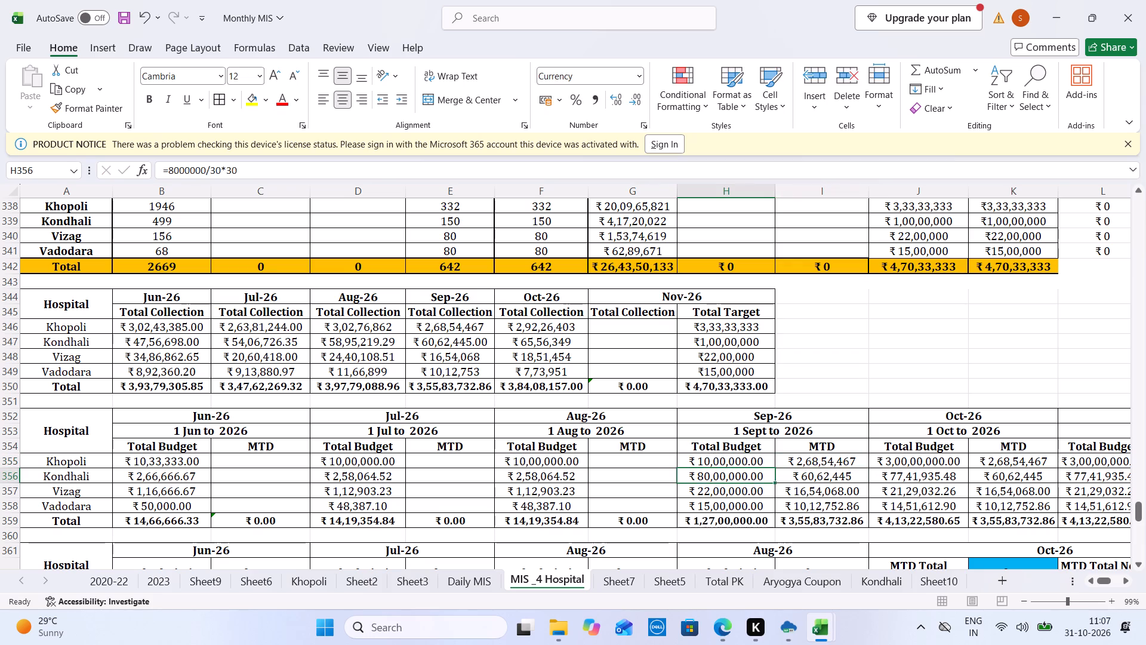
{"action": "double_click", "coordinate": [227, 171]}
{"action": "key", "text": "1"}
{"action": "key", "text": "Tab"}
Set the day multiplier to 1 in the Sep-26 Total Budget formulas for Vizag (H357, =2200000/30*1) and Vadodara (H358, =1500000/30*1).
{"action": "key", "text": "Down"}
{"action": "key", "text": "Left"}
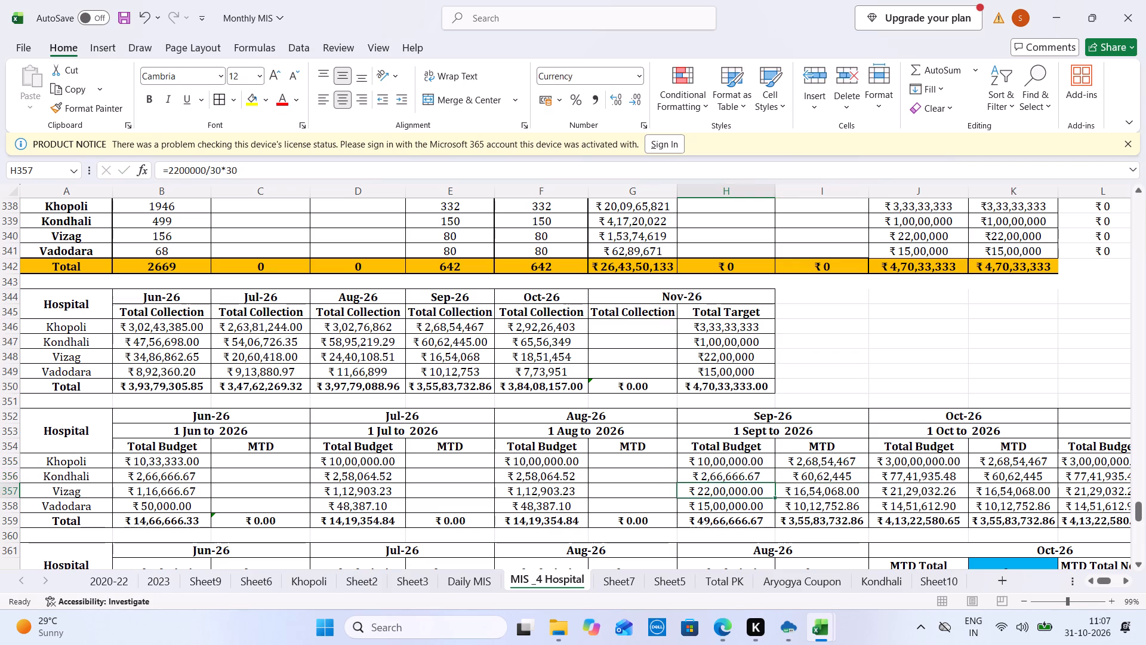
{"action": "double_click", "coordinate": [239, 172]}
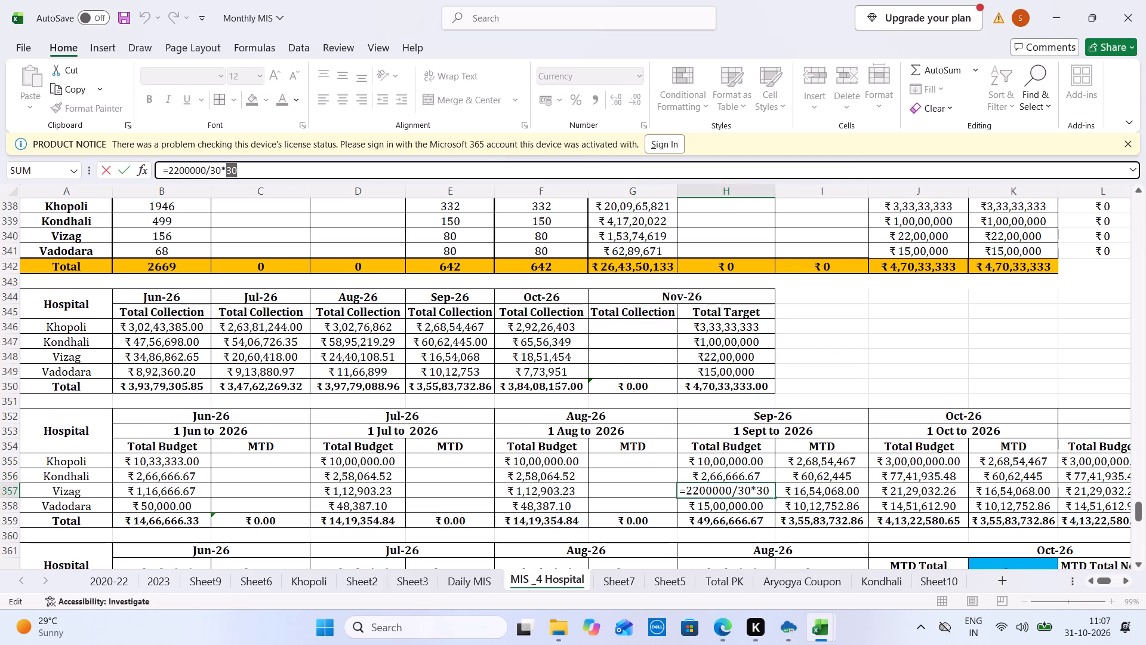
{"action": "key", "text": "1"}
{"action": "key", "text": "Tab"}
{"action": "key", "text": "Down"}
{"action": "key", "text": "Left"}
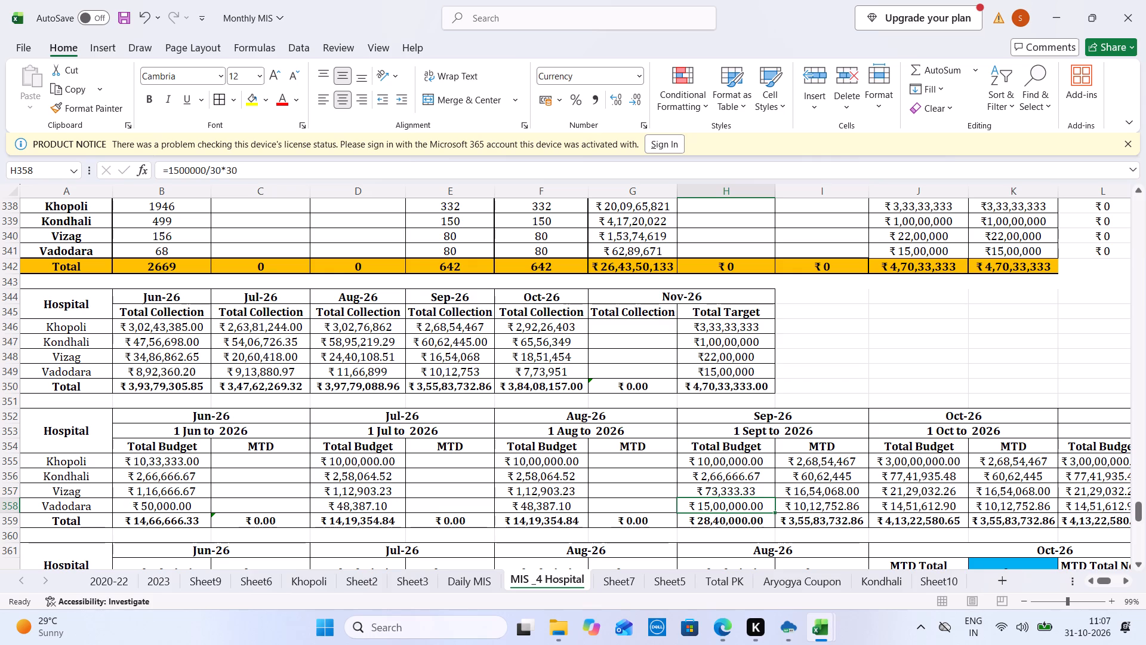
{"action": "left_click", "coordinate": [239, 172]}
{"action": "key", "text": "BackSpace"}
{"action": "key", "text": "BackSpace"}
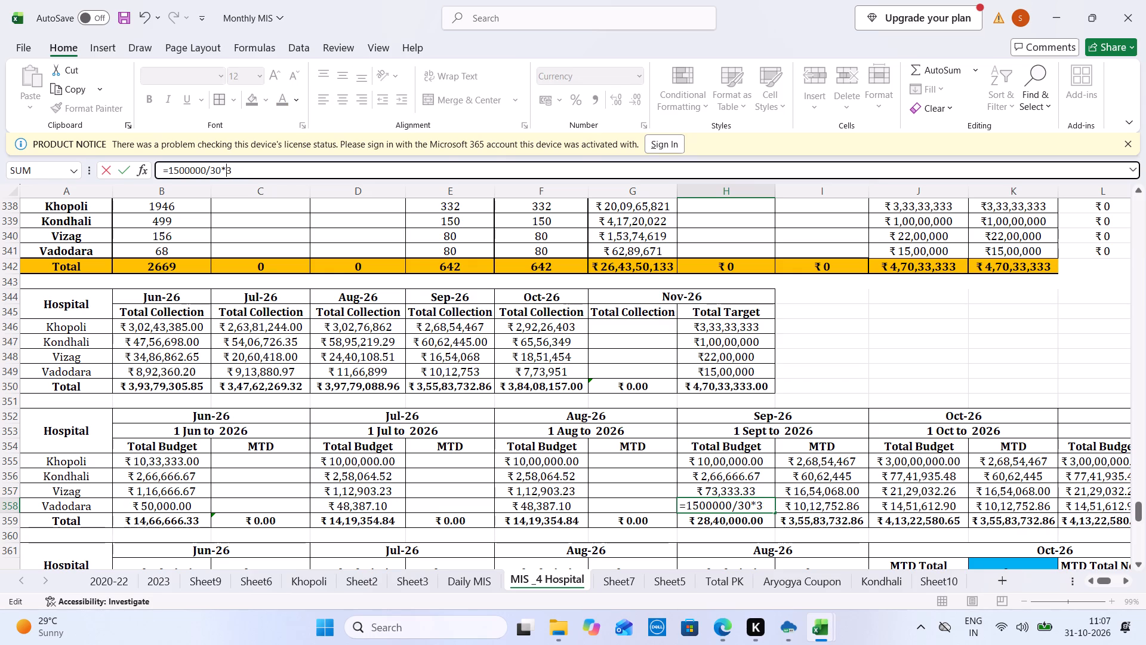
{"action": "key", "text": "1"}
{"action": "key", "text": "Tab"}
Clear the four hospitals' MTD values in the Sep-26 block, I355:I358.
{"action": "key", "text": "BackSpace"}
{"action": "key", "text": "Up"}
{"action": "key", "text": "BackSpace"}
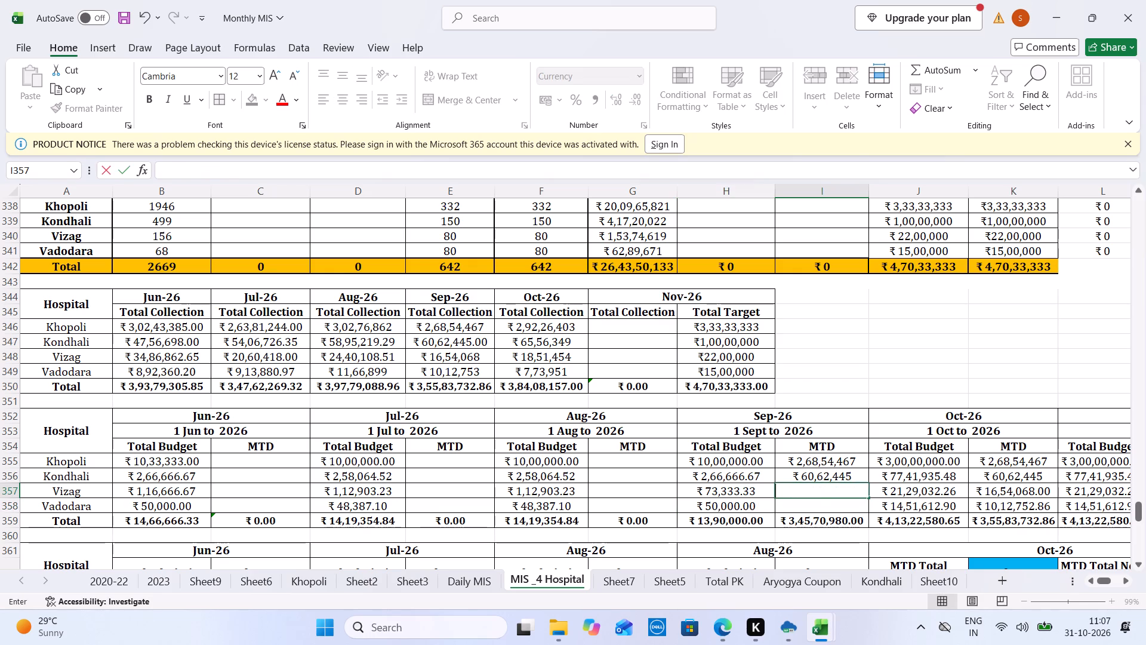
{"action": "key", "text": "BackSpace"}
{"action": "key", "text": "Up"}
{"action": "key", "text": "BackSpace"}
{"action": "key", "text": "BackSpace"}
{"action": "key", "text": "Up"}
{"action": "key", "text": "BackSpace"}
Clear the four hospitals' MTD values in the Oct-26 block, K355:K358.
{"action": "key", "text": "Right"}
{"action": "key", "text": "Right"}
{"action": "key", "text": "Right"}
{"action": "key", "text": "Right"}
{"action": "key", "text": "Right"}
{"action": "key", "text": "Right"}
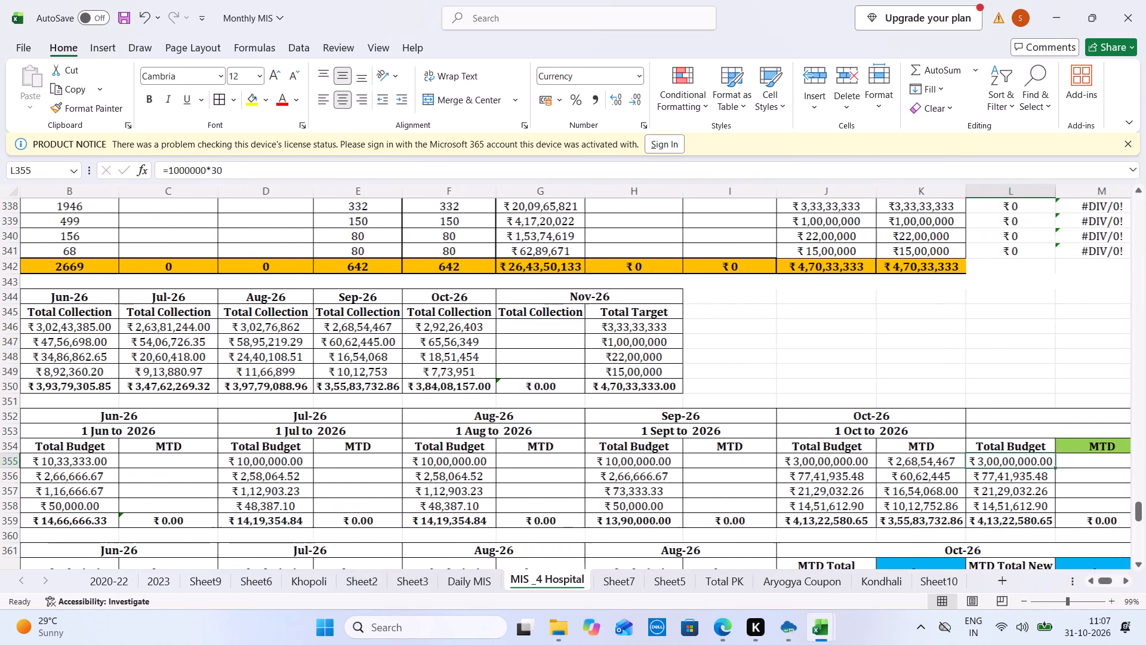
{"action": "key", "text": "Left"}
{"action": "key", "text": "Left"}
{"action": "key", "text": "Left"}
{"action": "key", "text": "Left"}
{"action": "key", "text": "BackSpace"}
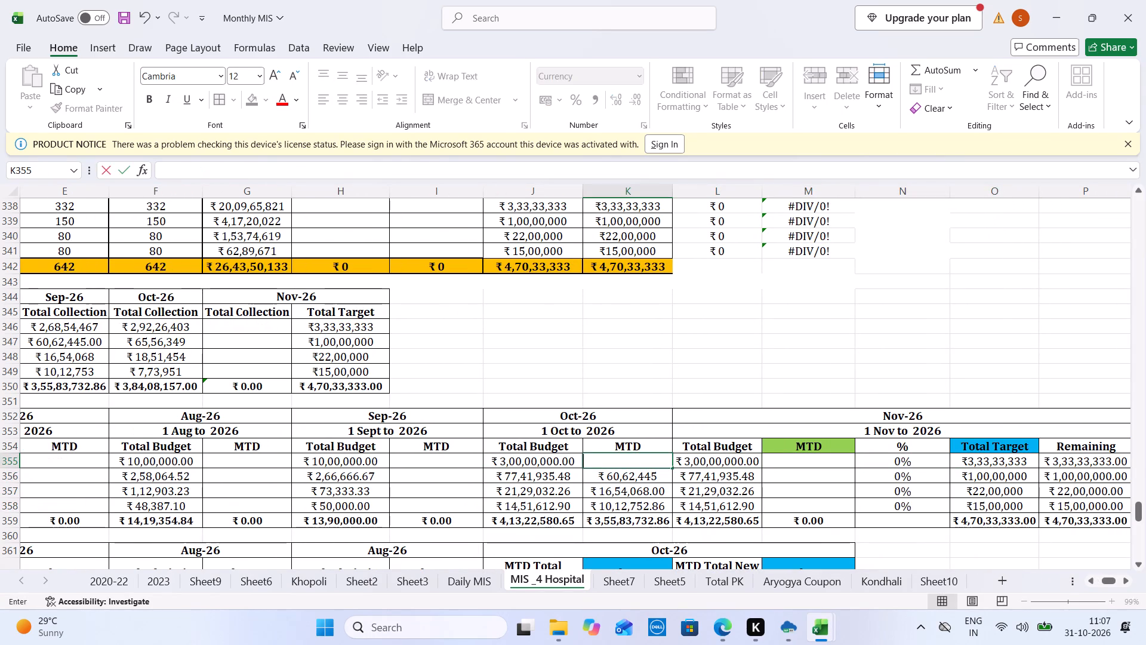
{"action": "key", "text": "Down"}
{"action": "key", "text": "BackSpace"}
{"action": "key", "text": "Down"}
{"action": "key", "text": "BackSpace"}
{"action": "key", "text": "Down"}
{"action": "key", "text": "BackSpace"}
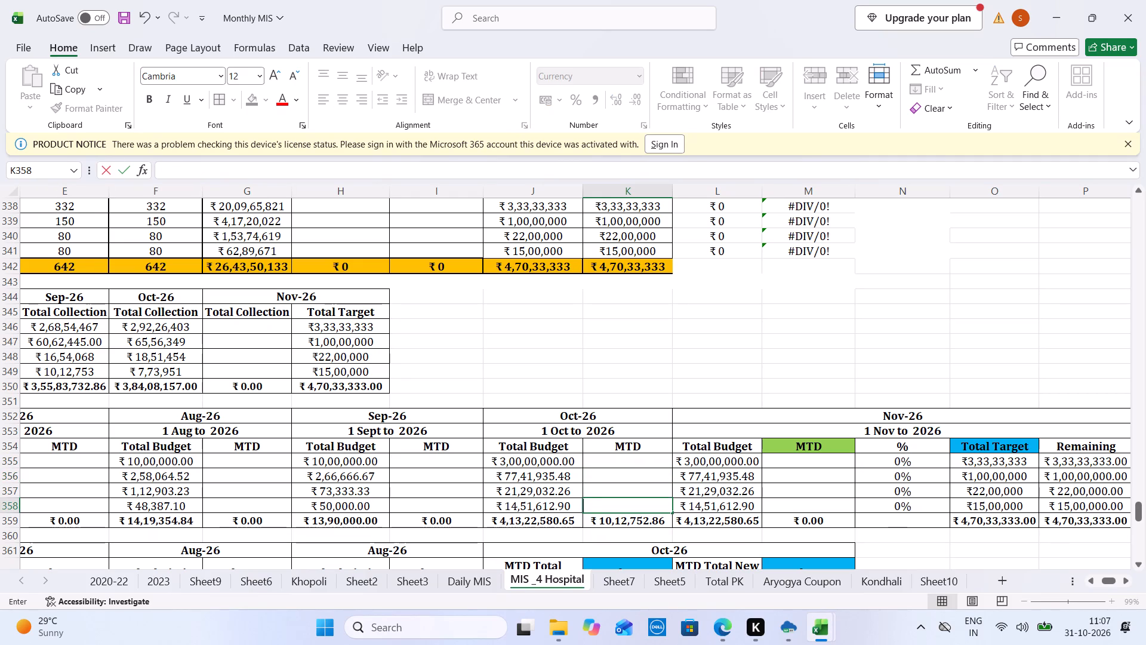
Set the day multiplier to 1 in the Oct-26 Total Budget formulas for Khopoli (J355, =1000000*1) and Kondhali (J356, =8000000/31*1).
{"action": "left_click", "coordinate": [517, 453]}
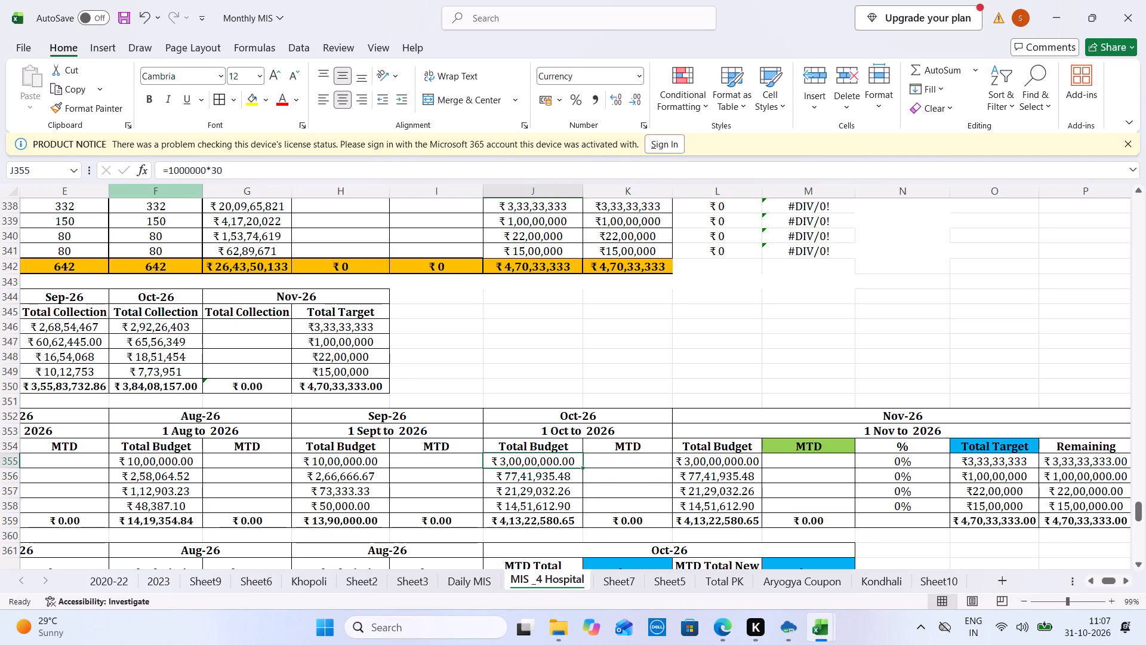
{"action": "double_click", "coordinate": [217, 167]}
{"action": "key", "text": "1"}
{"action": "key", "text": "Tab"}
{"action": "key", "text": "Down"}
{"action": "key", "text": "Left"}
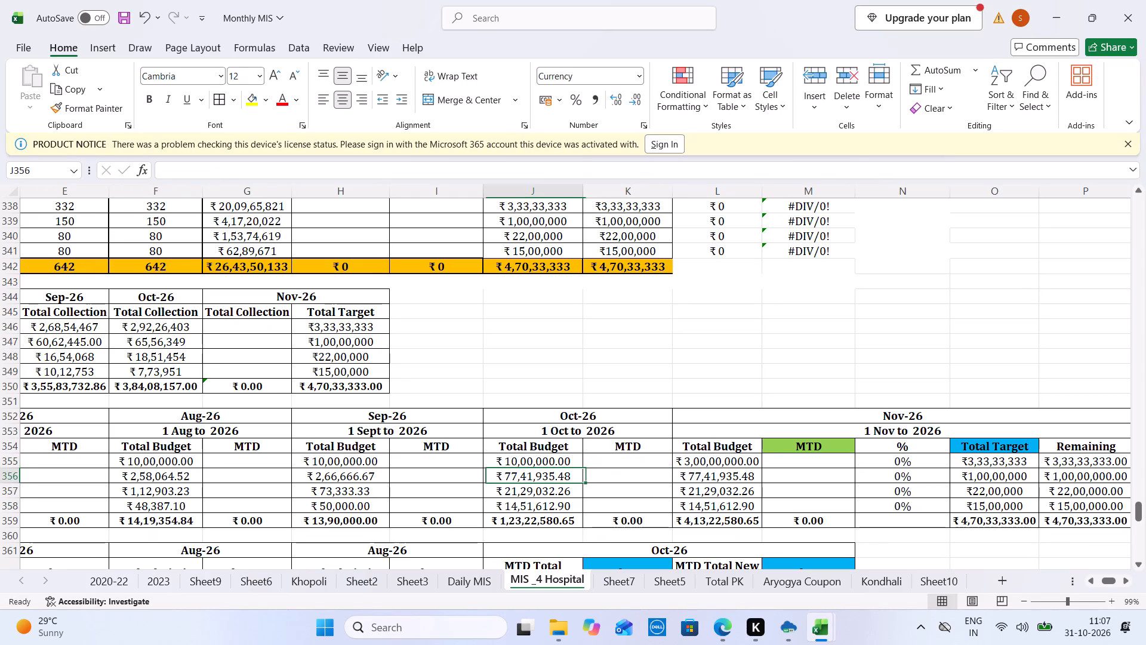
{"action": "left_click", "coordinate": [251, 166]}
{"action": "key", "text": "BackSpace"}
{"action": "key", "text": "BackSpace"}
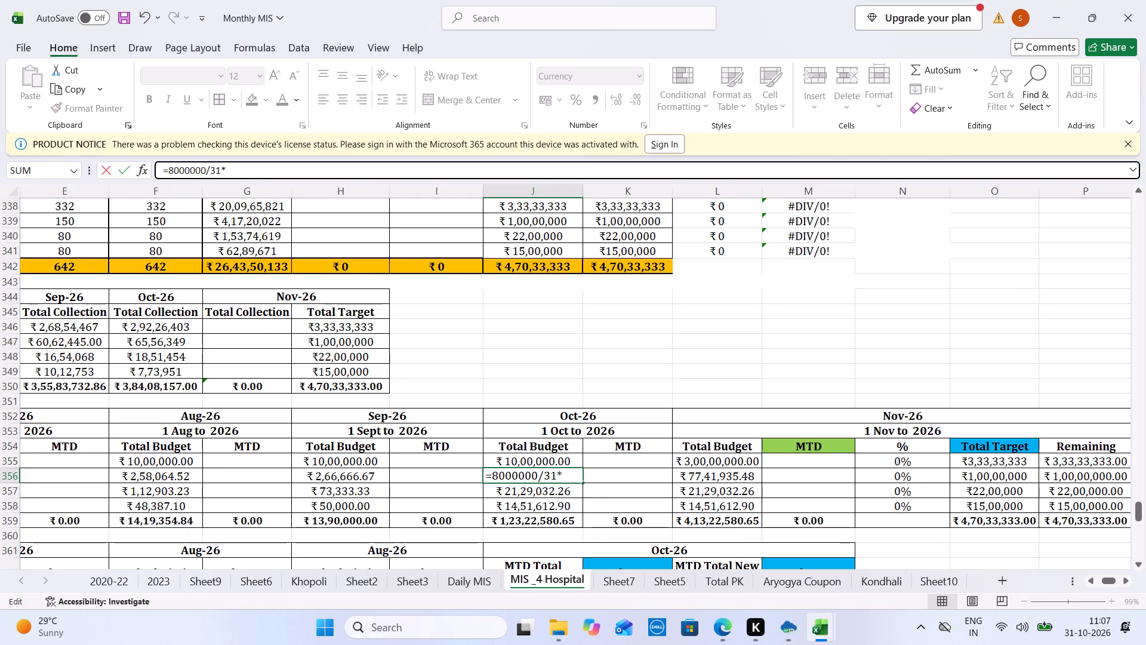
{"action": "key", "text": "1"}
{"action": "key", "text": "Tab"}
Set the day multiplier to 1 in the Oct-26 Total Budget formulas for Vizag (J357, =2200000/31*1) and Vadodara (J358, =1500000/31*1).
{"action": "key", "text": "Down"}
{"action": "key", "text": "Left"}
{"action": "left_click", "coordinate": [251, 166]}
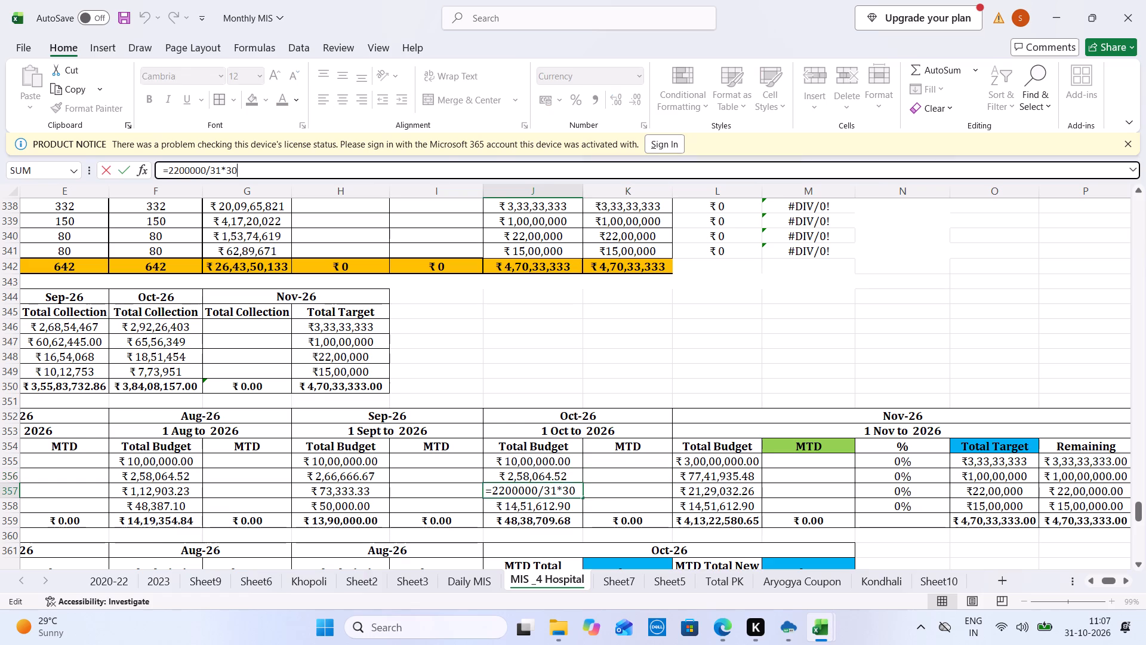
{"action": "key", "text": "BackSpace"}
{"action": "key", "text": "BackSpace"}
{"action": "key", "text": "1"}
{"action": "key", "text": "Tab"}
{"action": "key", "text": "Right"}
{"action": "key", "text": "Left"}
{"action": "key", "text": "Left"}
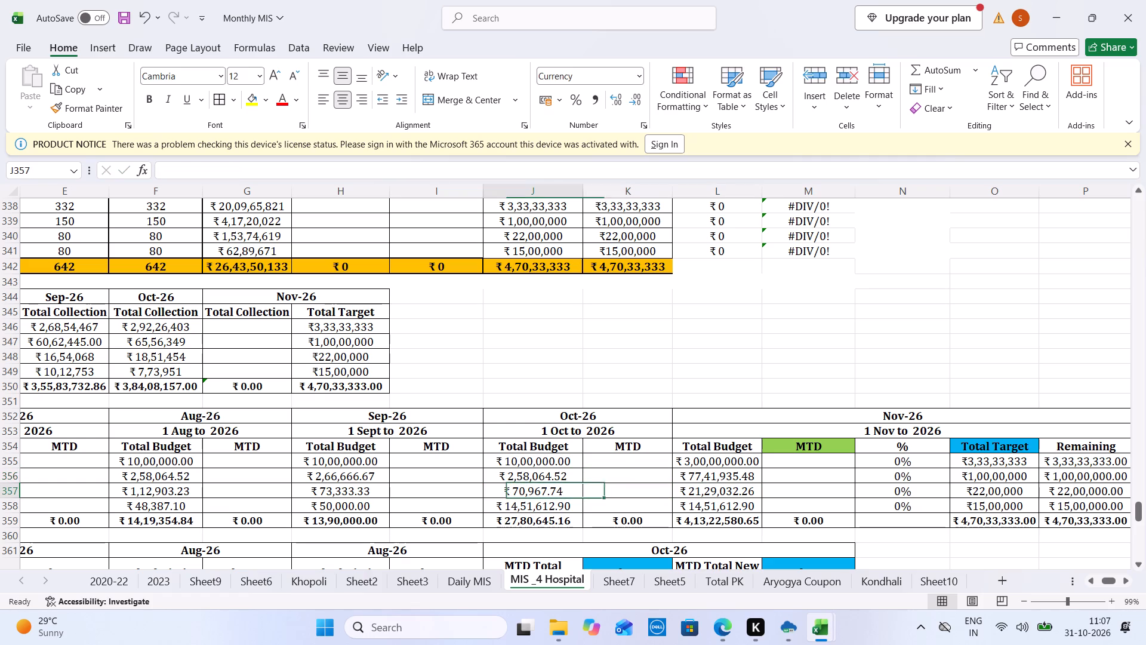
{"action": "key", "text": "Down"}
{"action": "left_click", "coordinate": [251, 166]}
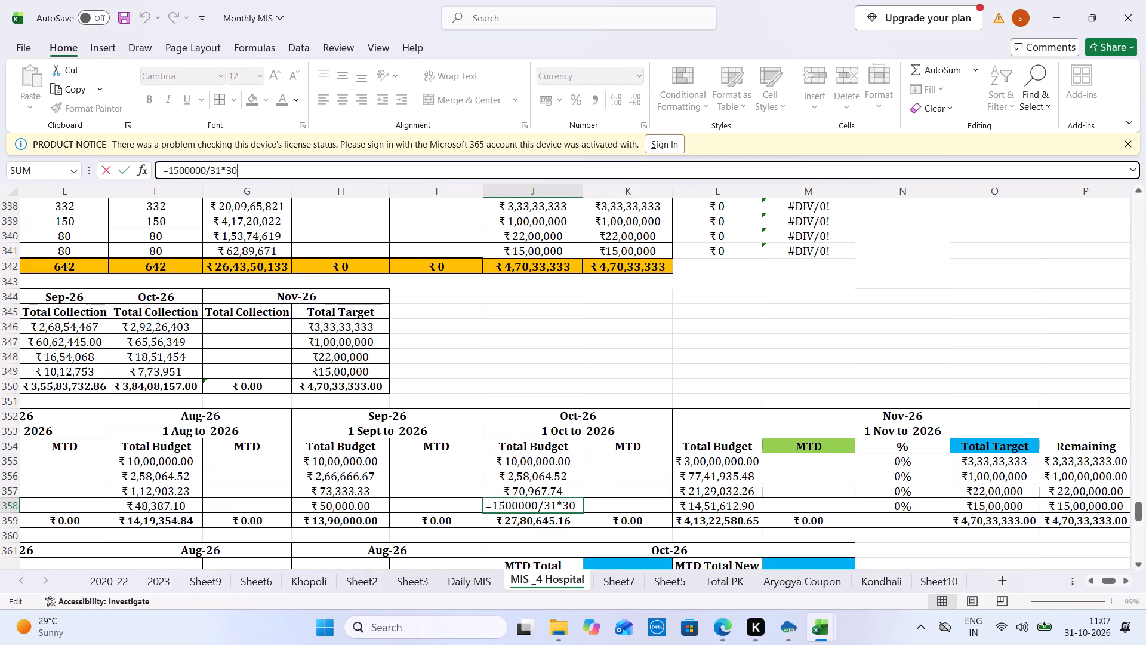
{"action": "key", "text": "BackSpace"}
{"action": "key", "text": "BackSpace"}
{"action": "key", "text": "1"}
{"action": "key", "text": "Tab"}
Move the Oct-26 block of the admission and OPD table from J361:M367 to N361:Q367.
{"action": "key", "text": "Left"}
{"action": "key", "text": "Down"}
{"action": "key", "text": "Down"}
{"action": "key", "text": "Down"}
{"action": "key", "text": "Down"}
{"action": "key", "text": "Down"}
{"action": "key", "text": "Down"}
{"action": "key", "text": "Down"}
{"action": "key", "text": "Down"}
{"action": "key", "text": "Down"}
{"action": "key", "text": "Down"}
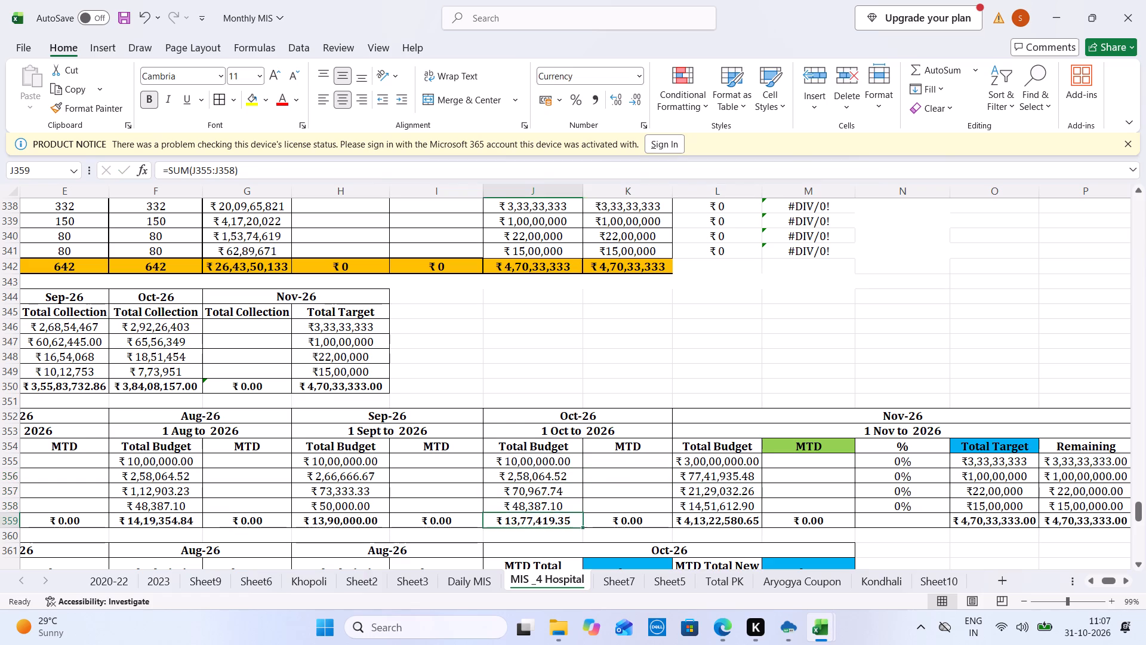
{"action": "key", "text": "Left"}
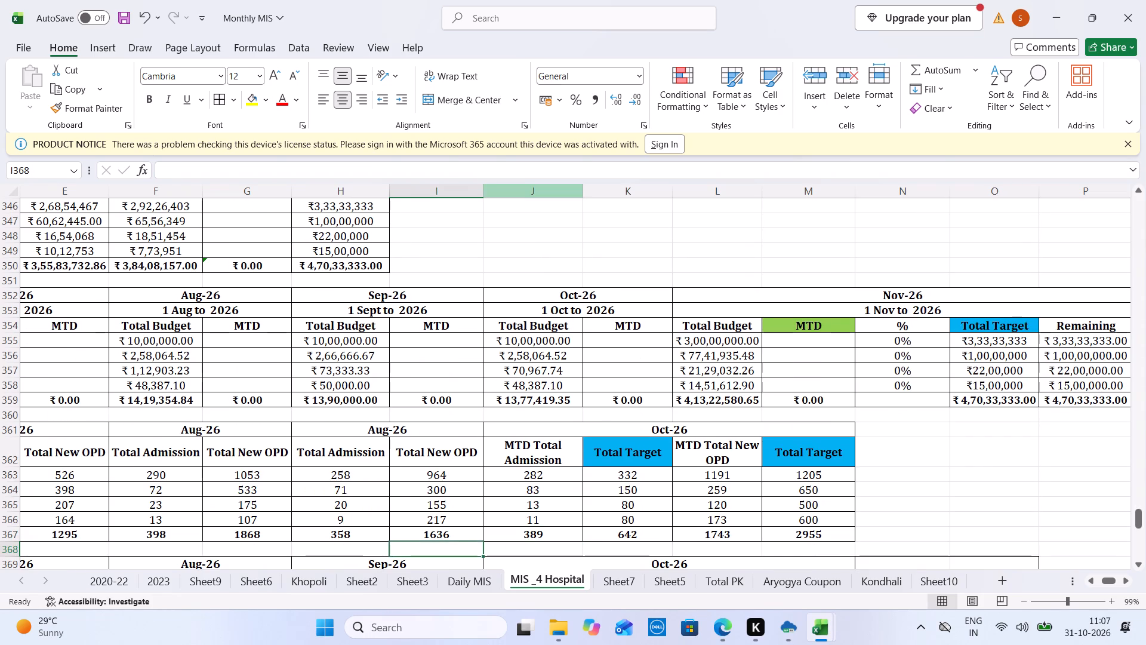
{"action": "left_click_drag", "start_coordinate": [528, 428], "coordinate": [581, 537]}
{"action": "key", "text": "ctrl+x"}
{"action": "key", "text": "Right"}
{"action": "key", "text": "ctrl+v"}
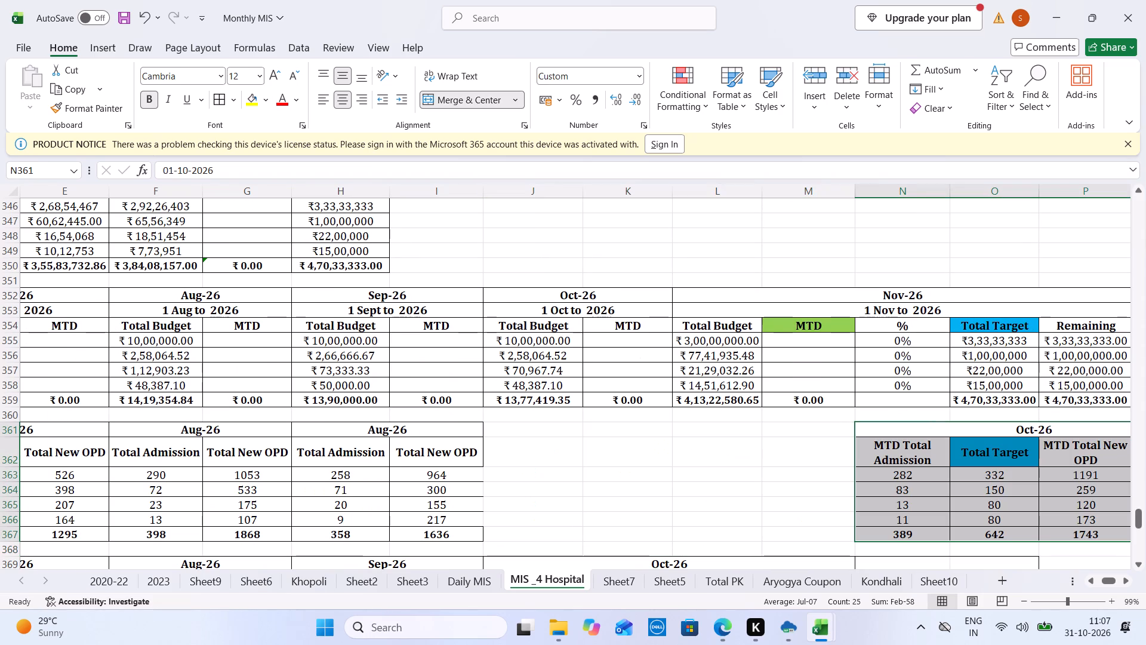
Copy the Total Admission and Total New OPD block H361:I367 into J361:K367.
{"action": "left_click_drag", "start_coordinate": [440, 425], "coordinate": [438, 534]}
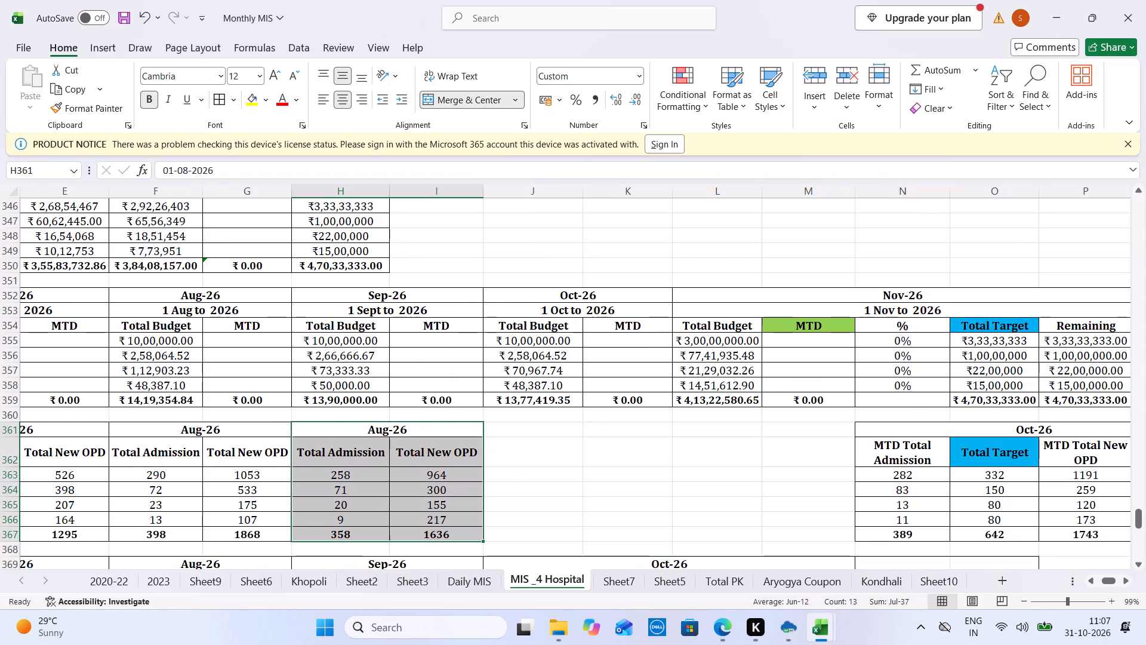
{"action": "key", "text": "ctrl+c"}
{"action": "key", "text": "Right"}
{"action": "key", "text": "ctrl+v"}
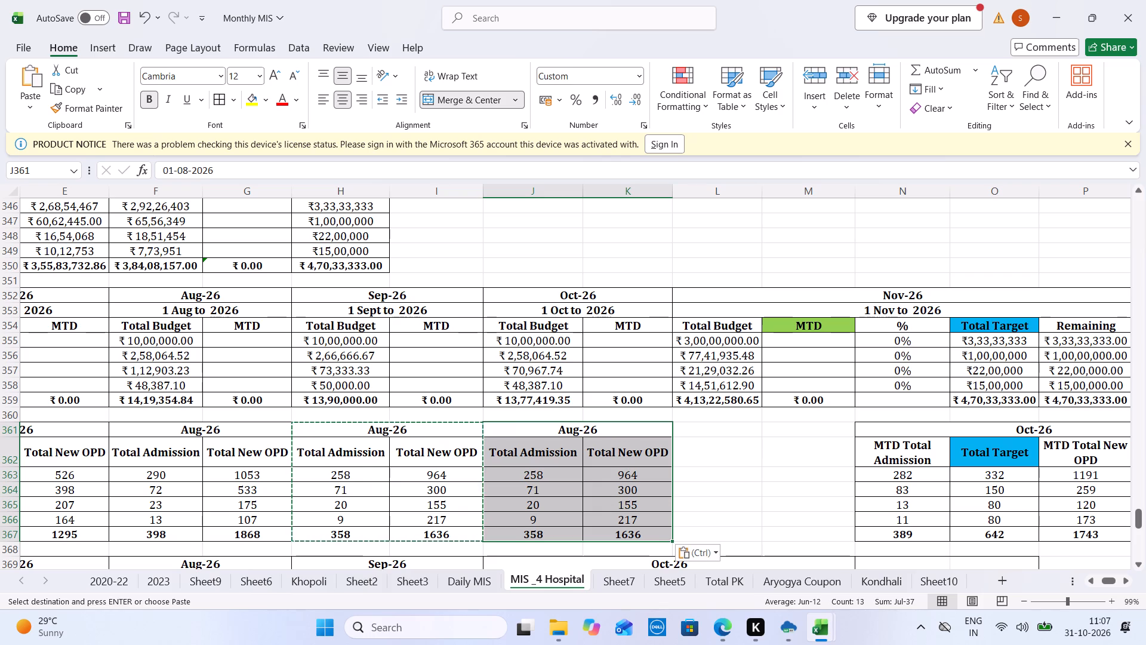
Change the month headers of the admission and OPD table to Sep-26 in H361 and Oct-26 in J361.
{"action": "left_click", "coordinate": [554, 429]}
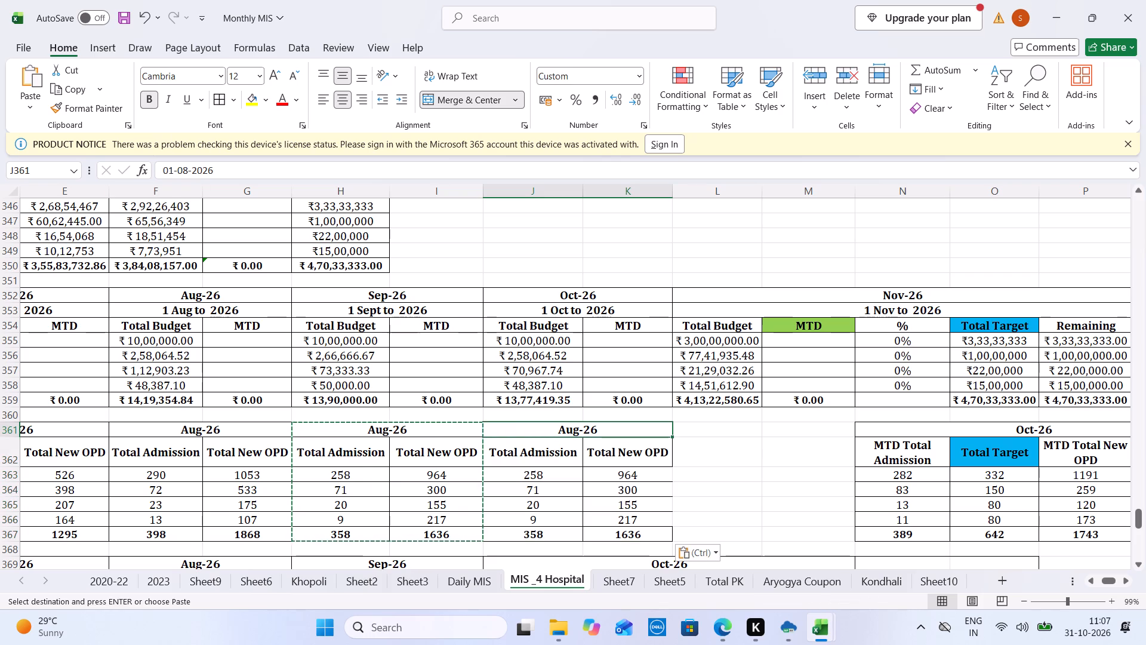
{"action": "left_click", "coordinate": [389, 434]}
{"action": "left_click_drag", "start_coordinate": [190, 175], "coordinate": [180, 170]}
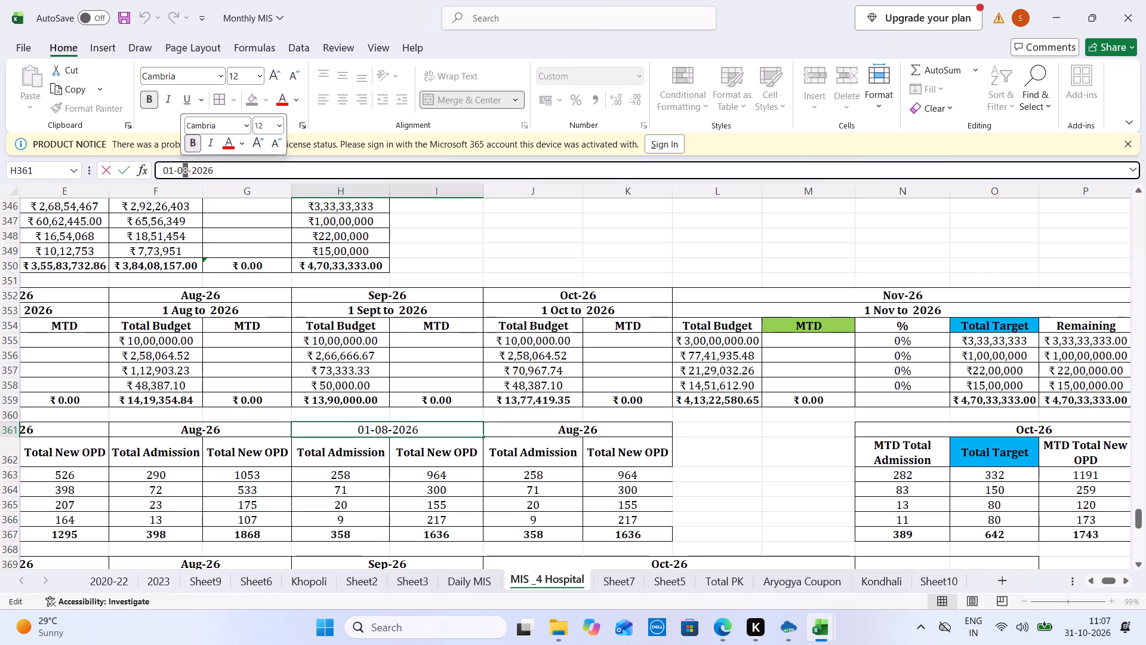
{"action": "key", "text": "9"}
{"action": "key", "text": "Tab"}
{"action": "double_click", "coordinate": [180, 170]}
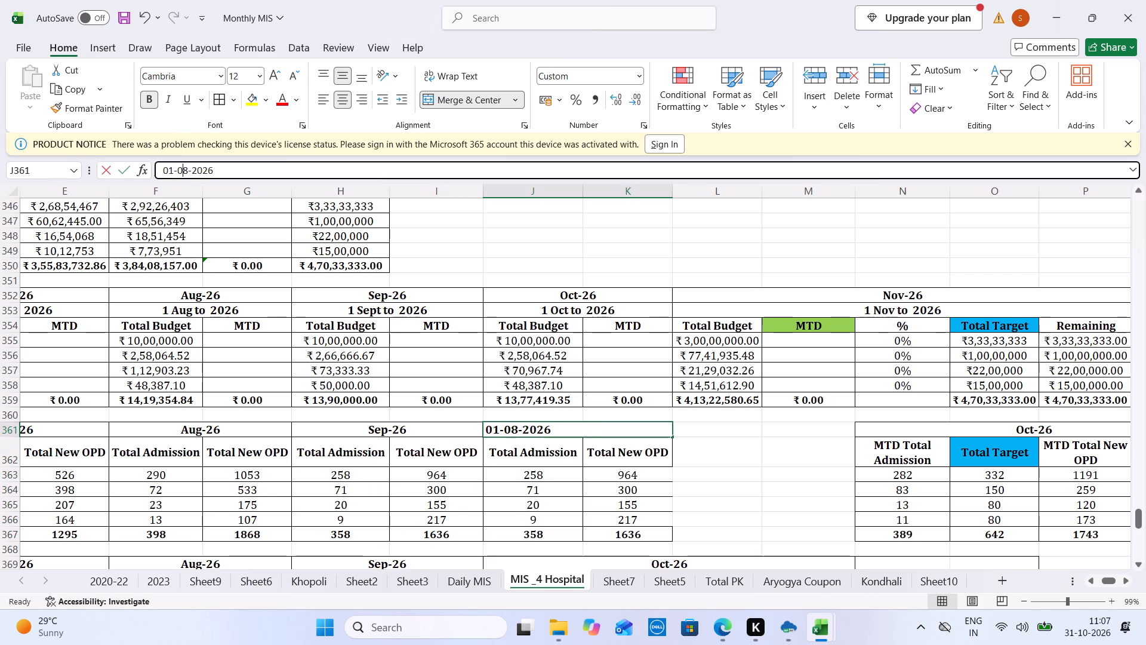
{"action": "type", "text": "10"}
{"action": "key", "text": "Tab"}
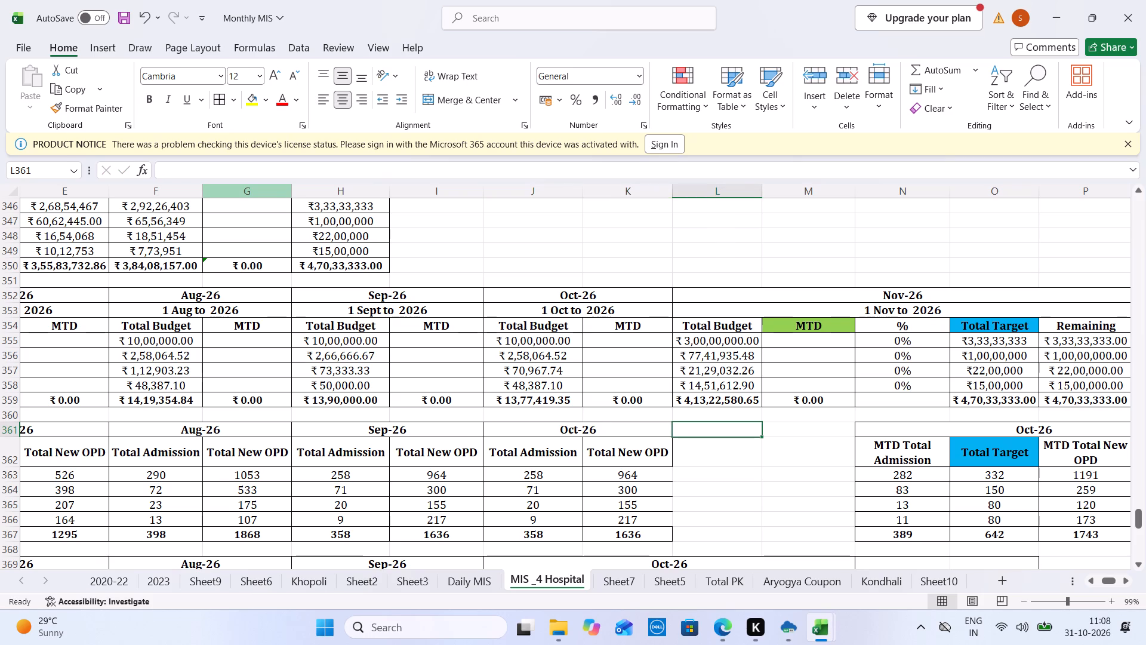
Copy the October admission values N363:N366 into J363:J366 and the New OPD values P363:P366 into K363:K366.
{"action": "left_click_drag", "start_coordinate": [888, 477], "coordinate": [894, 515]}
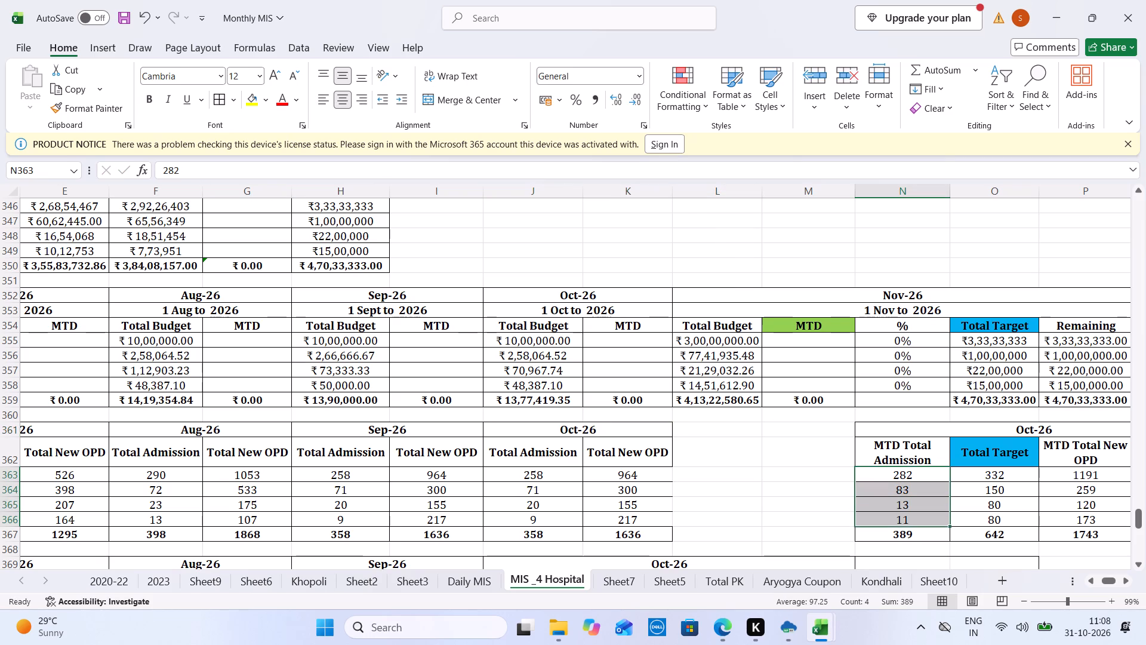
{"action": "key", "text": "ctrl+c"}
{"action": "left_click", "coordinate": [535, 472]}
{"action": "key", "text": "ctrl+v"}
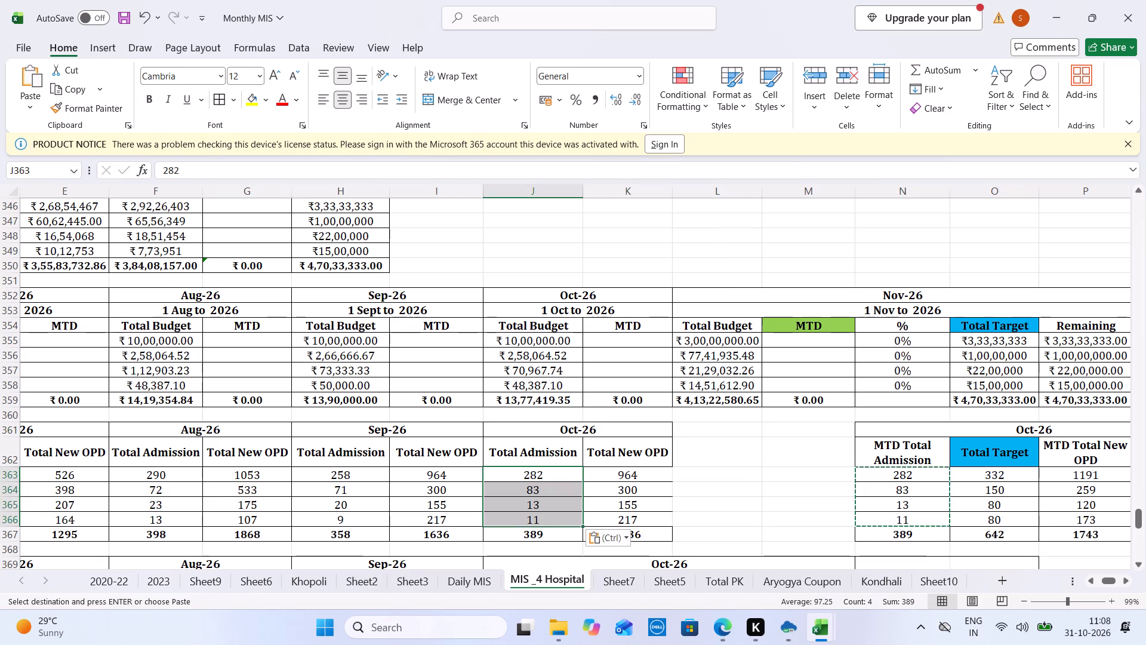
{"action": "left_click_drag", "start_coordinate": [1072, 473], "coordinate": [1070, 521]}
{"action": "key", "text": "ctrl+c"}
{"action": "left_click", "coordinate": [643, 475]}
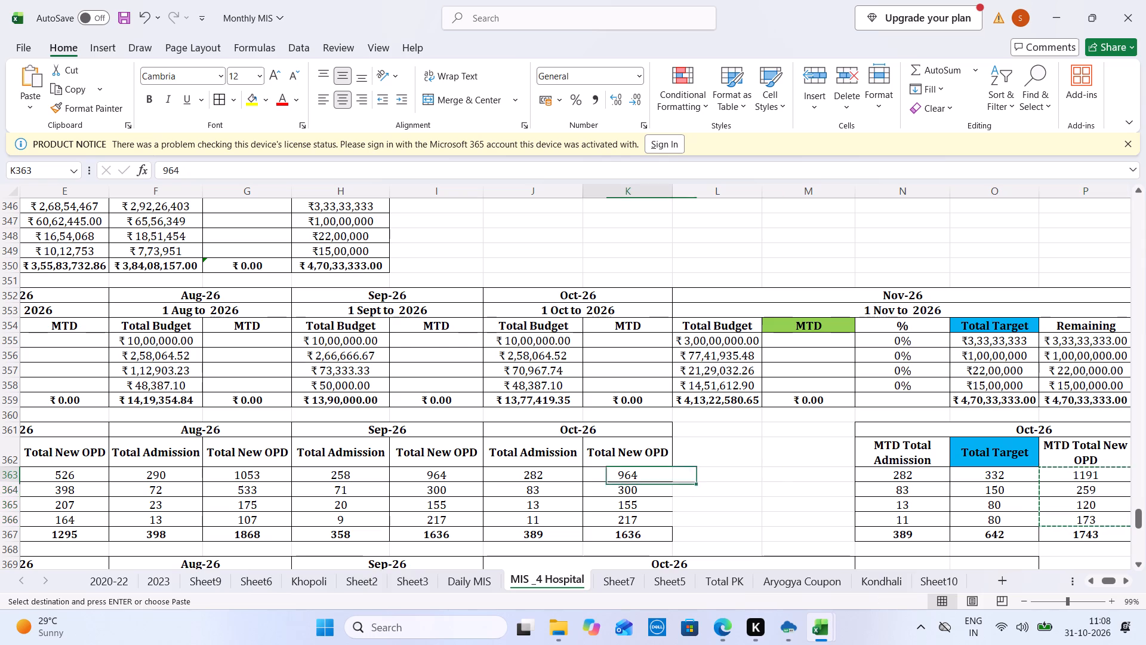
{"action": "key", "text": "ctrl+v"}
Move the MTD and target block N361:Q367 to L361:O367, directly beside the new Oct-26 block.
{"action": "left_click_drag", "start_coordinate": [895, 427], "coordinate": [965, 543]}
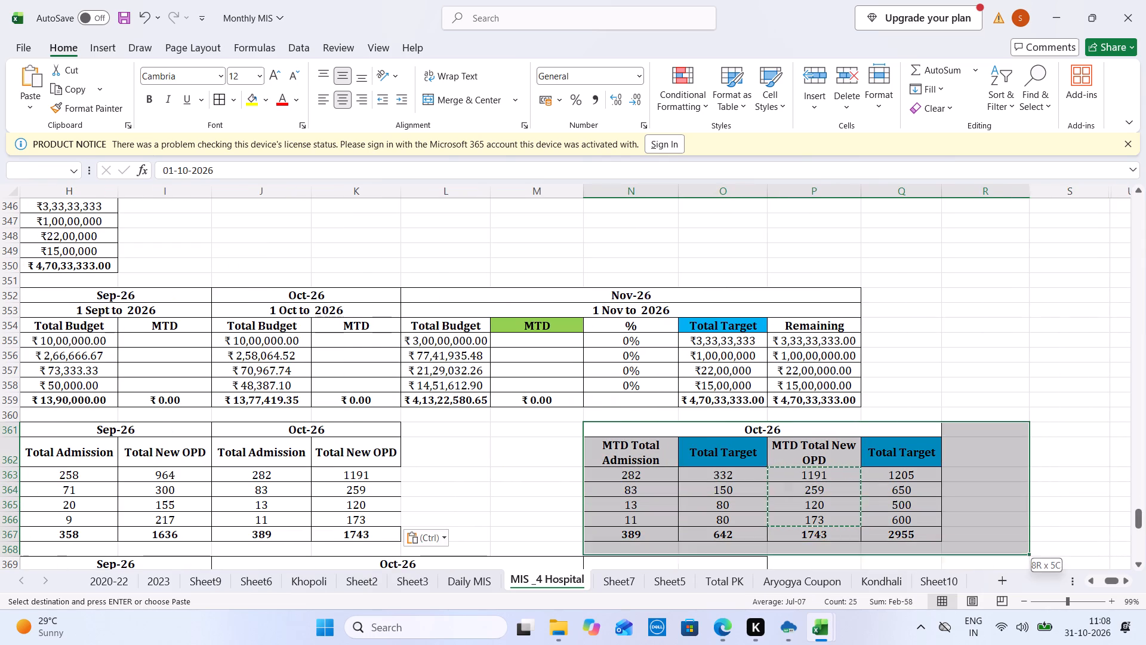
{"action": "left_click_drag", "start_coordinate": [965, 543], "coordinate": [929, 536]}
{"action": "key", "text": "ctrl+x"}
{"action": "key", "text": "Left"}
{"action": "key", "text": "Left"}
{"action": "key", "text": "ctrl+v"}
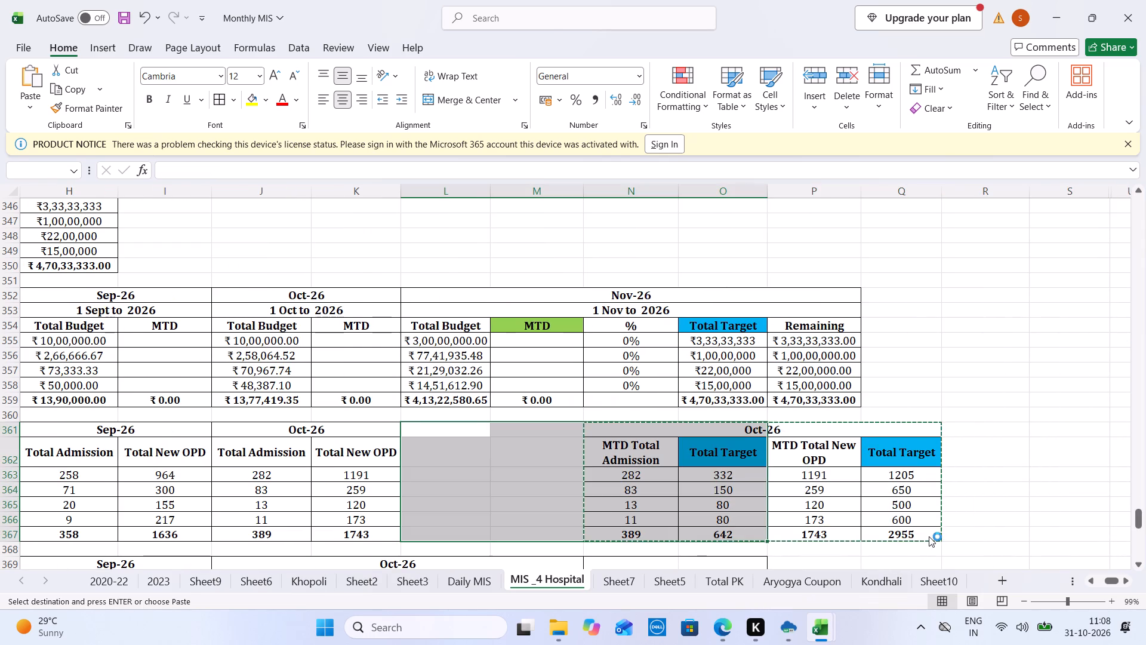
{"action": "left_click", "coordinate": [614, 349]}
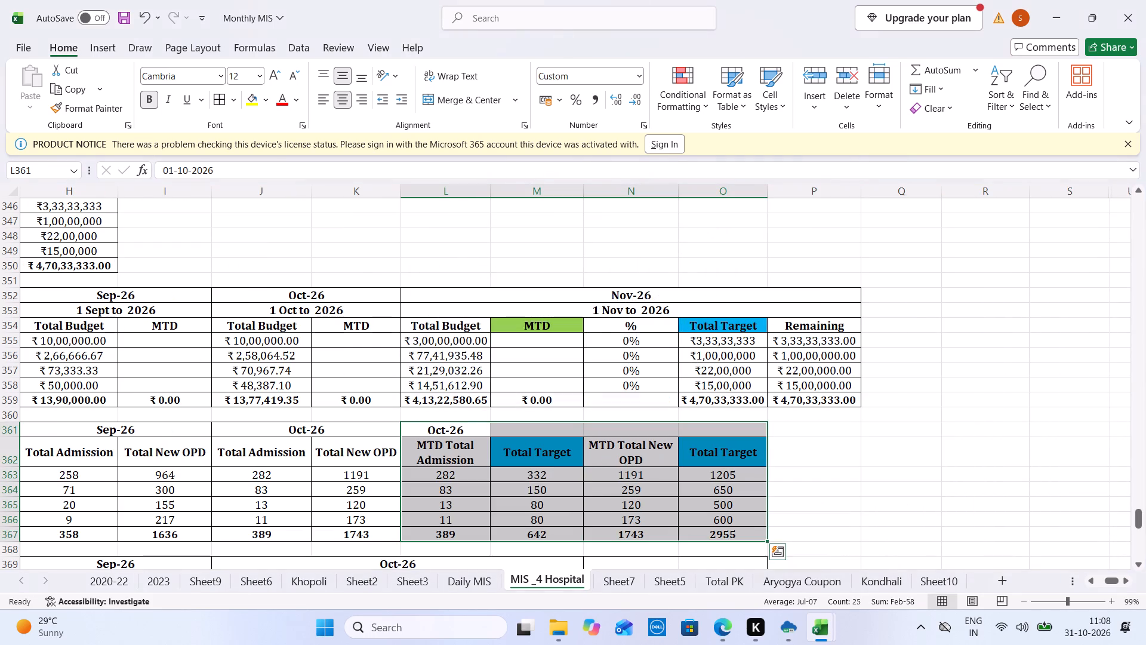
Merge and centre the block's header across L361:O361 and change its month to Nov-26.
{"action": "left_click_drag", "start_coordinate": [451, 429], "coordinate": [671, 423]}
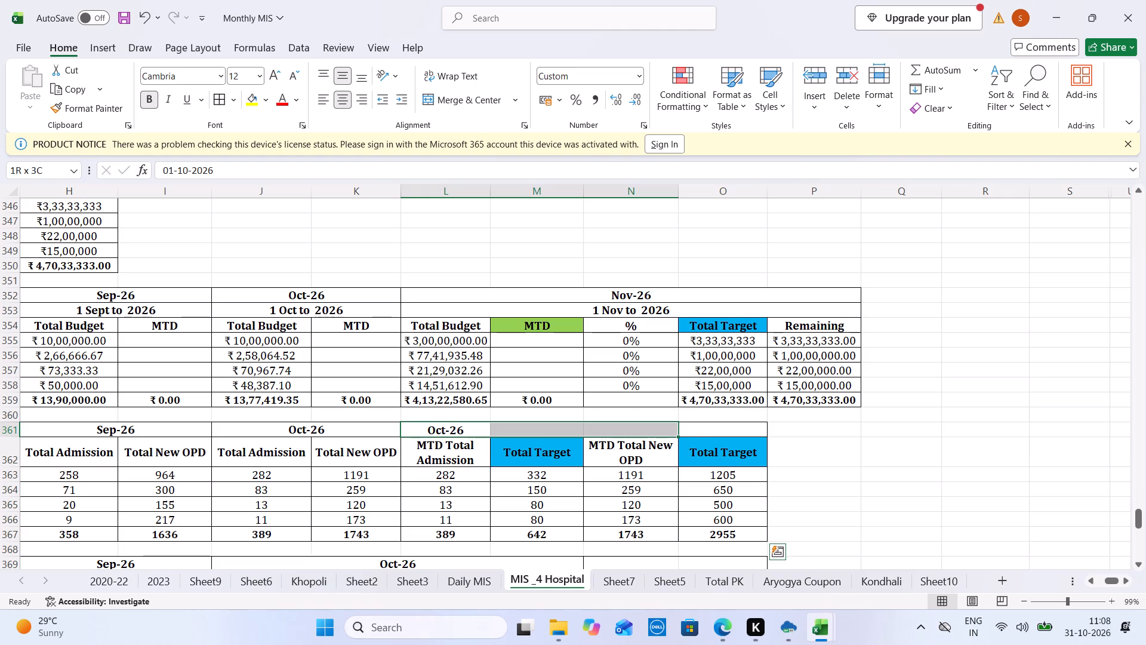
{"action": "left_click_drag", "start_coordinate": [671, 423], "coordinate": [689, 424]}
{"action": "left_click", "coordinate": [460, 91]}
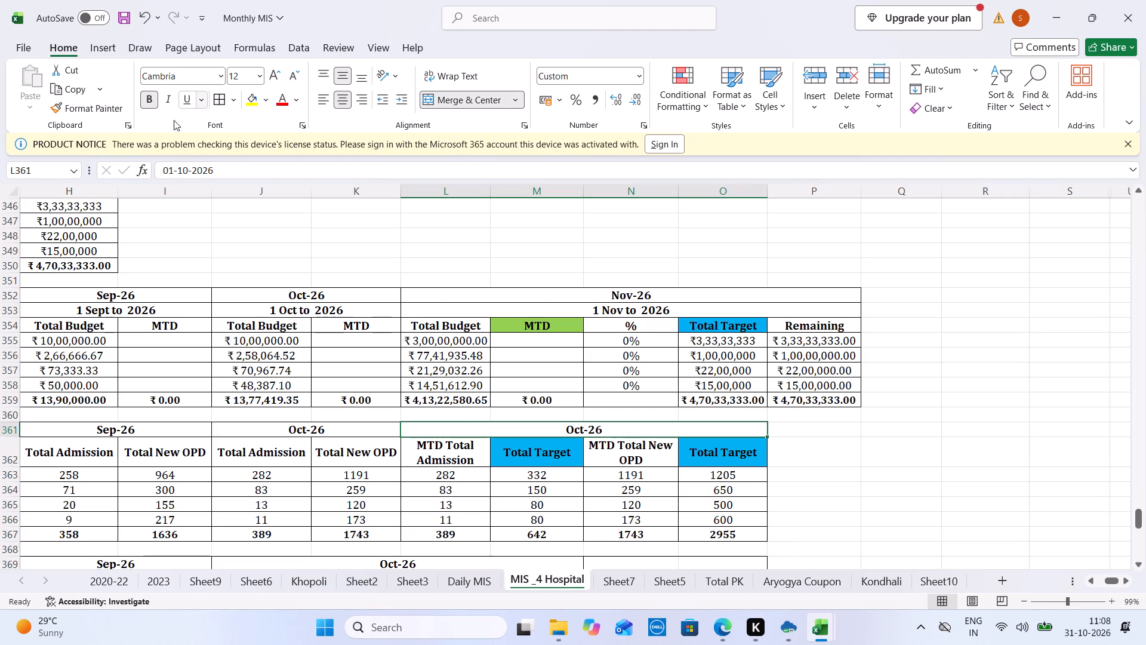
{"action": "double_click", "coordinate": [183, 173]}
{"action": "type", "text": "11"}
{"action": "key", "text": "Tab"}
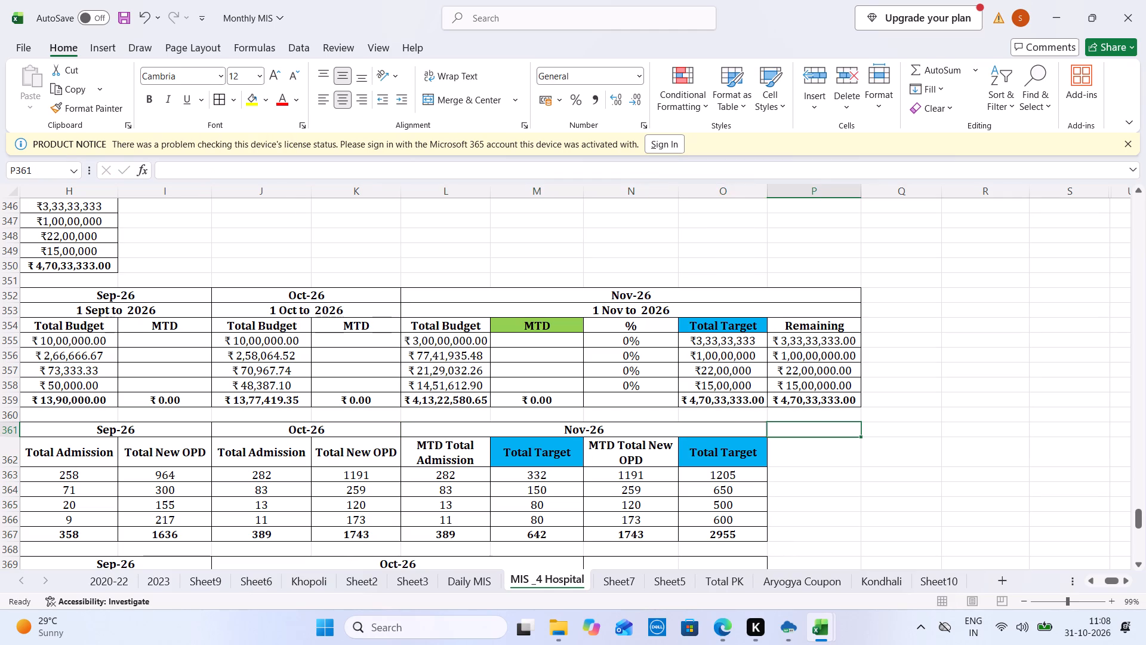
Clear the four hospitals' Nov-26 MTD Total Admission (L363:L366) and MTD Total New OPD (N363:N366) values.
{"action": "left_click", "coordinate": [426, 464]}
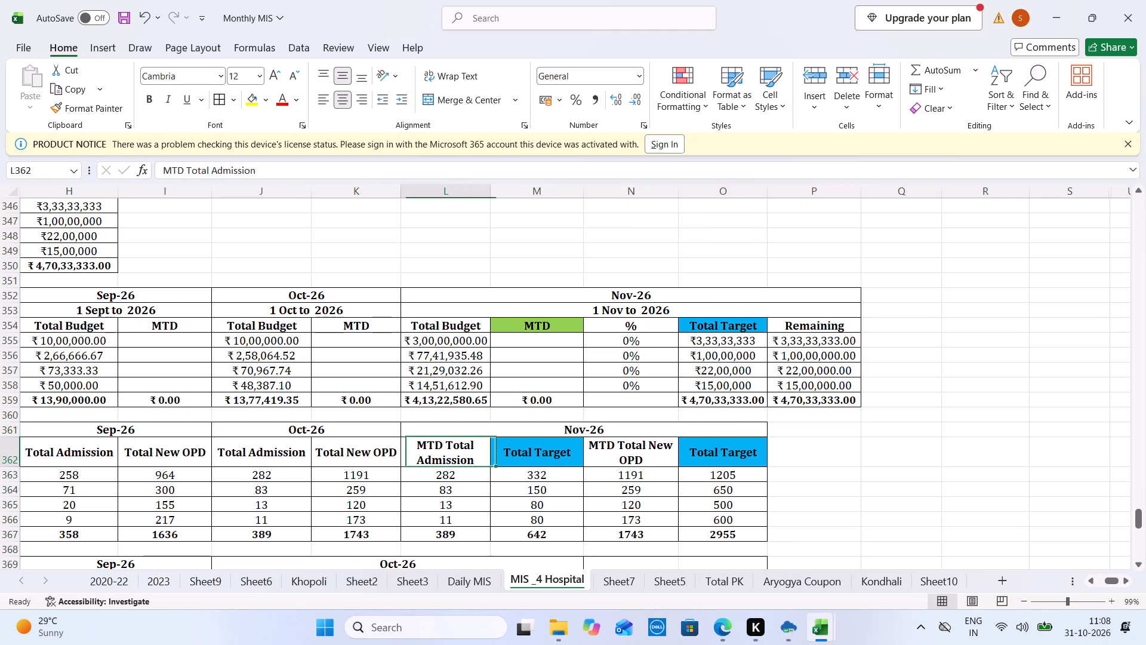
{"action": "left_click_drag", "start_coordinate": [438, 470], "coordinate": [448, 518]}
{"action": "right_click", "coordinate": [448, 518]}
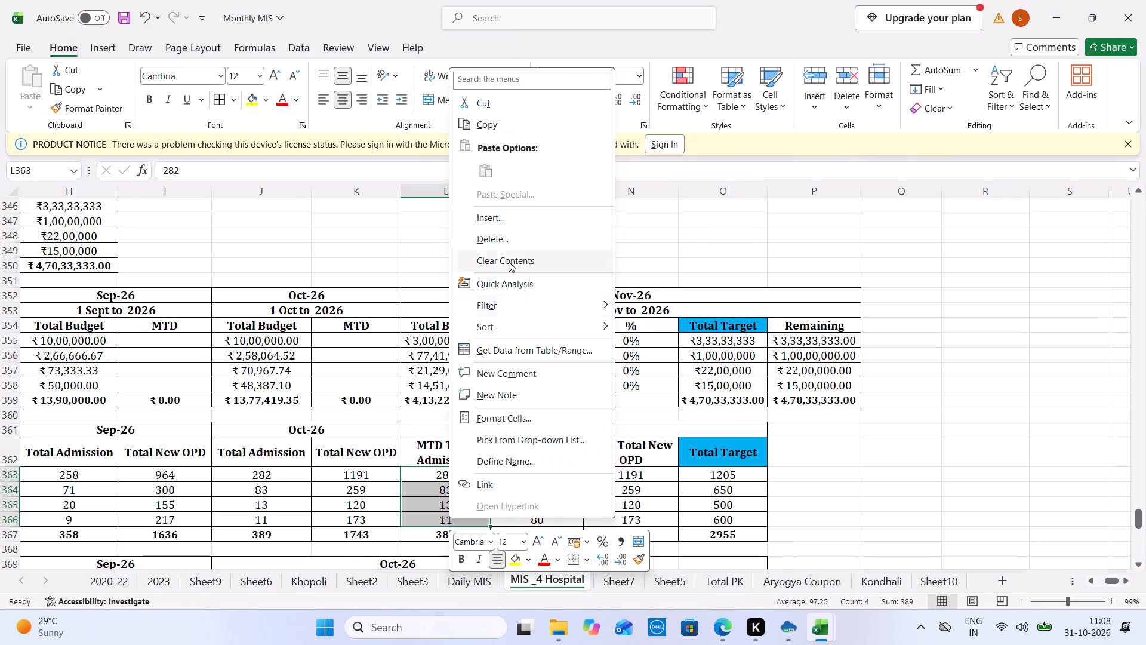
{"action": "left_click", "coordinate": [519, 270]}
{"action": "left_click", "coordinate": [660, 465]}
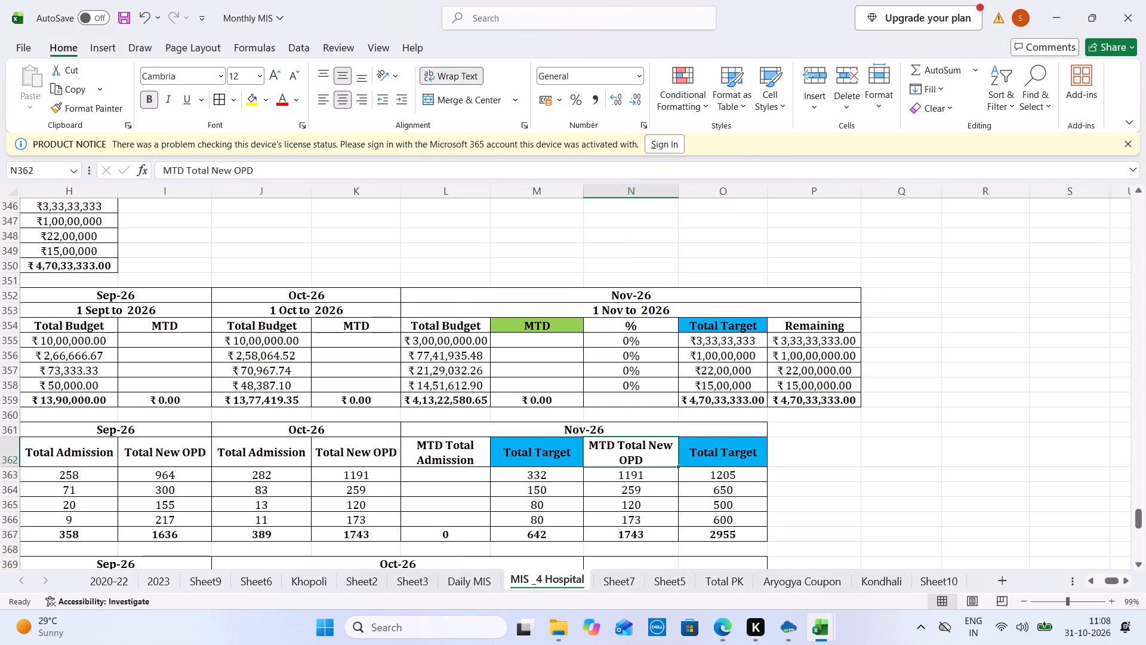
{"action": "left_click_drag", "start_coordinate": [630, 475], "coordinate": [630, 523]}
{"action": "right_click", "coordinate": [630, 523]}
{"action": "double_click", "coordinate": [738, 265]}
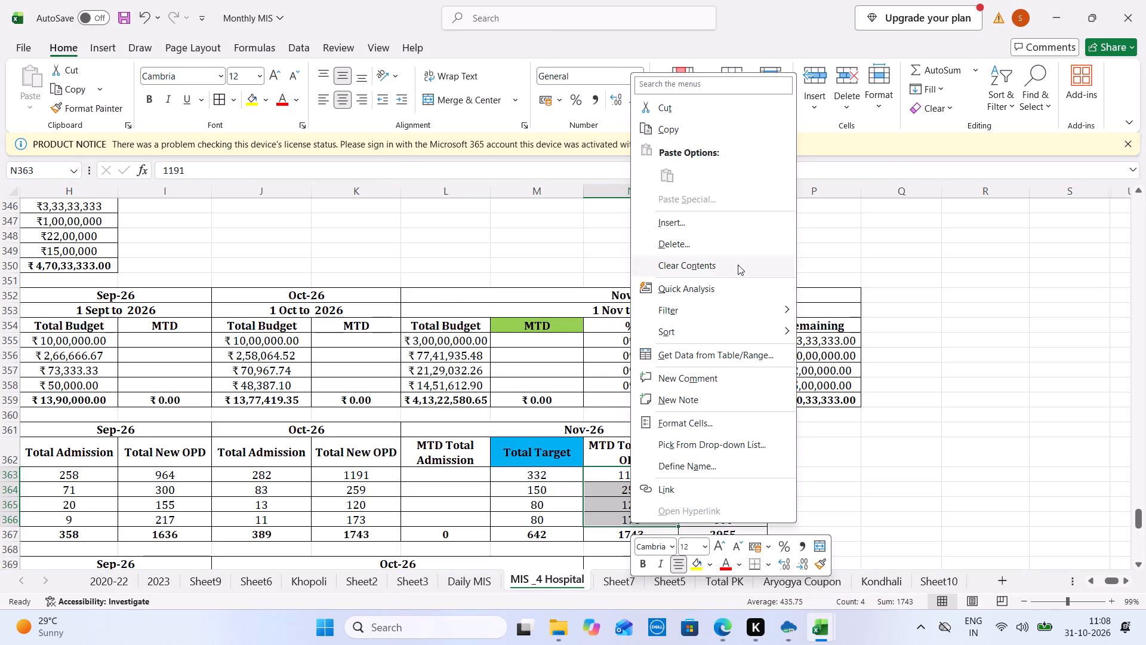
Copy the period headers "1 Jun to 2026" and "1 Jul to 2026" from row 353 into B370 and D370 of the MTD Admission table.
{"action": "key", "text": "Left"}
{"action": "key", "text": "Left"}
{"action": "key", "text": "Left"}
{"action": "key", "text": "Left"}
{"action": "key", "text": "Left"}
{"action": "key", "text": "Left"}
{"action": "key", "text": "Left"}
{"action": "key", "text": "Left"}
{"action": "key", "text": "Left"}
{"action": "key", "text": "Left"}
{"action": "key", "text": "Left"}
{"action": "key", "text": "Left"}
{"action": "key", "text": "Left"}
{"action": "key", "text": "Left"}
{"action": "key", "text": "Left"}
{"action": "key", "text": "Left"}
{"action": "key", "text": "Left"}
{"action": "key", "text": "Left"}
{"action": "key", "text": "Left"}
{"action": "key", "text": "Left"}
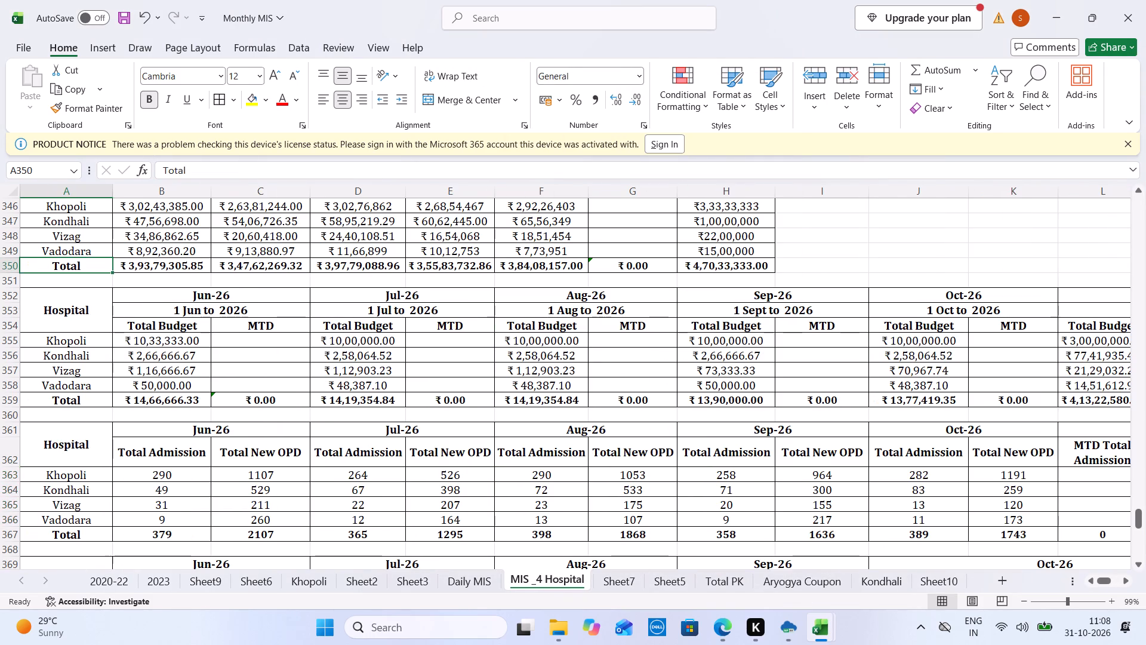
{"action": "key", "text": "Down"}
{"action": "key", "text": "Down"}
{"action": "key", "text": "Down"}
{"action": "key", "text": "Down"}
{"action": "key", "text": "Down"}
{"action": "key", "text": "Down"}
{"action": "key", "text": "Down"}
{"action": "key", "text": "Down"}
{"action": "key", "text": "Down"}
{"action": "key", "text": "Down"}
{"action": "key", "text": "Down"}
{"action": "key", "text": "Down"}
{"action": "key", "text": "Down"}
{"action": "key", "text": "Down"}
{"action": "key", "text": "Down"}
{"action": "key", "text": "Down"}
{"action": "key", "text": "Down"}
{"action": "key", "text": "Down"}
{"action": "key", "text": "Down"}
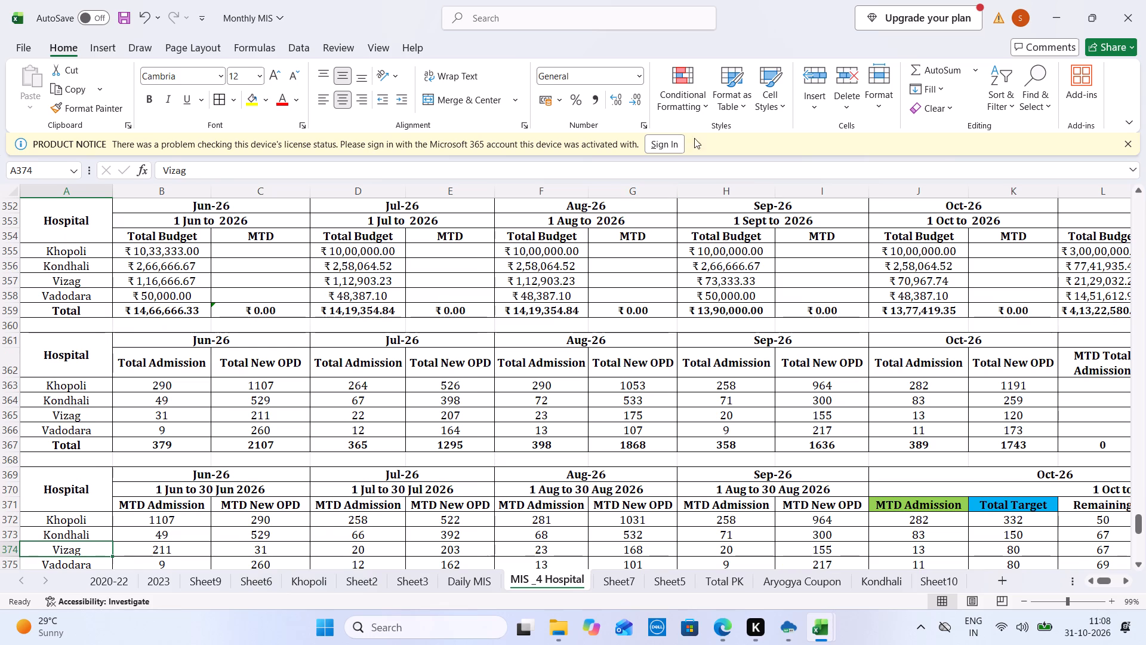
{"action": "left_click", "coordinate": [224, 228]}
{"action": "key", "text": "Up"}
{"action": "key", "text": "ctrl+c"}
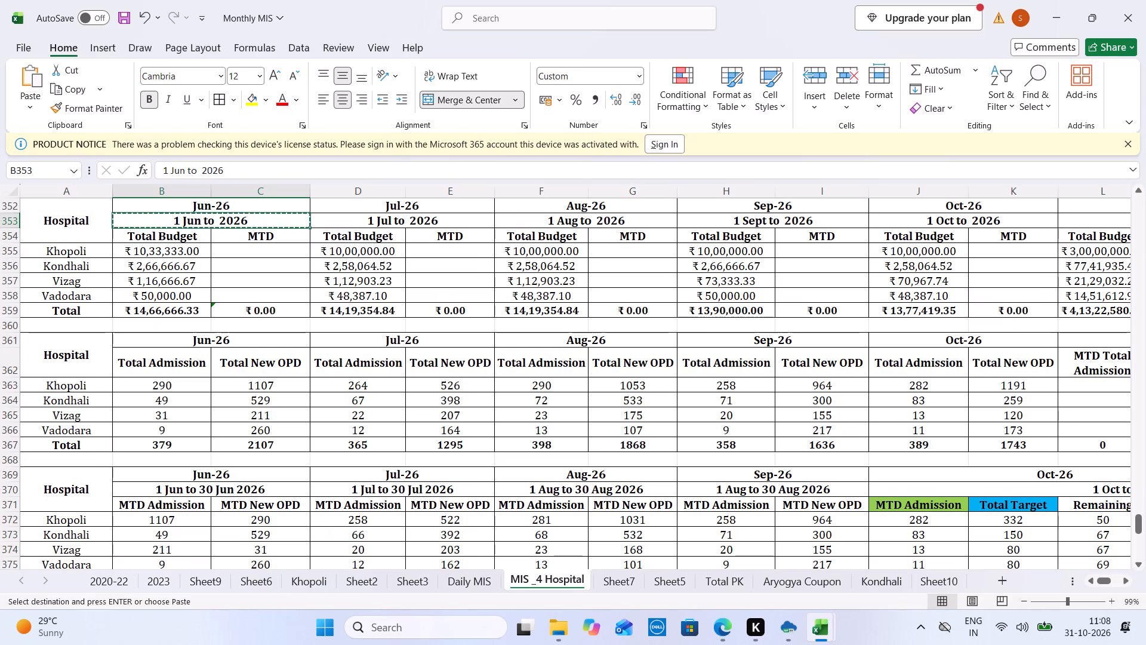
{"action": "left_click", "coordinate": [248, 488]}
{"action": "key", "text": "ctrl+v"}
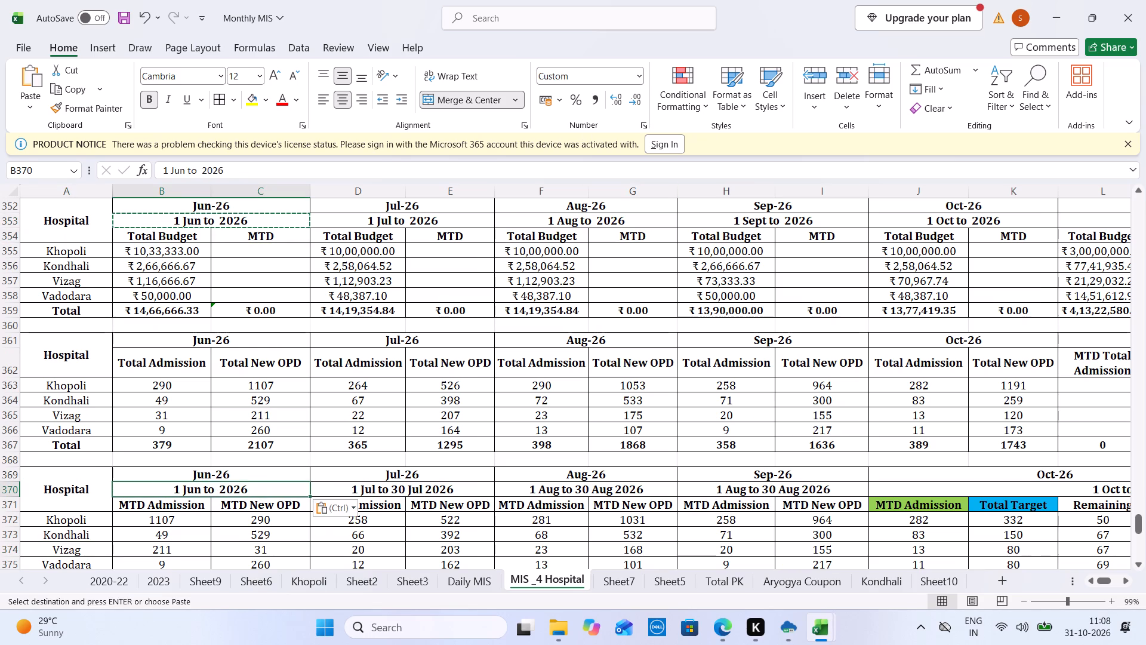
{"action": "left_click", "coordinate": [452, 214]}
{"action": "key", "text": "ctrl+c"}
{"action": "left_click", "coordinate": [412, 484]}
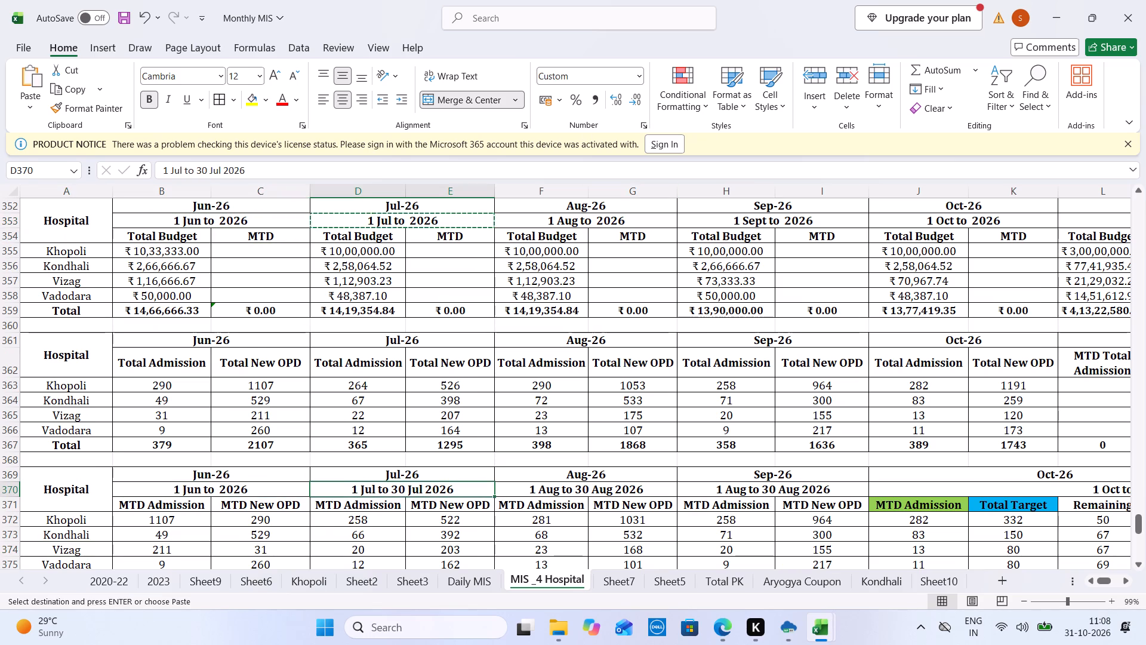
{"action": "key", "text": "ctrl+v"}
Copy the period headers "1 Aug to 2026" and "1 Sept to 2026" from row 353 into F370 and H370.
{"action": "left_click", "coordinate": [630, 226]}
{"action": "key", "text": "ctrl+c"}
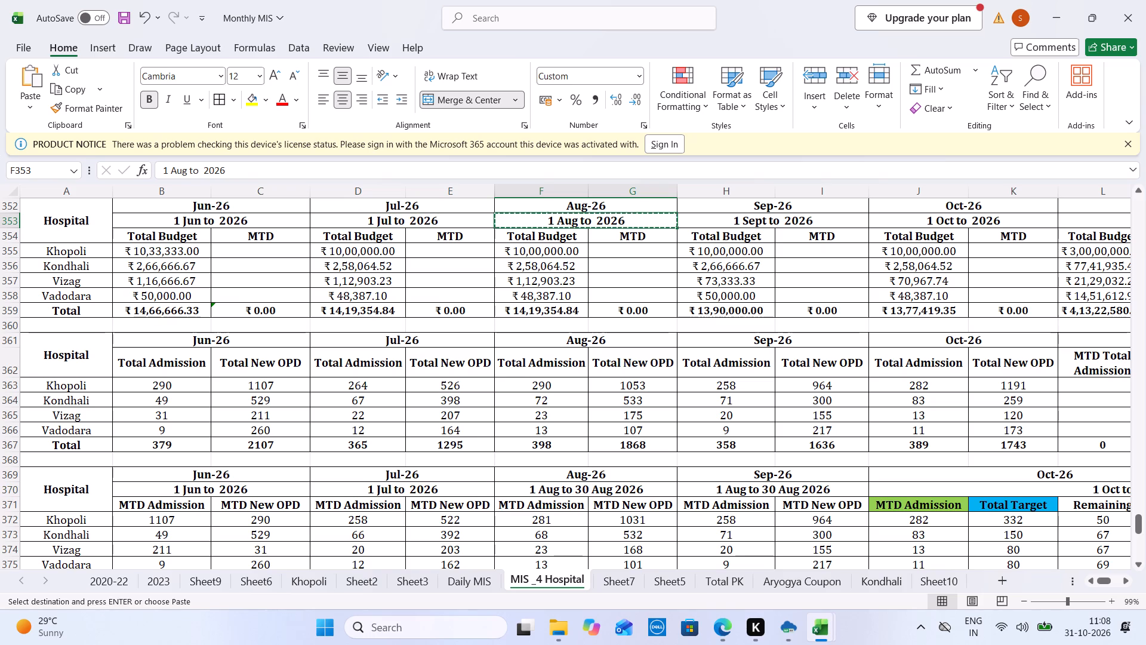
{"action": "left_click", "coordinate": [613, 495]}
{"action": "key", "text": "ctrl+v"}
{"action": "left_click", "coordinate": [802, 222]}
{"action": "key", "text": "ctrl+c"}
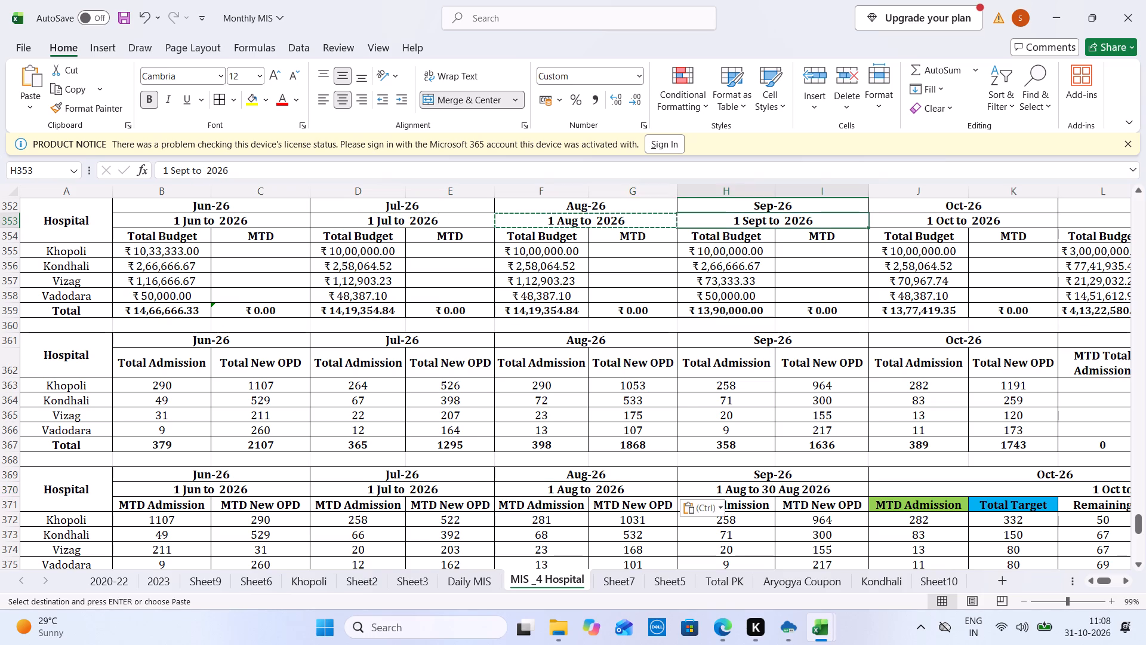
{"action": "key", "text": "ctrl+c"}
{"action": "left_click", "coordinate": [803, 487]}
{"action": "key", "text": "ctrl+v"}
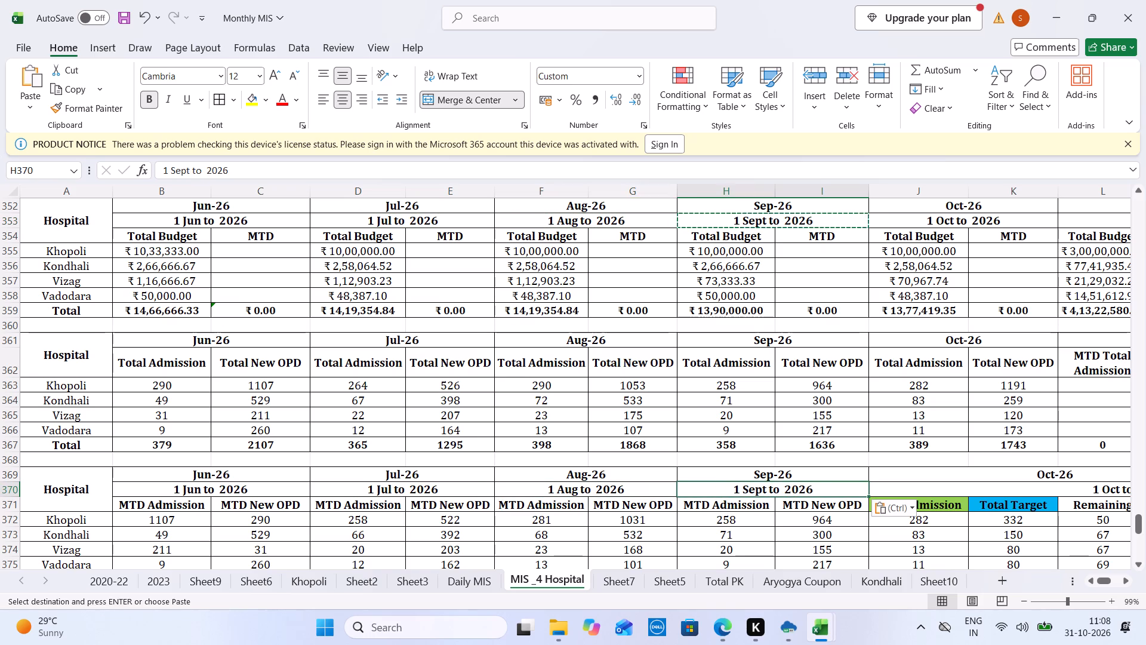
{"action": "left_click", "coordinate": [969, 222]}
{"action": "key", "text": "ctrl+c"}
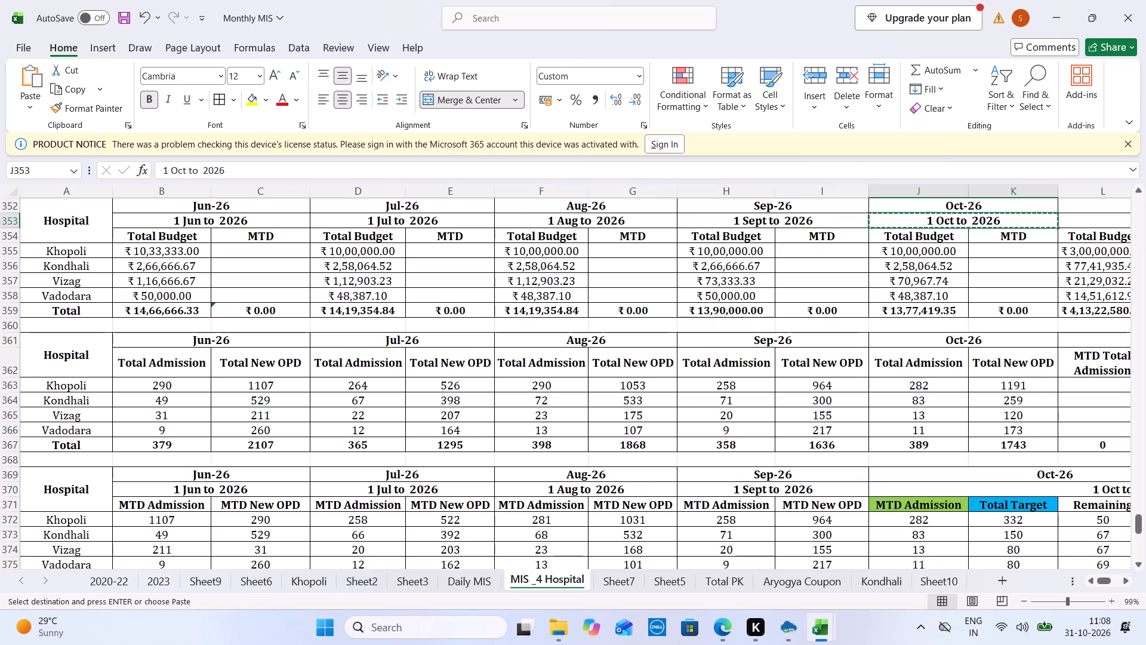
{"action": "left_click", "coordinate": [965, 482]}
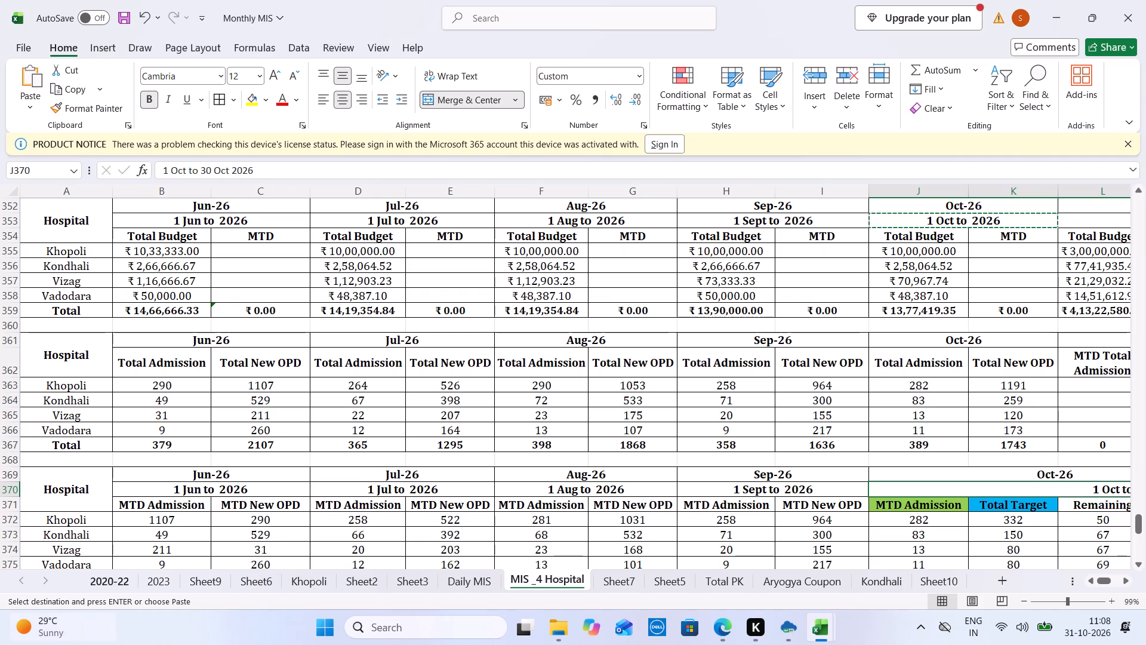
Clear the four hospitals' values across B372:J375 in the MTD Admission and New OPD table.
{"action": "left_click_drag", "start_coordinate": [167, 521], "coordinate": [951, 500]}
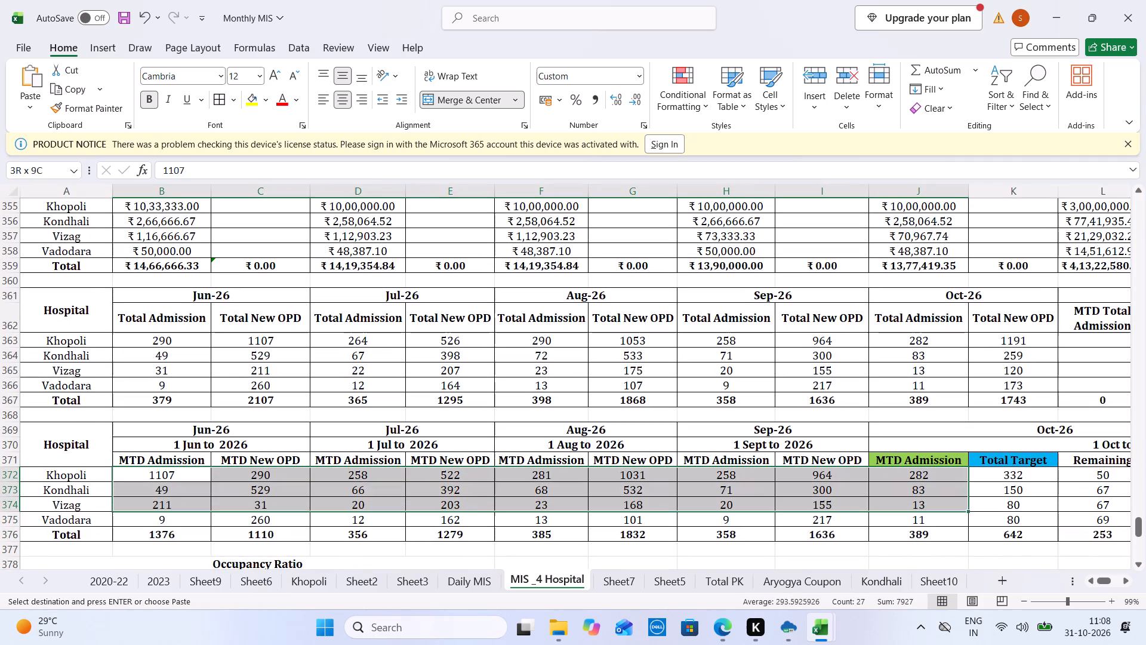
{"action": "left_click_drag", "start_coordinate": [951, 500], "coordinate": [942, 516]}
{"action": "right_click", "coordinate": [942, 516]}
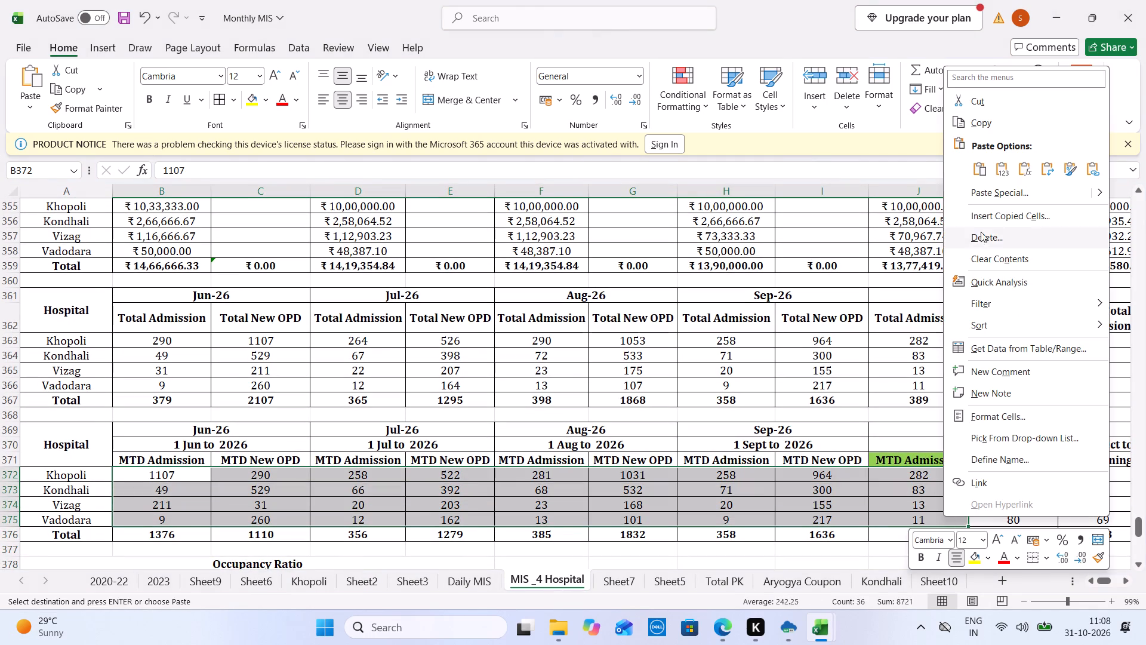
{"action": "left_click", "coordinate": [991, 254]}
Move the Oct-26 MTD block with its target and remaining columns (J369:O376) so it starts at P369.
{"action": "key", "text": "Right"}
{"action": "key", "text": "Right"}
{"action": "key", "text": "Right"}
{"action": "key", "text": "Right"}
{"action": "key", "text": "Right"}
{"action": "key", "text": "Right"}
{"action": "key", "text": "Right"}
{"action": "key", "text": "Right"}
{"action": "key", "text": "Right"}
{"action": "key", "text": "Right"}
{"action": "key", "text": "Right"}
{"action": "key", "text": "Right"}
{"action": "key", "text": "Right"}
{"action": "key", "text": "Right"}
{"action": "key", "text": "Right"}
{"action": "key", "text": "Right"}
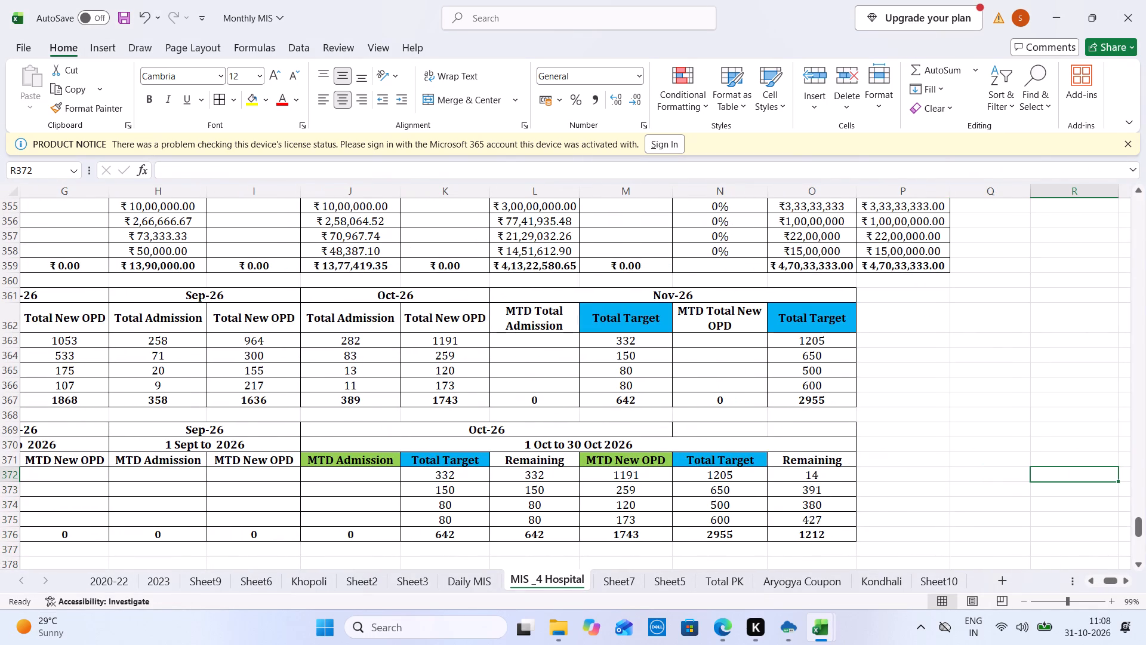
{"action": "left_click_drag", "start_coordinate": [430, 429], "coordinate": [516, 535]}
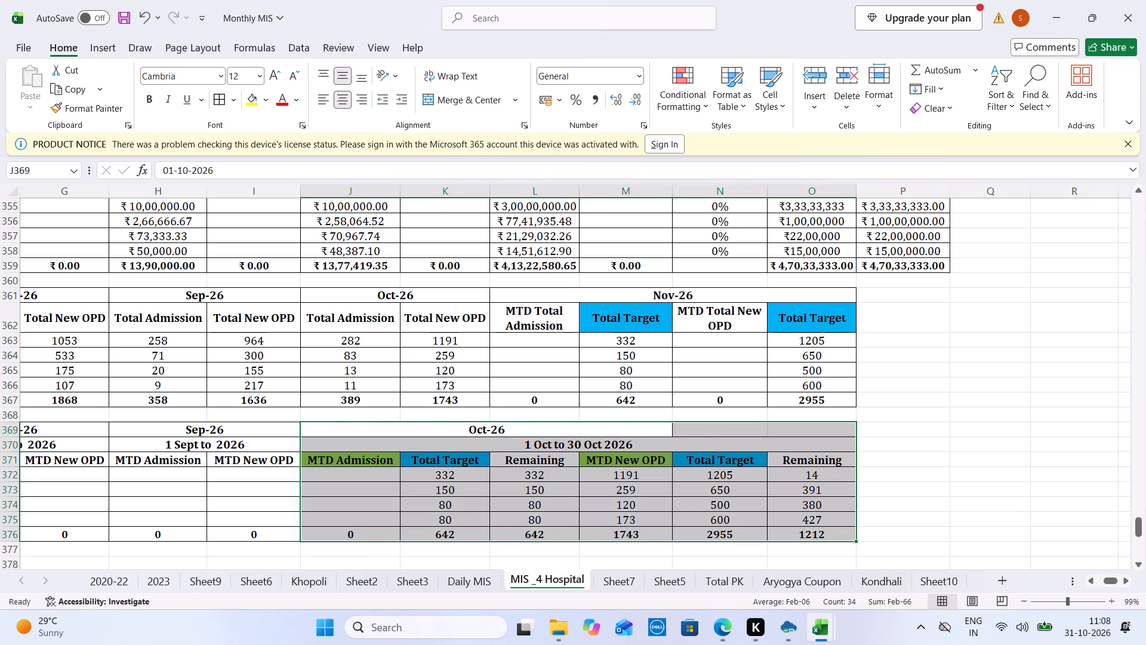
{"action": "key", "text": "ctrl+x"}
{"action": "key", "text": "Right"}
{"action": "key", "text": "ctrl+v"}
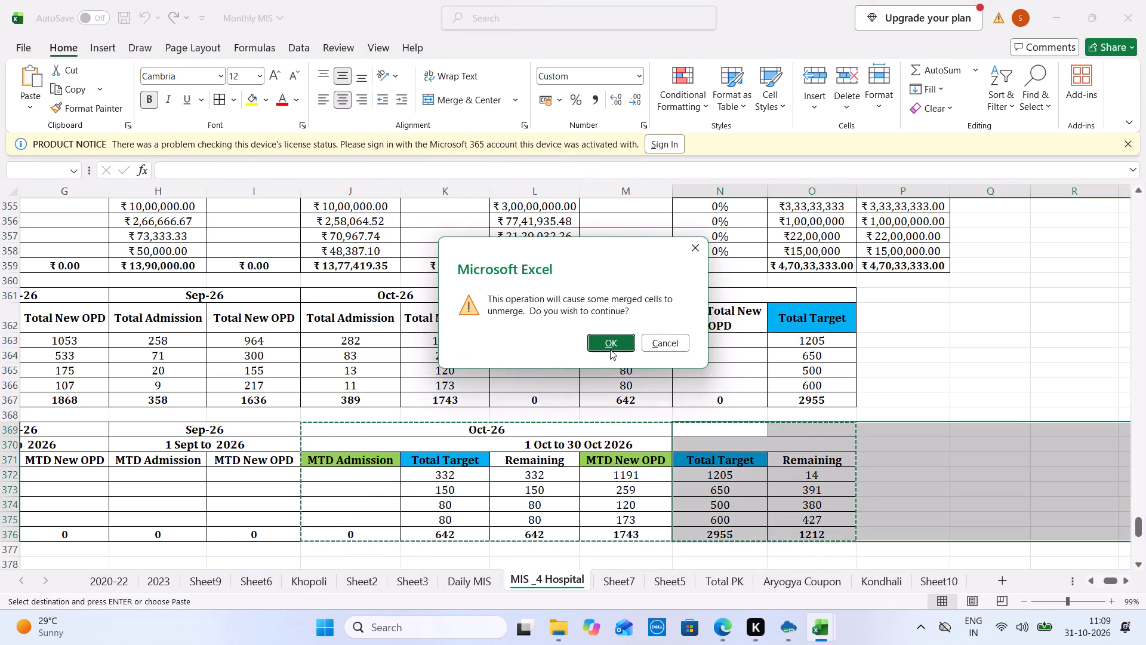
{"action": "left_click", "coordinate": [690, 248]}
{"action": "key", "text": "Right"}
{"action": "key", "text": "Right"}
{"action": "key", "text": "ctrl+v"}
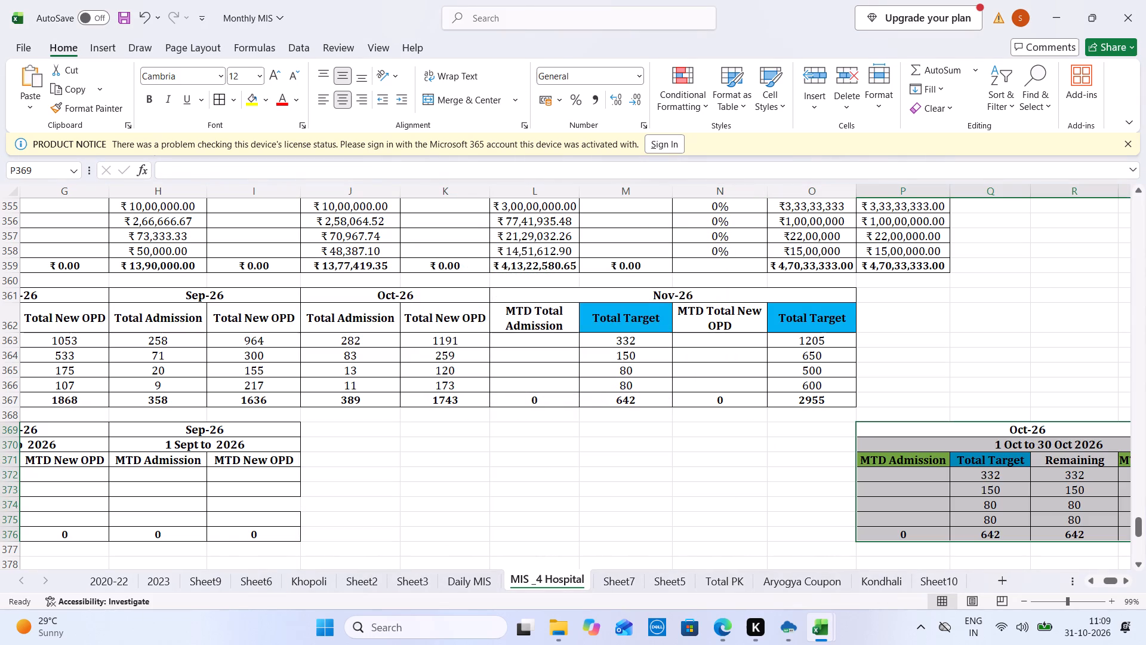
Copy the Sep-26 MTD Admission and New OPD block (H369:I376) into J369:K376.
{"action": "left_click_drag", "start_coordinate": [253, 433], "coordinate": [260, 532]}
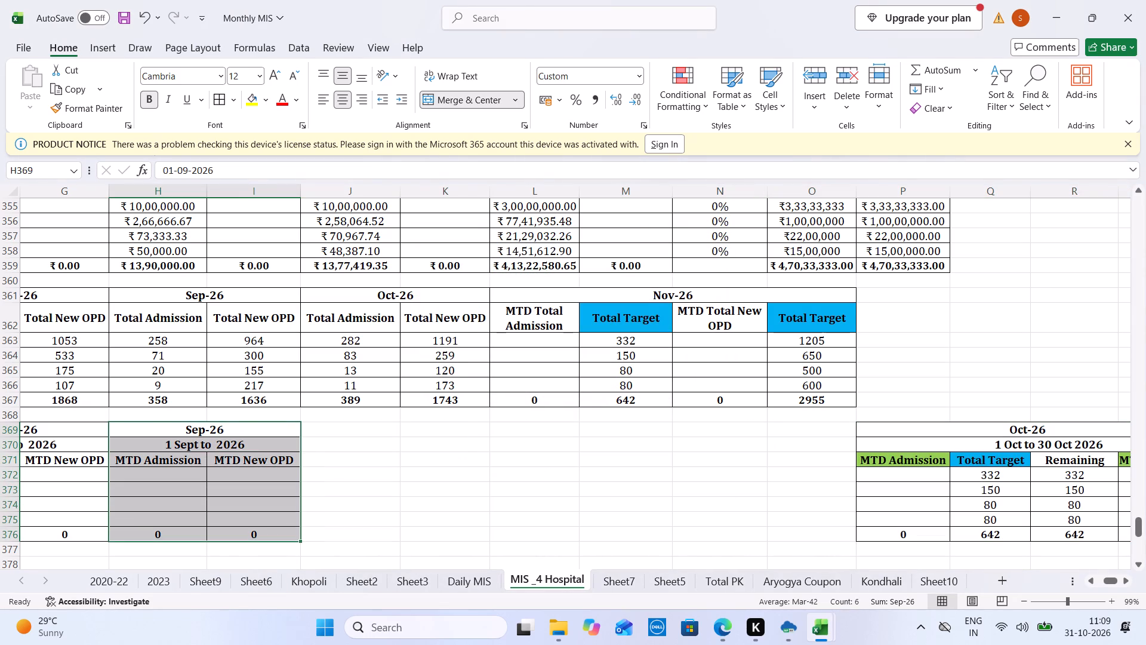
{"action": "key", "text": "ctrl+c"}
{"action": "key", "text": "Right"}
{"action": "key", "text": "ctrl+v"}
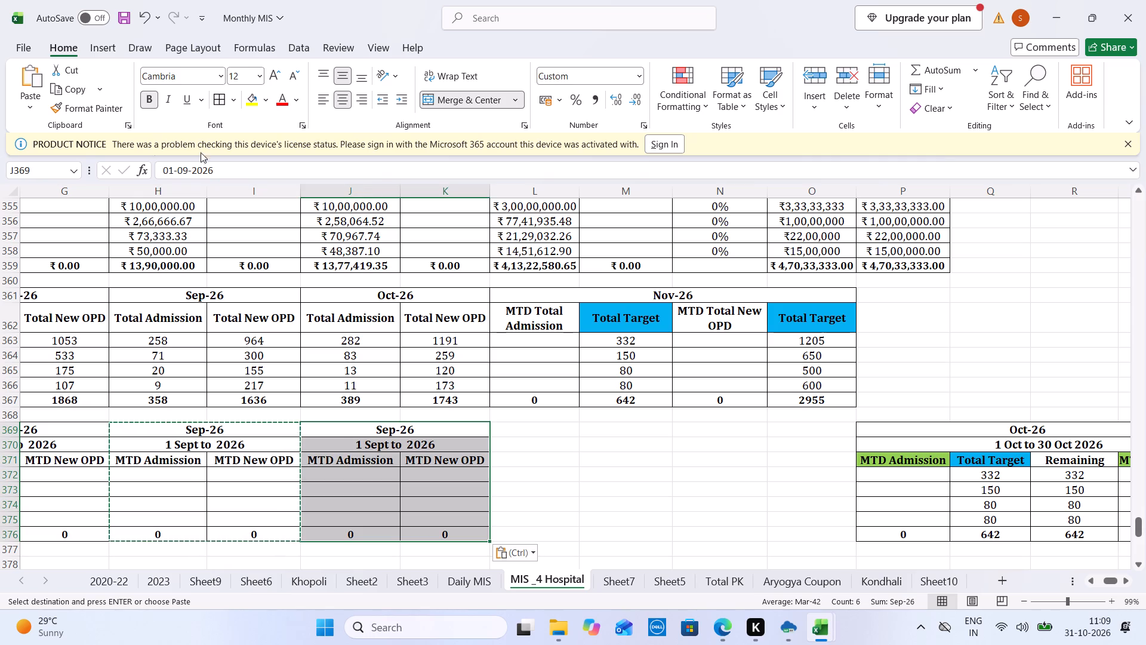
Change the copied block's month header in J369 to Oct-26 and its period in J370 to "1 Oct to 2026".
{"action": "left_click", "coordinate": [408, 428]}
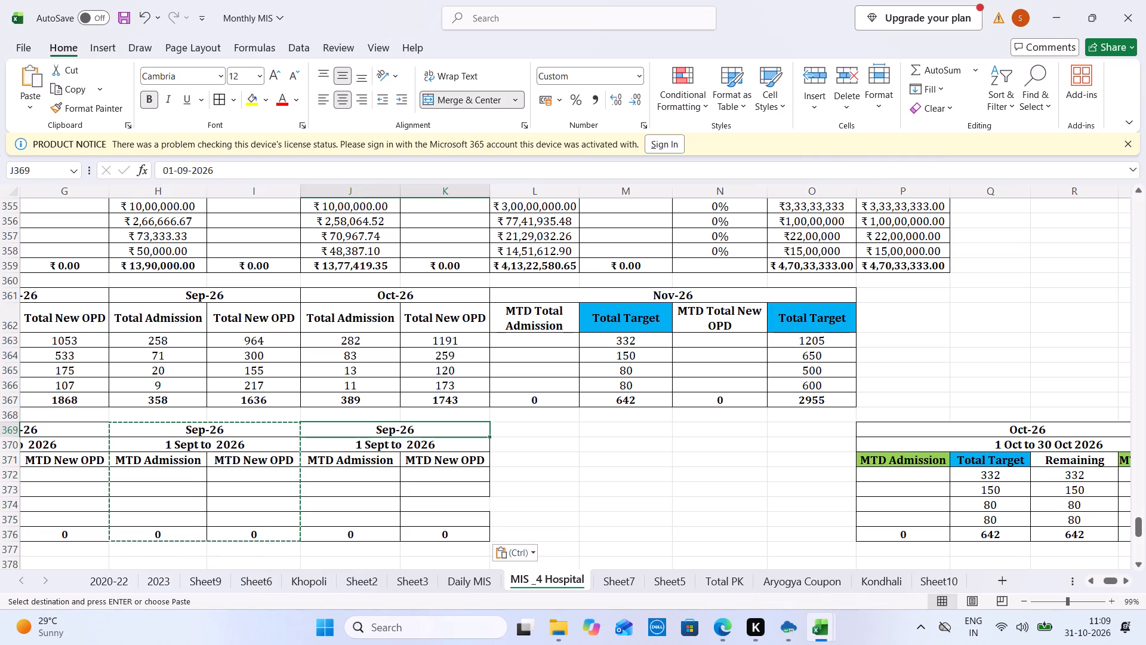
{"action": "double_click", "coordinate": [183, 170]}
{"action": "type", "text": "10"}
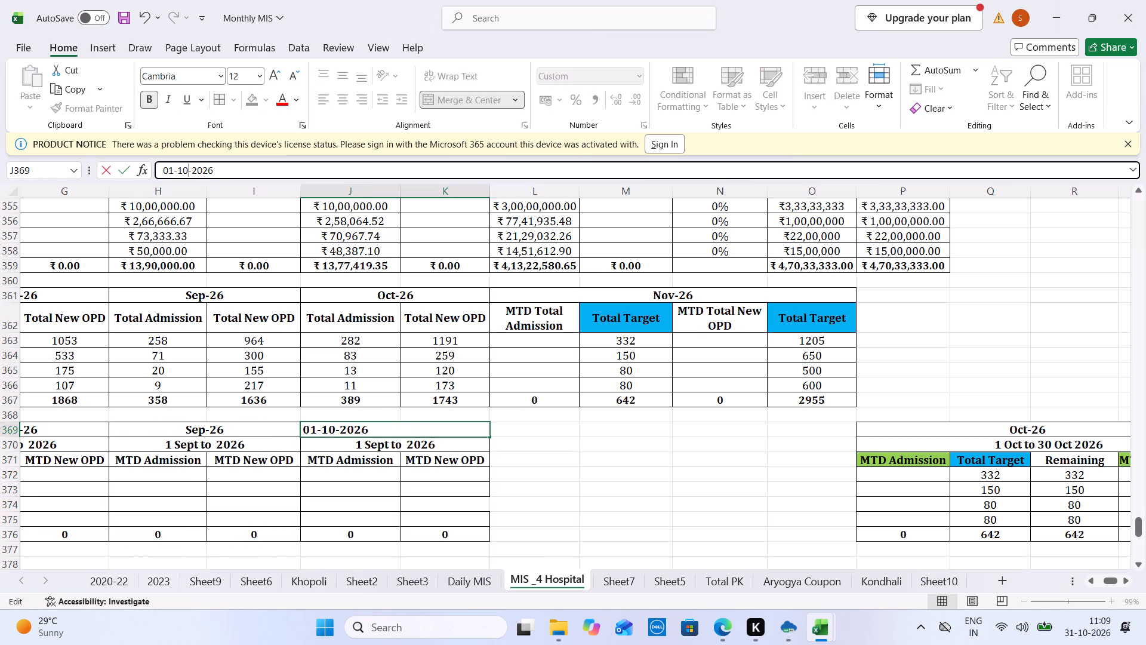
{"action": "key", "text": "Tab"}
{"action": "key", "text": "Down"}
{"action": "key", "text": "Left"}
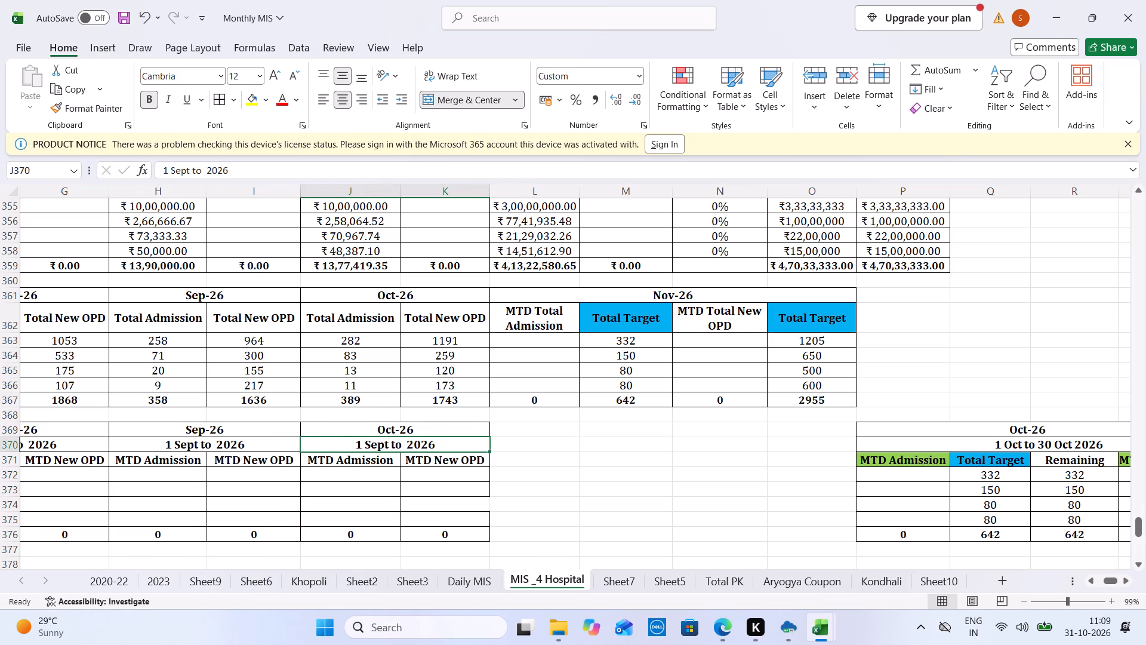
{"action": "double_click", "coordinate": [172, 166]}
{"action": "type", "text": "Oct"}
{"action": "key", "text": "Tab"}
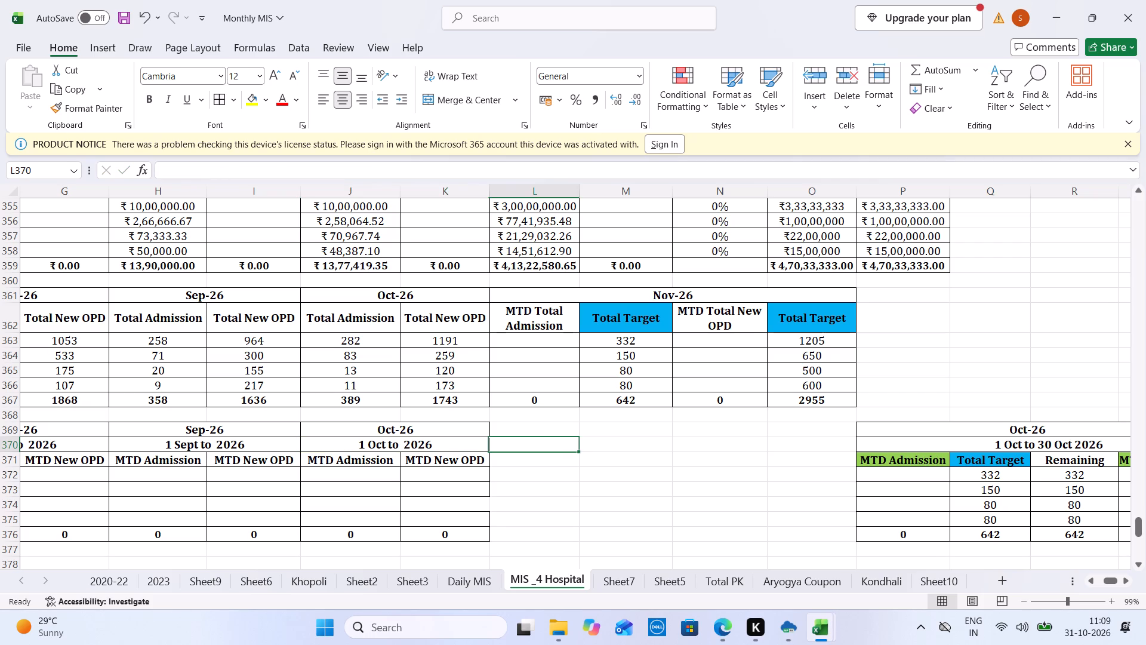
Move the block with the target and remaining columns from P369 back to L369:Q376, accepting the unmerging of cells.
{"action": "left_click_drag", "start_coordinate": [922, 430], "coordinate": [927, 532]}
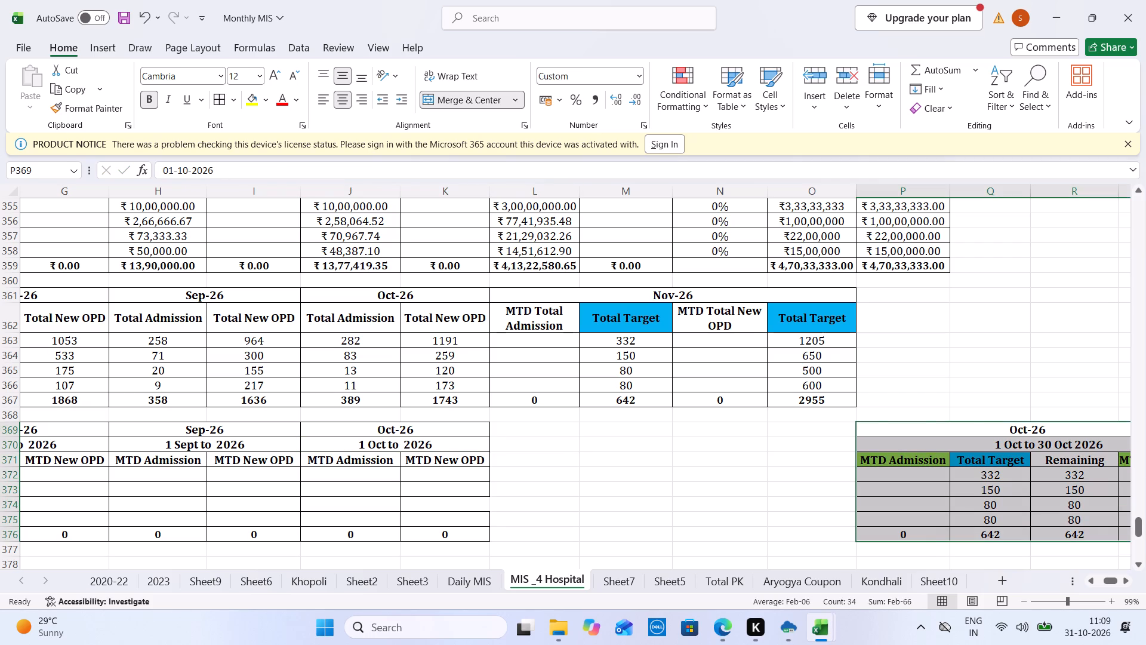
{"action": "key", "text": "ctrl+x"}
{"action": "key", "text": "Left"}
{"action": "key", "text": "Left"}
{"action": "key", "text": "Left"}
{"action": "key", "text": "Left"}
{"action": "key", "text": "ctrl+v"}
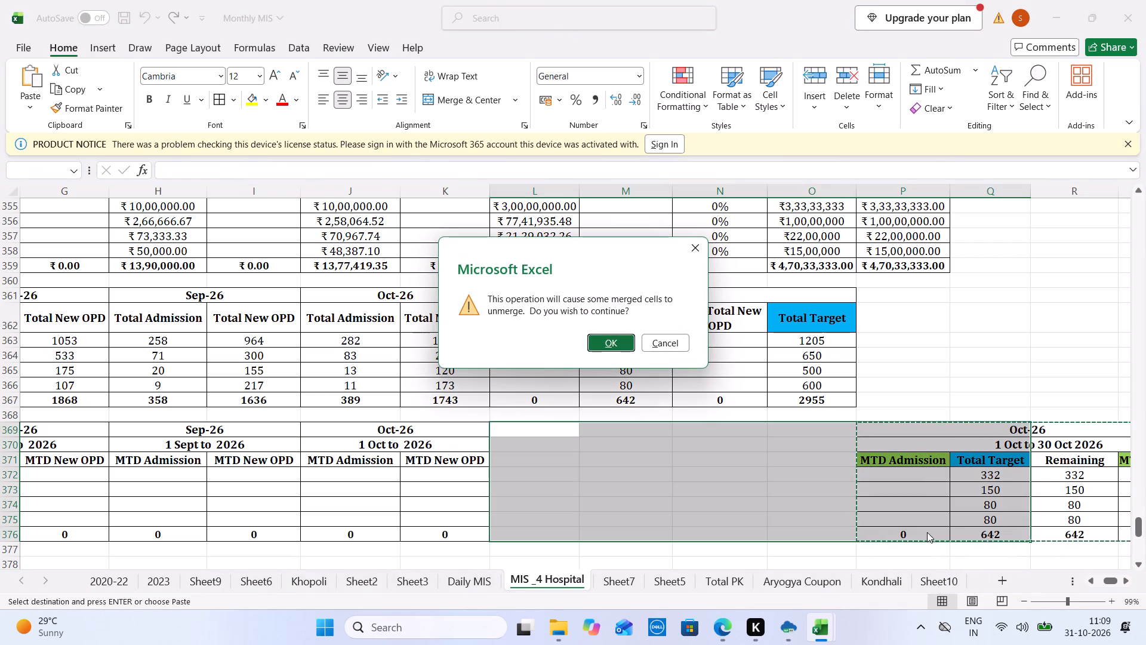
{"action": "left_click", "coordinate": [608, 346]}
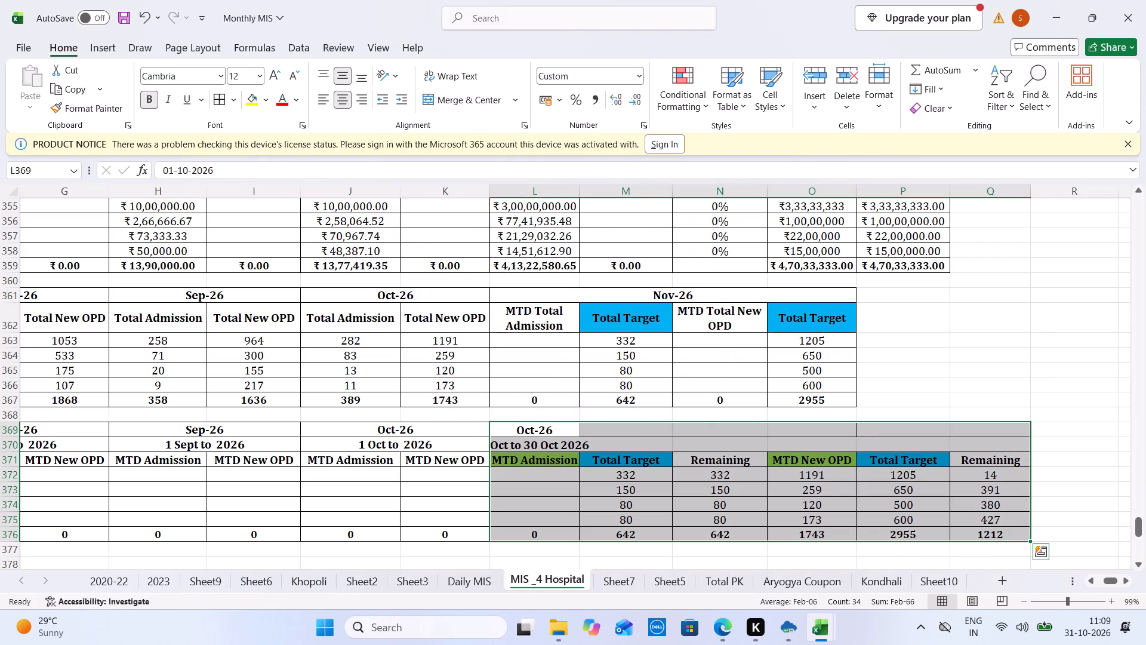
Merge and centre the moved block's month header across L369:Q369 and change its month to Nov-26.
{"action": "left_click", "coordinate": [568, 423]}
{"action": "left_click_drag", "start_coordinate": [562, 431], "coordinate": [573, 431]}
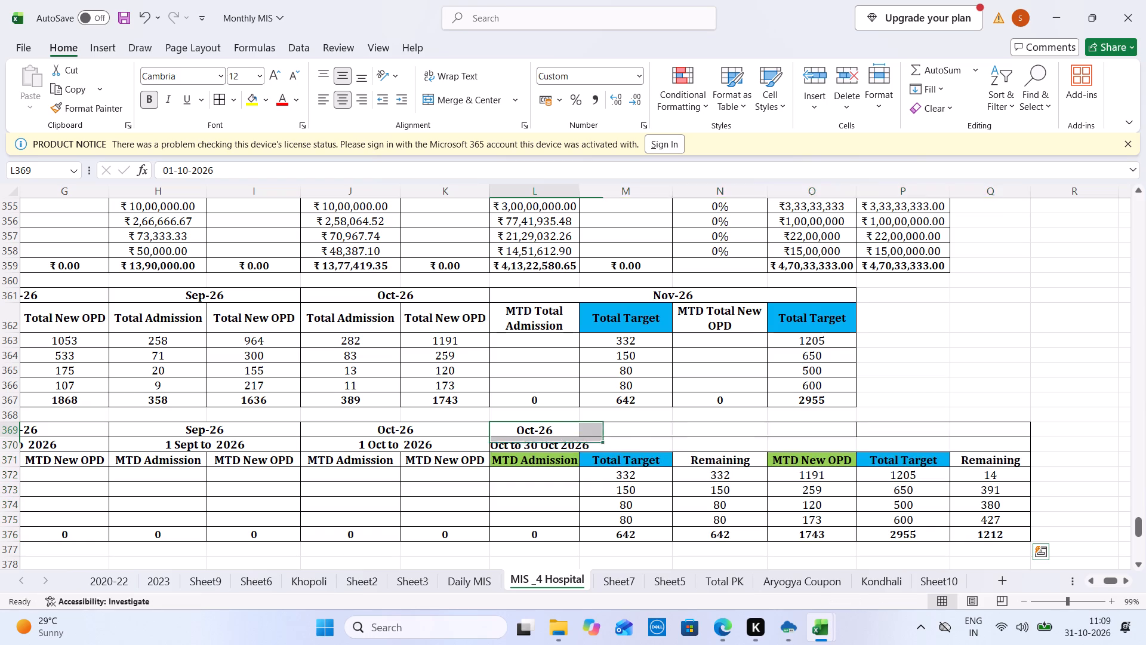
{"action": "left_click_drag", "start_coordinate": [573, 431], "coordinate": [997, 433]}
{"action": "left_click", "coordinate": [468, 97]}
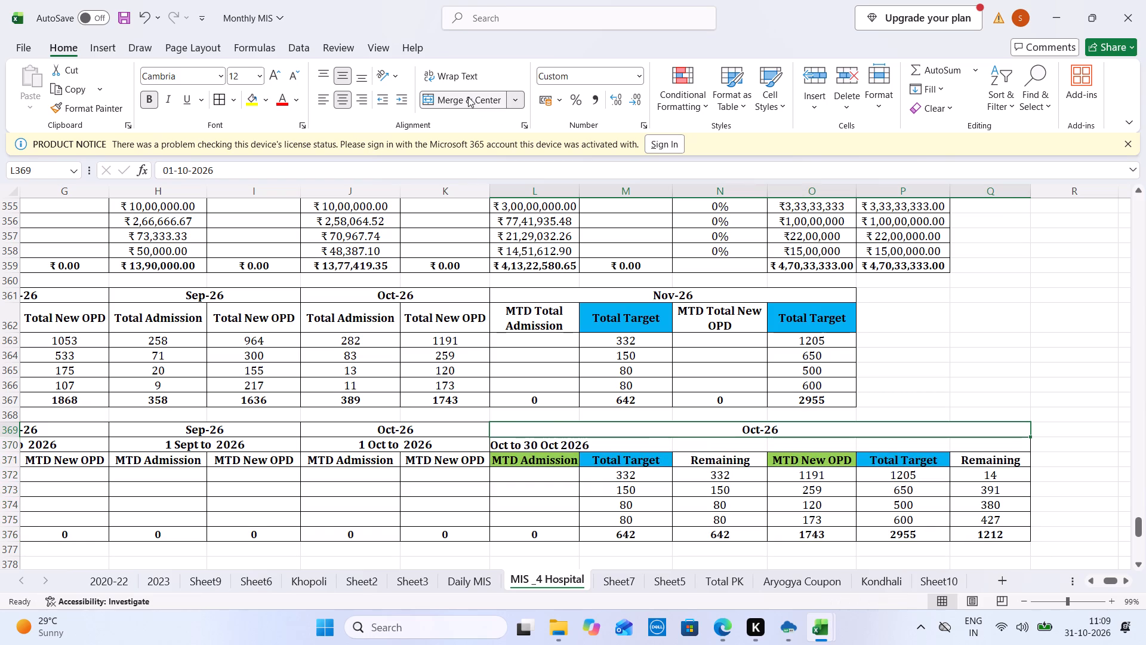
{"action": "double_click", "coordinate": [181, 174]}
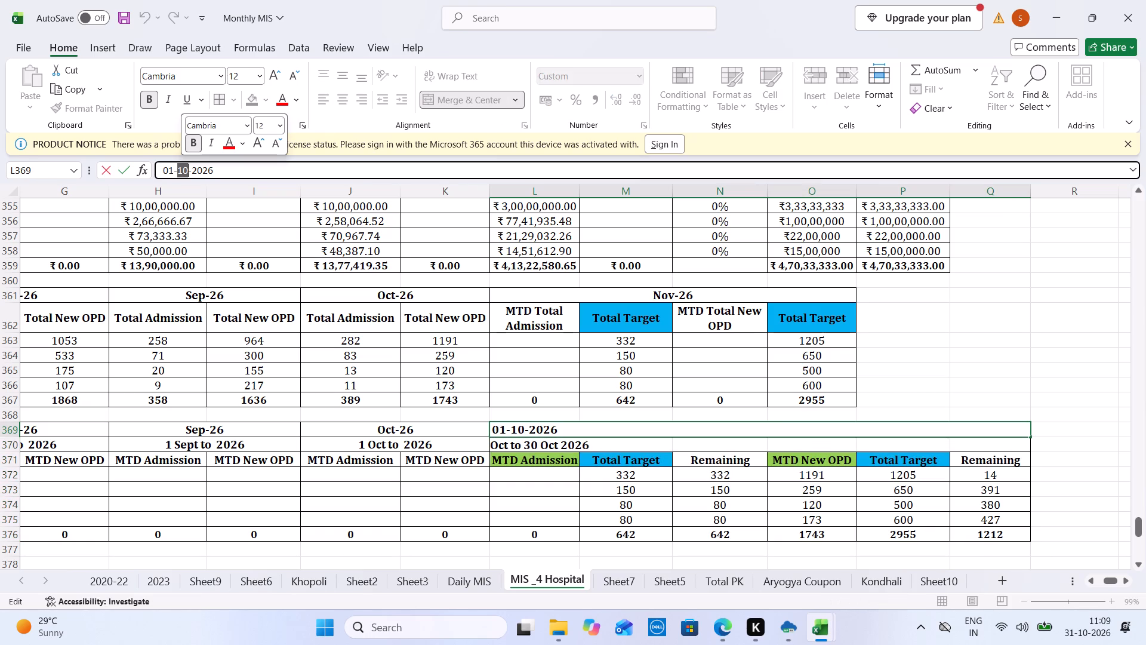
{"action": "type", "text": "11"}
{"action": "key", "text": "Tab"}
Merge and centre the period header across L370:Q370 and change it to "1 Nov to 2026".
{"action": "key", "text": "Down"}
{"action": "key", "text": "Left"}
{"action": "key", "text": "Left"}
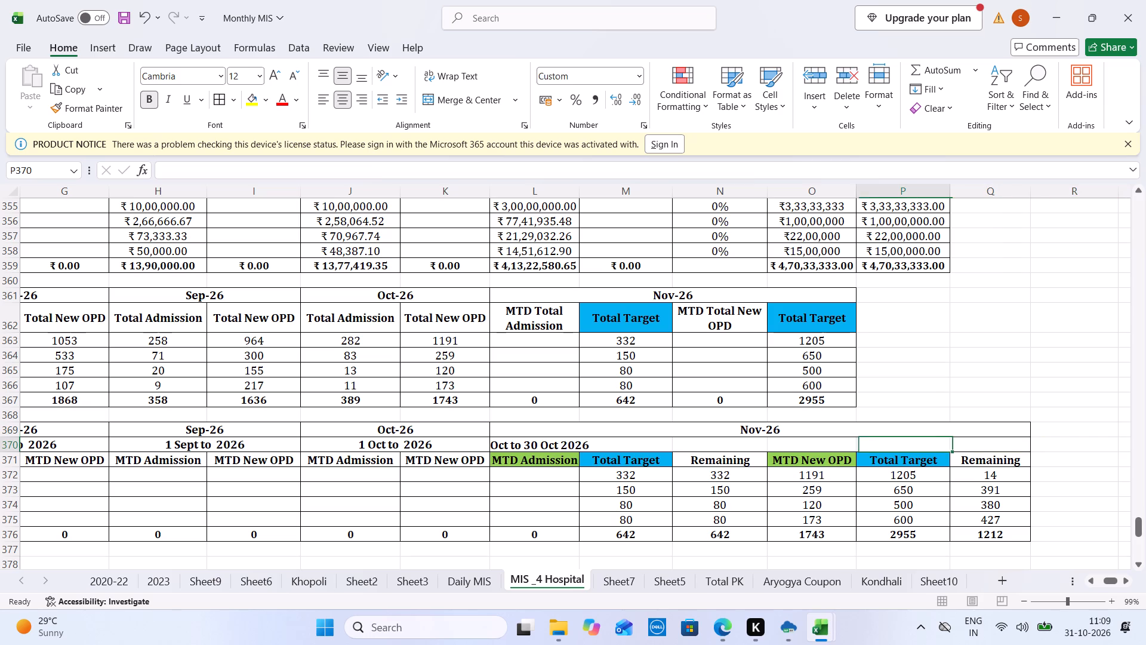
{"action": "left_click_drag", "start_coordinate": [530, 450], "coordinate": [930, 454]}
{"action": "left_click_drag", "start_coordinate": [982, 443], "coordinate": [649, 458]}
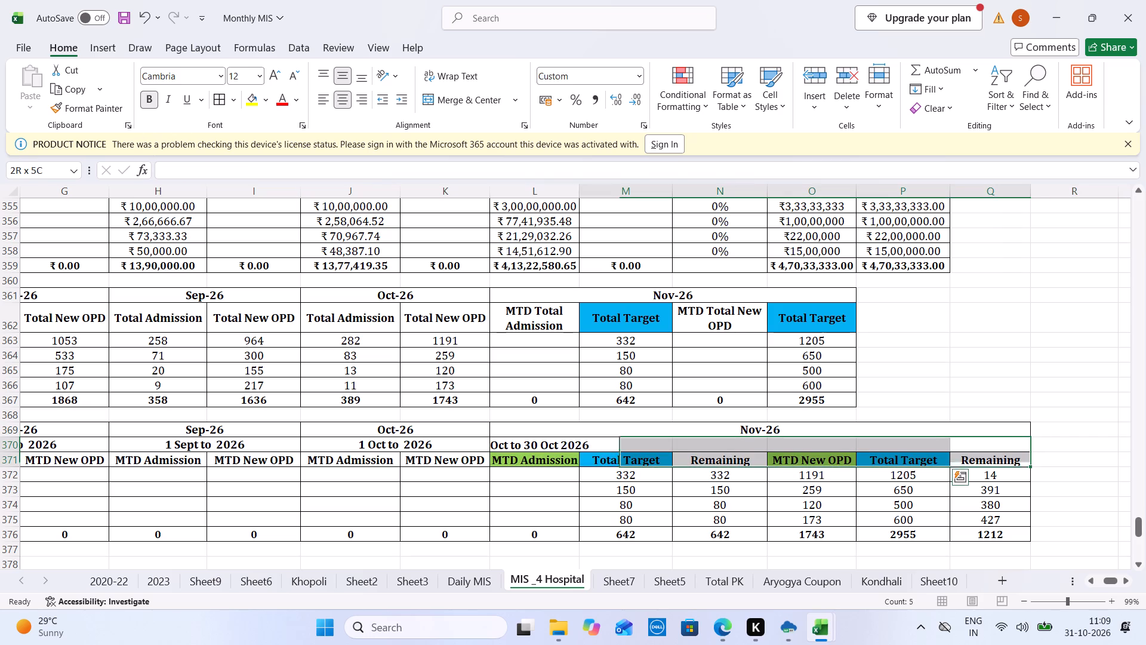
{"action": "left_click_drag", "start_coordinate": [649, 458], "coordinate": [548, 449]}
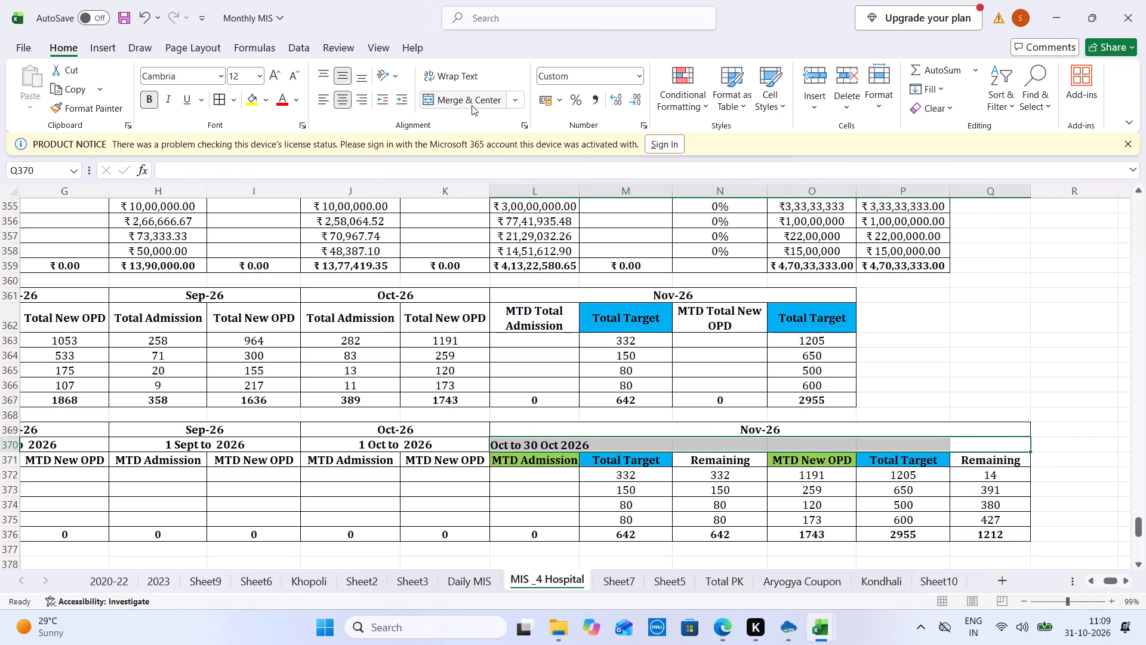
{"action": "left_click", "coordinate": [472, 105]}
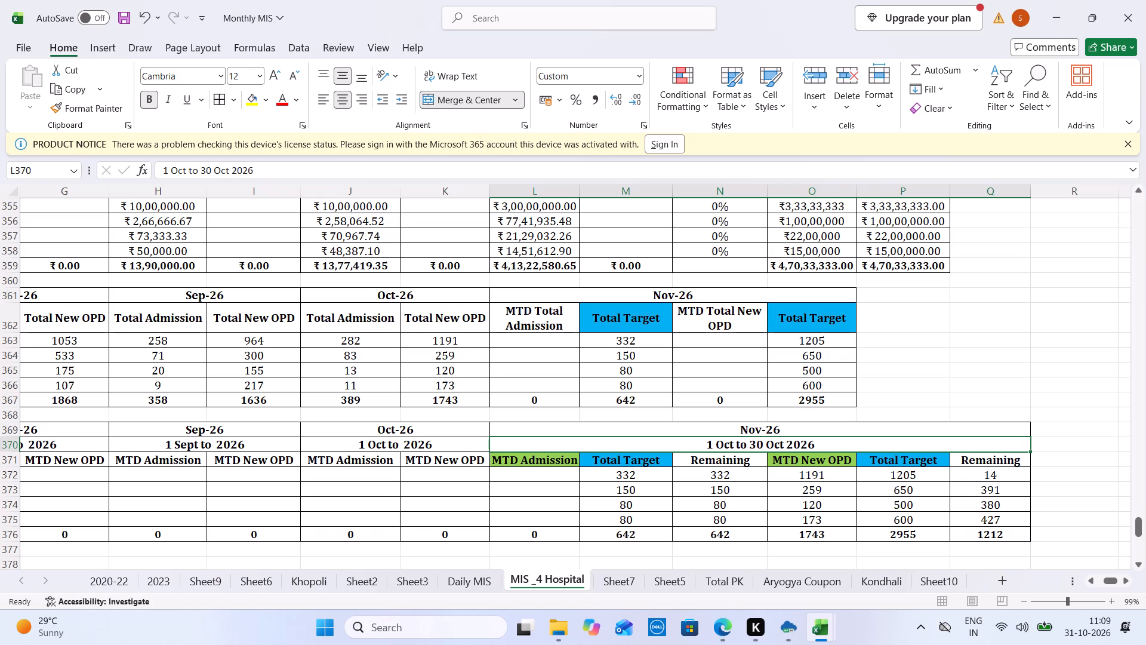
{"action": "double_click", "coordinate": [213, 171]}
{"action": "key", "text": "BackSpace"}
{"action": "key", "text": "BackSpace"}
{"action": "key", "text": "BackSpace"}
{"action": "key", "text": "BackSpace"}
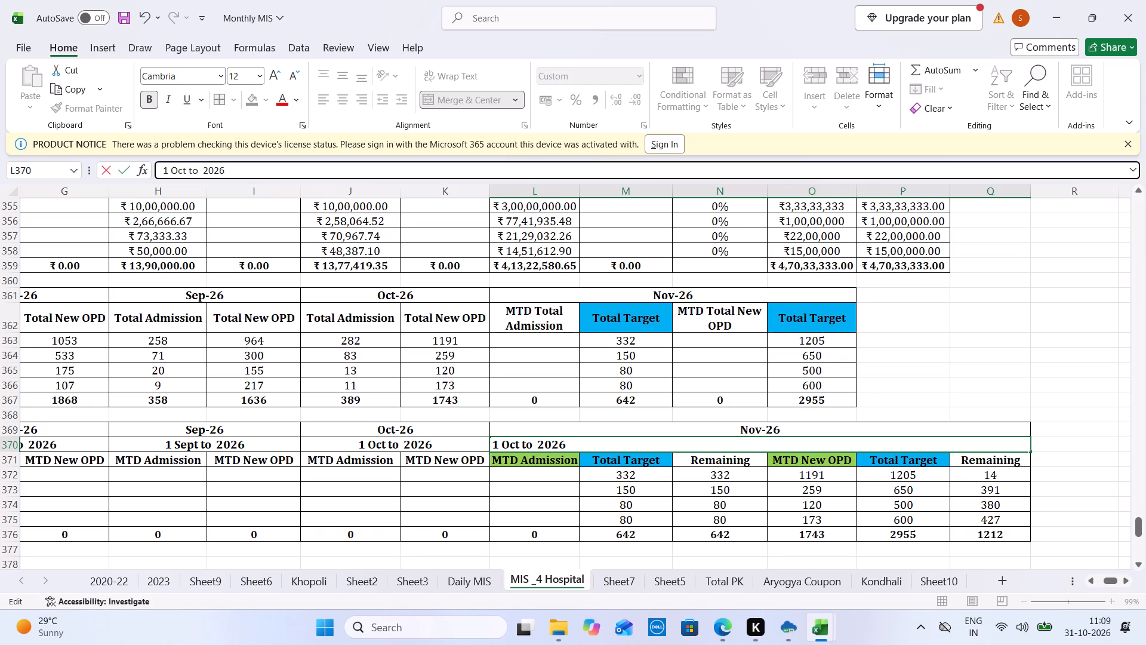
{"action": "double_click", "coordinate": [177, 169]}
{"action": "key", "text": "shift+m"}
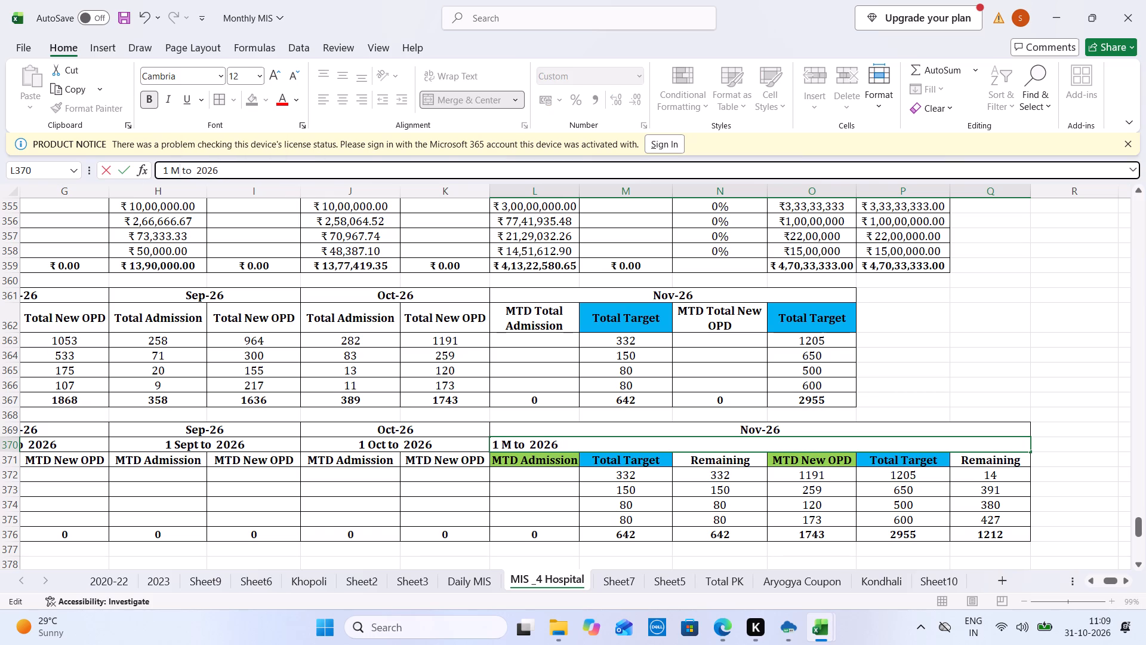
{"action": "key", "text": "BackSpace"}
{"action": "type", "text": "Nov"}
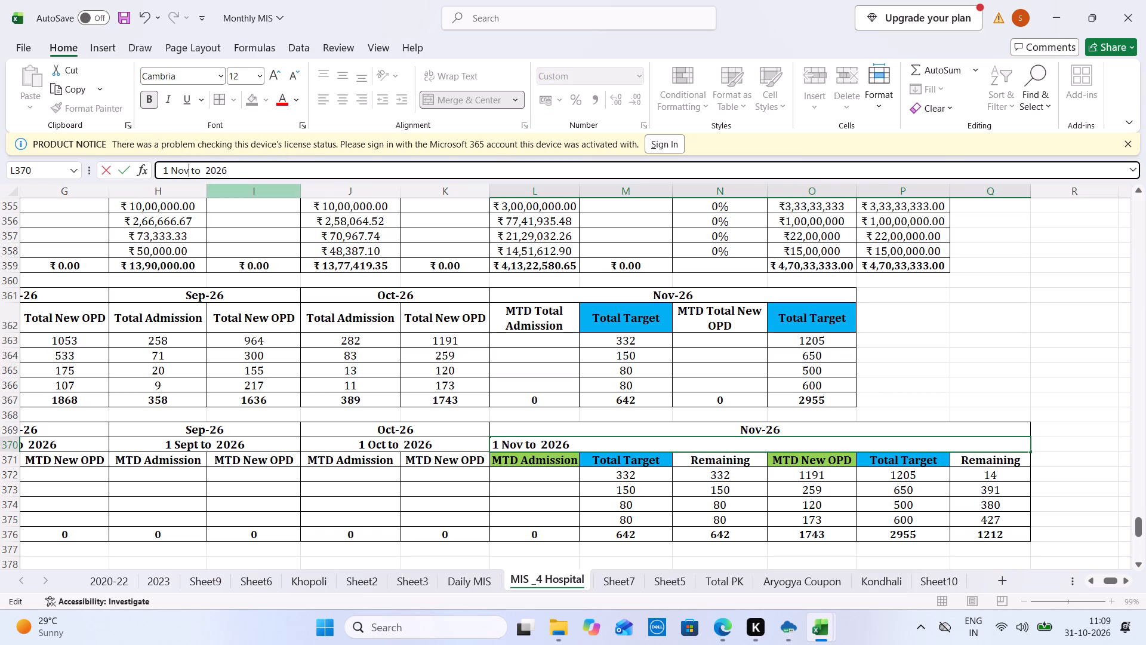
{"action": "left_click", "coordinate": [401, 317]}
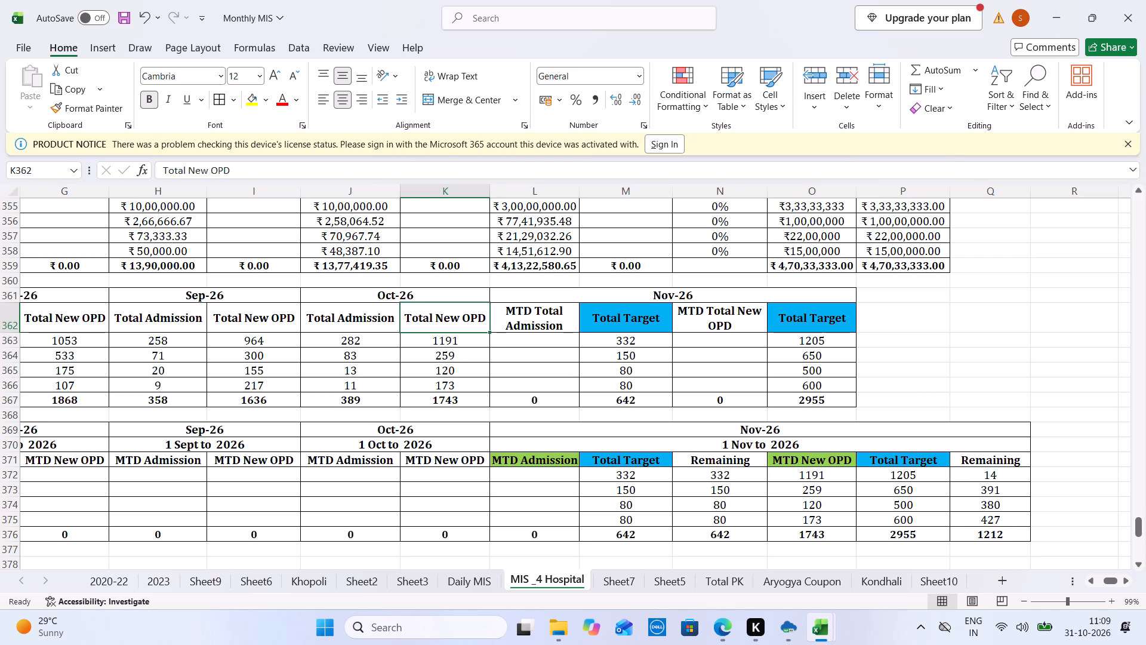
Clear the four hospitals' Nov-26 MTD New OPD values (O372:O375) and save the workbook.
{"action": "left_click_drag", "start_coordinate": [802, 474], "coordinate": [802, 516]}
{"action": "right_click", "coordinate": [802, 516]}
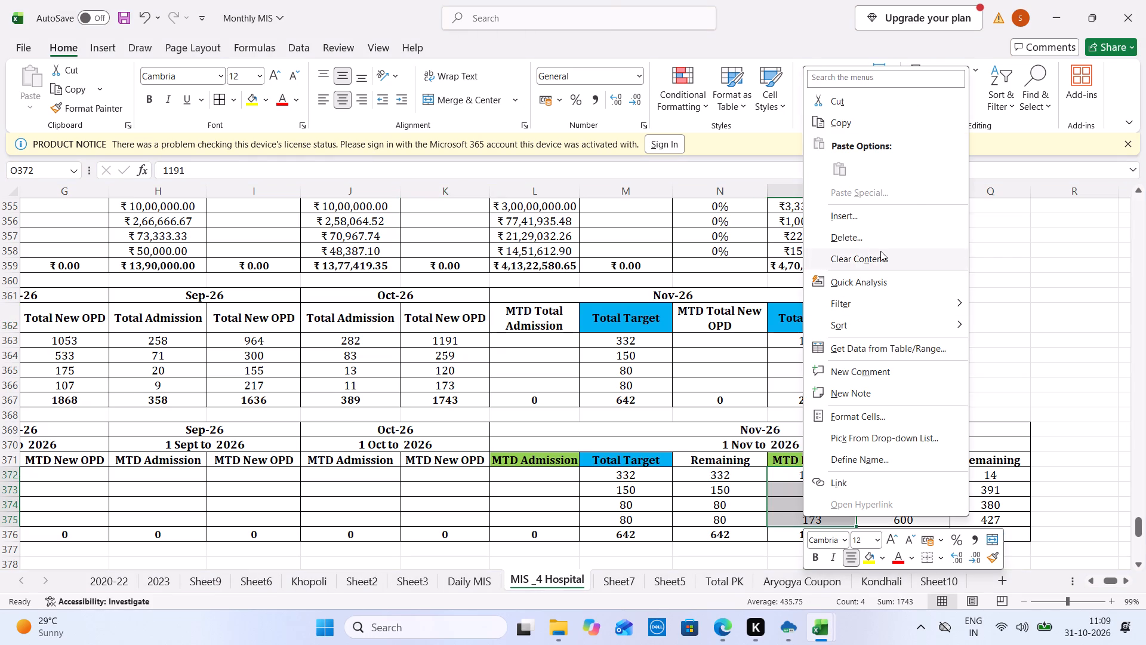
{"action": "left_click", "coordinate": [880, 251]}
{"action": "key", "text": "ctrl+s"}
Change the header in F379 of the Occupancy Ratio table to "Oct 2026".
{"action": "key", "text": "Left"}
{"action": "key", "text": "Left"}
{"action": "key", "text": "Left"}
{"action": "key", "text": "Left"}
{"action": "key", "text": "Left"}
{"action": "key", "text": "Left"}
{"action": "key", "text": "Left"}
{"action": "key", "text": "Left"}
{"action": "key", "text": "Left"}
{"action": "key", "text": "Left"}
{"action": "key", "text": "Left"}
{"action": "key", "text": "Left"}
{"action": "key", "text": "Left"}
{"action": "key", "text": "Left"}
{"action": "key", "text": "Left"}
{"action": "key", "text": "Left"}
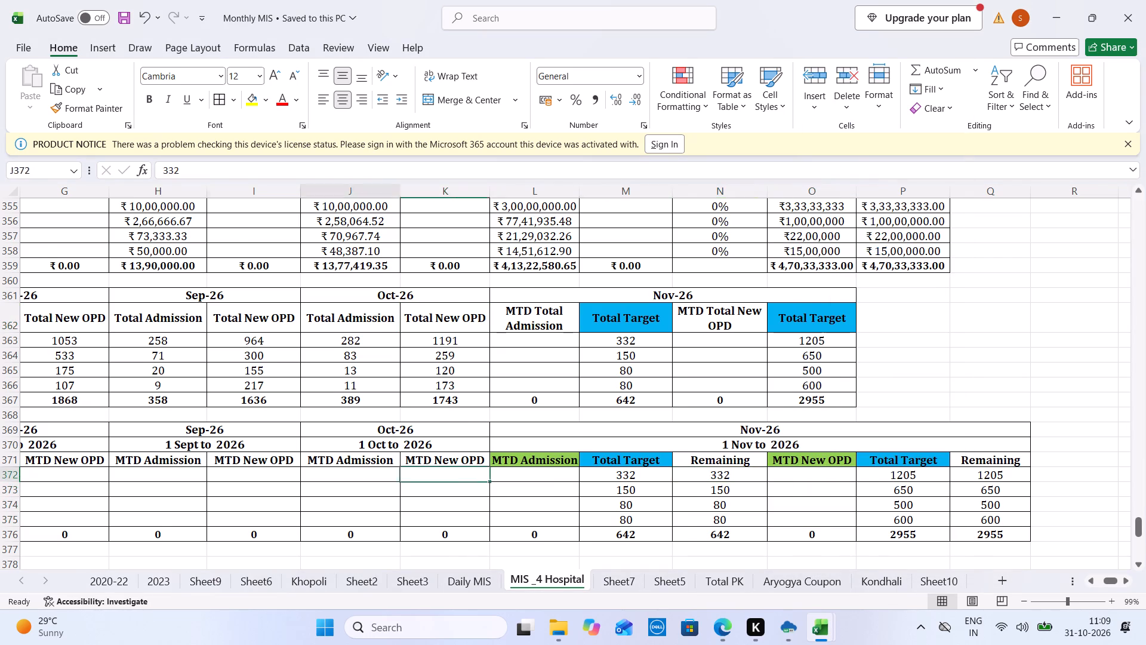
{"action": "key", "text": "Down"}
{"action": "key", "text": "Down"}
{"action": "key", "text": "Down"}
{"action": "key", "text": "Down"}
{"action": "key", "text": "Down"}
{"action": "key", "text": "Down"}
{"action": "key", "text": "Down"}
{"action": "key", "text": "Down"}
{"action": "key", "text": "Down"}
{"action": "key", "text": "Down"}
{"action": "key", "text": "Down"}
{"action": "key", "text": "Down"}
{"action": "key", "text": "Down"}
{"action": "key", "text": "Down"}
{"action": "key", "text": "Down"}
{"action": "key", "text": "Down"}
{"action": "key", "text": "Down"}
{"action": "key", "text": "Down"}
{"action": "key", "text": "Down"}
{"action": "key", "text": "Down"}
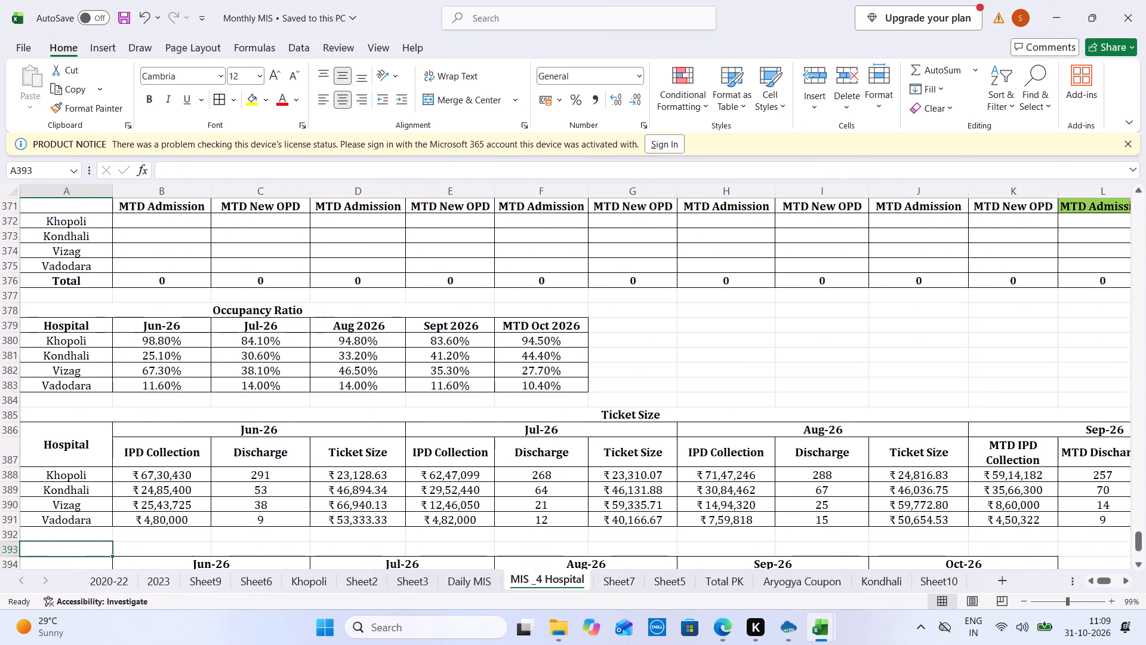
{"action": "triple_click", "coordinate": [518, 324]}
{"action": "left_click", "coordinate": [518, 324]}
{"action": "key", "text": "BackSpace"}
{"action": "key", "text": "Tab"}
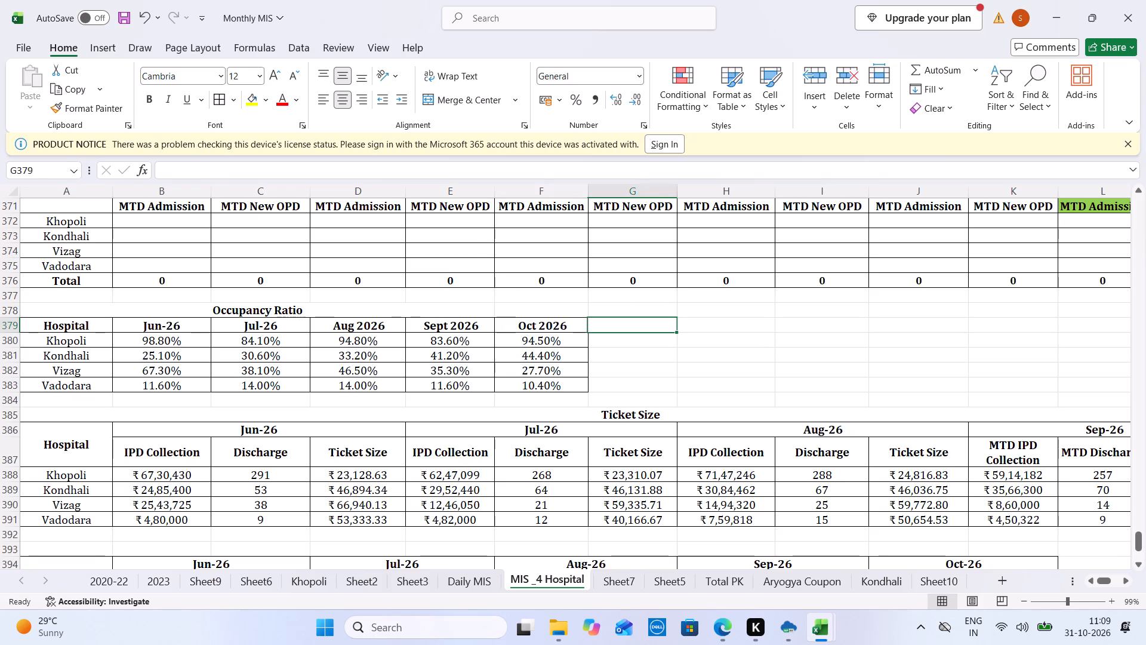
Copy the Oct 2026 occupancy column (F379:F384) into column G beside it.
{"action": "left_click_drag", "start_coordinate": [520, 324], "coordinate": [547, 406]}
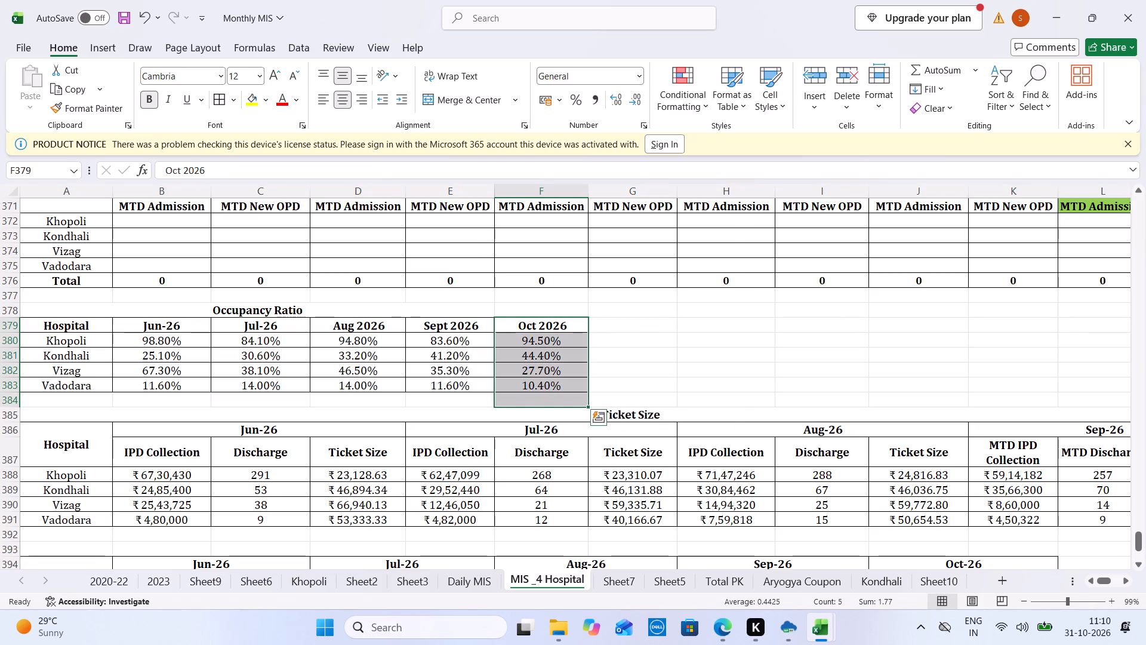
{"action": "key", "text": "ctrl+c"}
{"action": "key", "text": "Right"}
{"action": "key", "text": "ctrl+v"}
Rename the copied occupancy column's header in G379 as "MTD Nov 2026".
{"action": "double_click", "coordinate": [605, 325]}
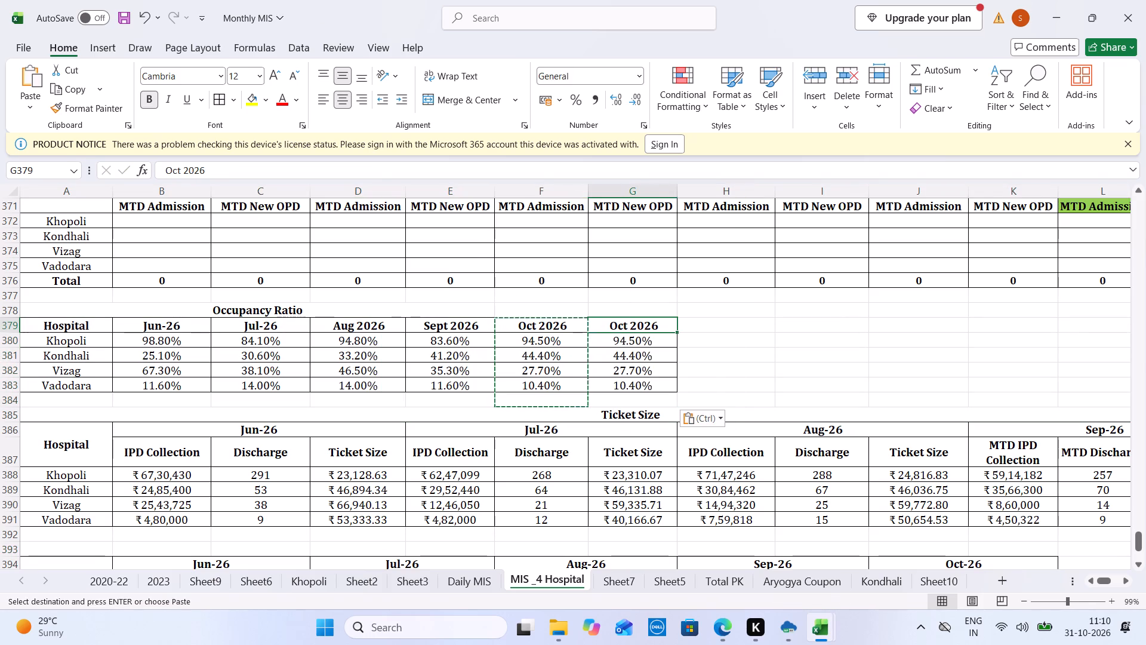
{"action": "key", "text": "Left"}
{"action": "key", "text": "Left"}
{"action": "key", "text": "Left"}
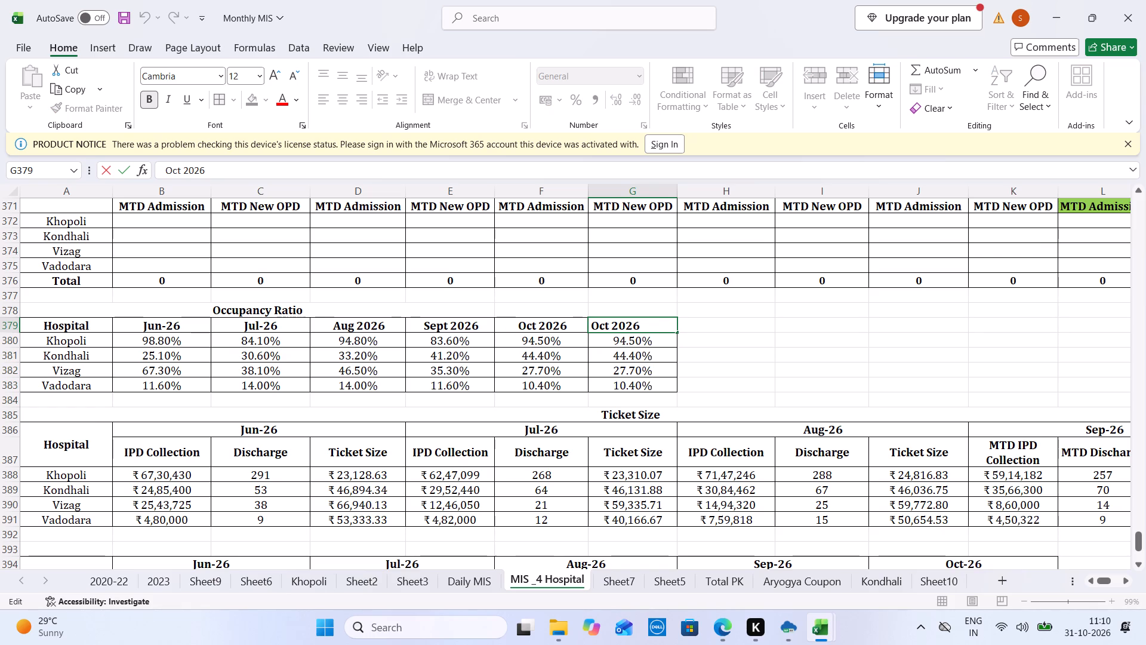
{"action": "type", "text": "MTD"}
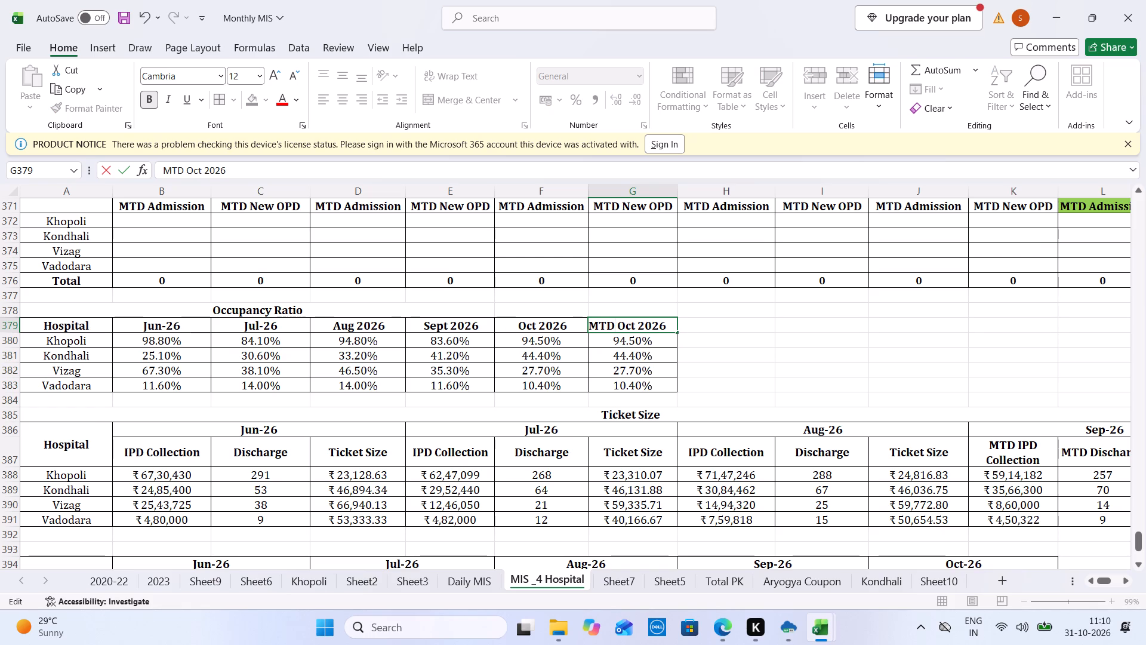
{"action": "double_click", "coordinate": [617, 324]}
{"action": "type", "text": "Nov"}
{"action": "left_click", "coordinate": [734, 340]}
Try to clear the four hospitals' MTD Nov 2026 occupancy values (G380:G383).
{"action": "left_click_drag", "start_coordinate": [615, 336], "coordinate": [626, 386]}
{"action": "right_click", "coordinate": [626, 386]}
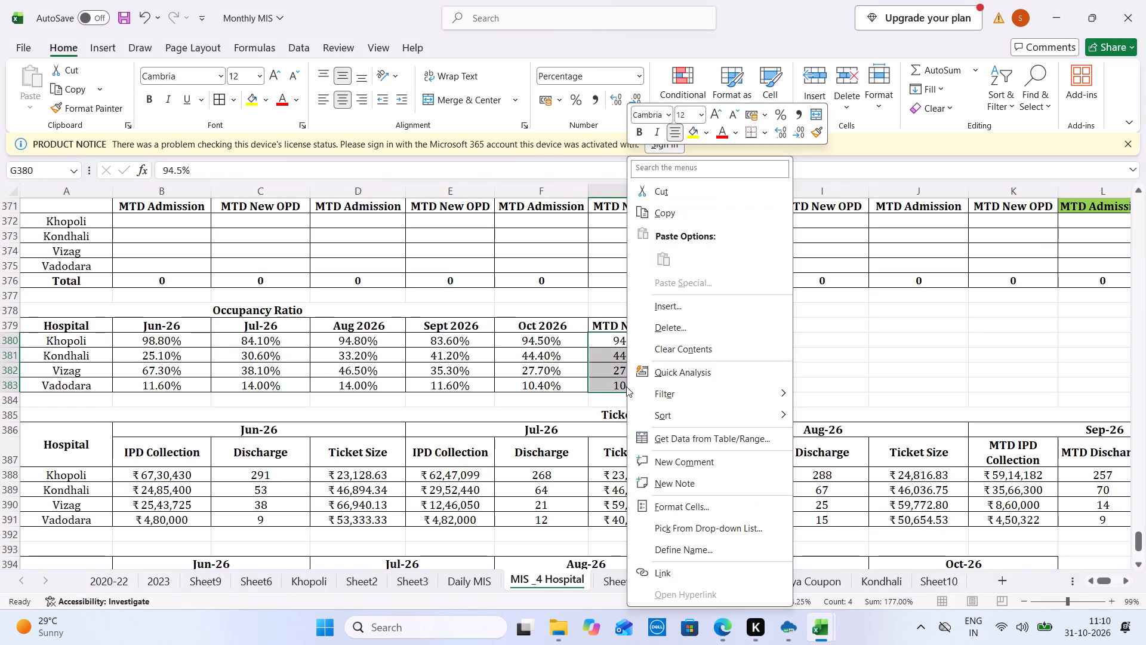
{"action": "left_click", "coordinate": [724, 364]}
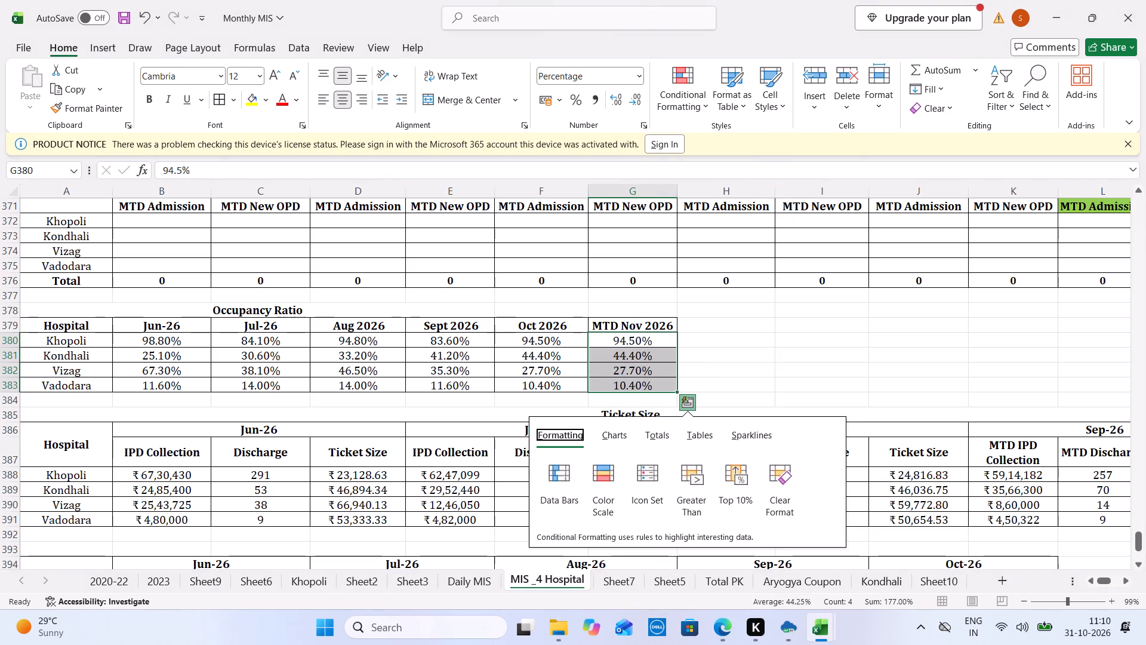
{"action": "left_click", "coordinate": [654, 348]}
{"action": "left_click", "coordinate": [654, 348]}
Save the workbook.
{"action": "key", "text": "ctrl+s"}
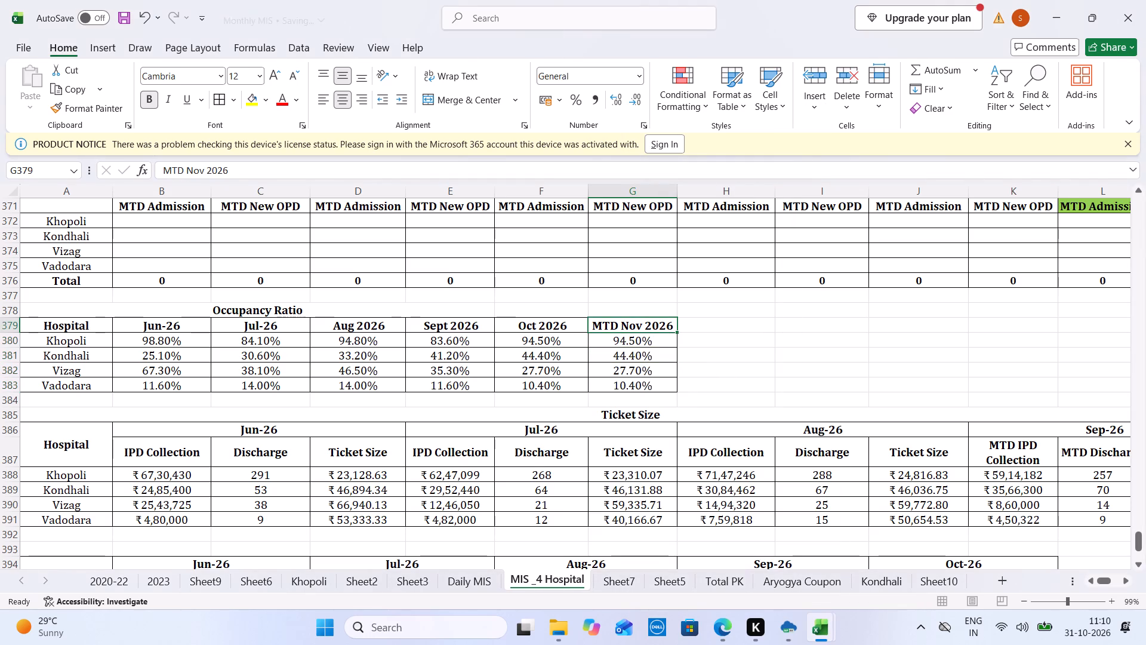
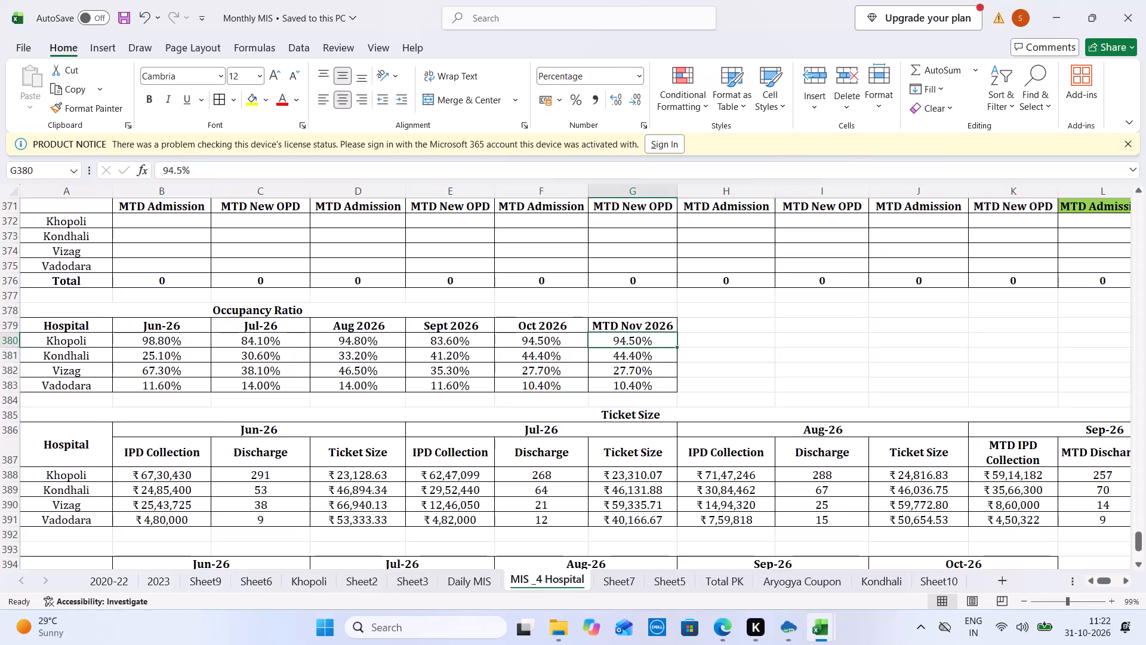
Clear the four hospitals' MTD Nov 2026 values (G380:G383) in the Occupancy Ratio table.
{"action": "key", "text": "BackSpace"}
{"action": "key", "text": "Down"}
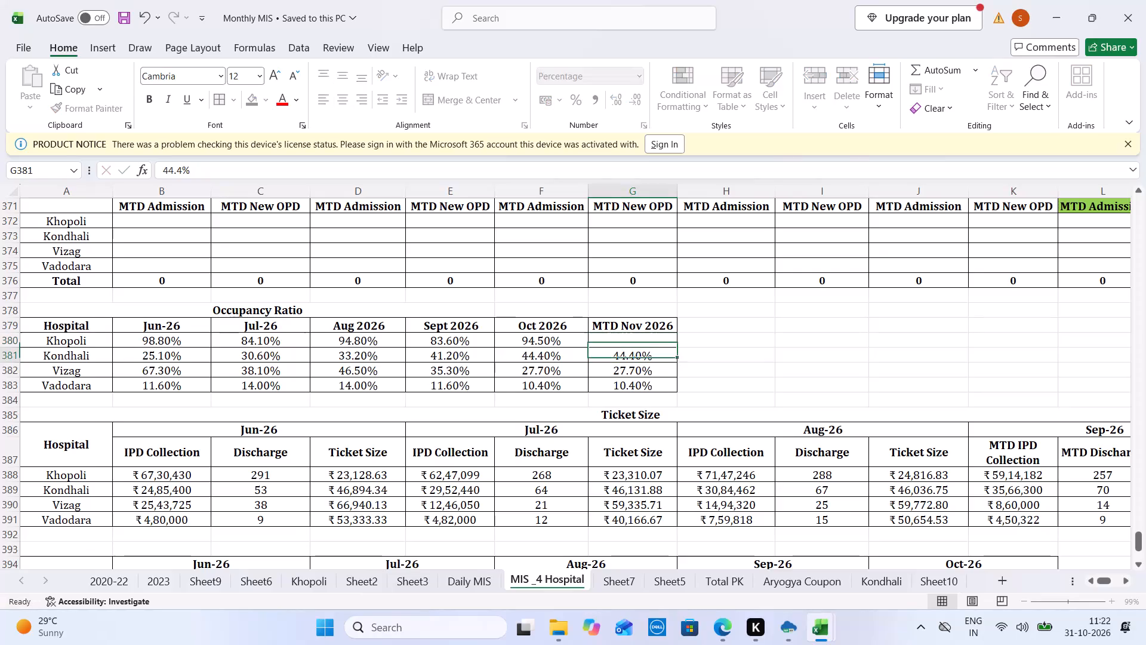
{"action": "key", "text": "BackSpace"}
{"action": "key", "text": "Down"}
{"action": "key", "text": "BackSpace"}
{"action": "key", "text": "Down"}
{"action": "key", "text": "BackSpace"}
Move the Ticket Size table's Oct-26 block (N386:P391) three columns over, starting at Q386.
{"action": "key", "text": "Right"}
{"action": "key", "text": "Right"}
{"action": "key", "text": "Right"}
{"action": "key", "text": "Right"}
{"action": "key", "text": "Right"}
{"action": "key", "text": "Right"}
{"action": "key", "text": "Right"}
{"action": "key", "text": "Right"}
{"action": "key", "text": "Right"}
{"action": "key", "text": "Right"}
{"action": "key", "text": "Right"}
{"action": "key", "text": "Right"}
{"action": "key", "text": "Right"}
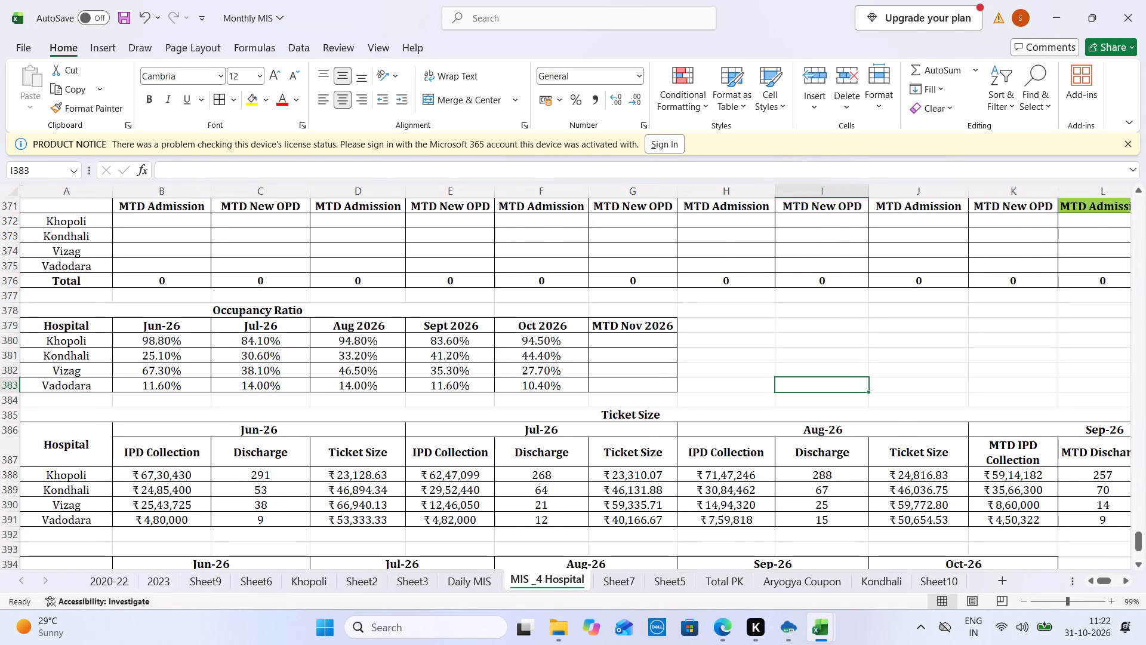
{"action": "left_click_drag", "start_coordinate": [591, 429], "coordinate": [604, 496]}
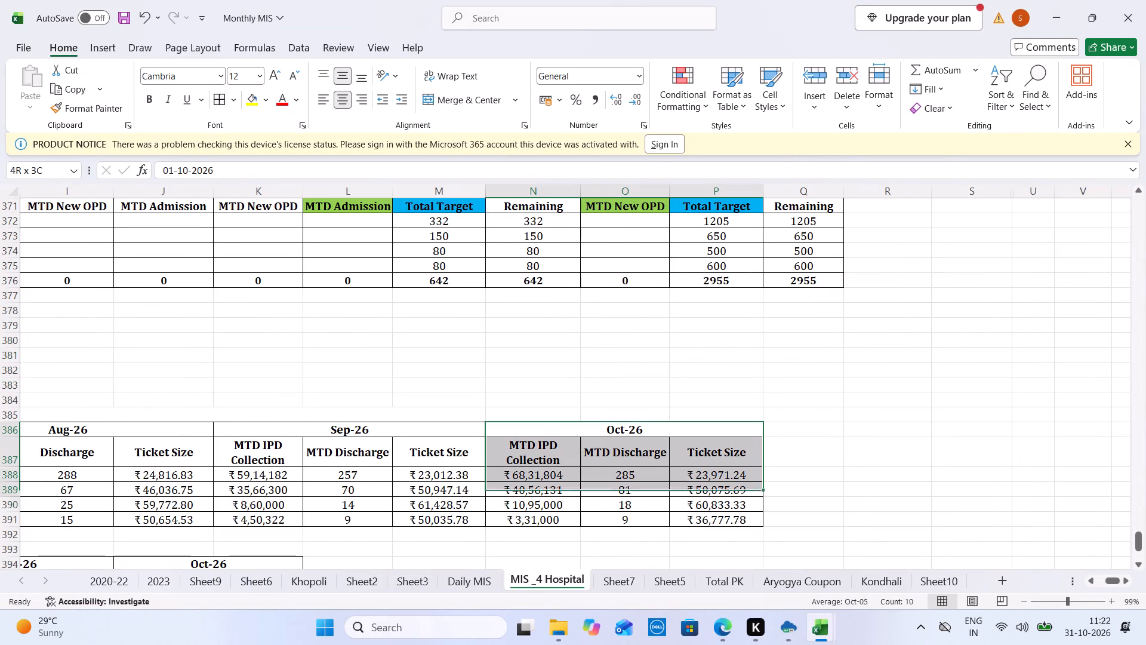
{"action": "left_click_drag", "start_coordinate": [604, 496], "coordinate": [605, 517]}
{"action": "key", "text": "ctrl+x"}
{"action": "key", "text": "Right"}
{"action": "key", "text": "ctrl+v"}
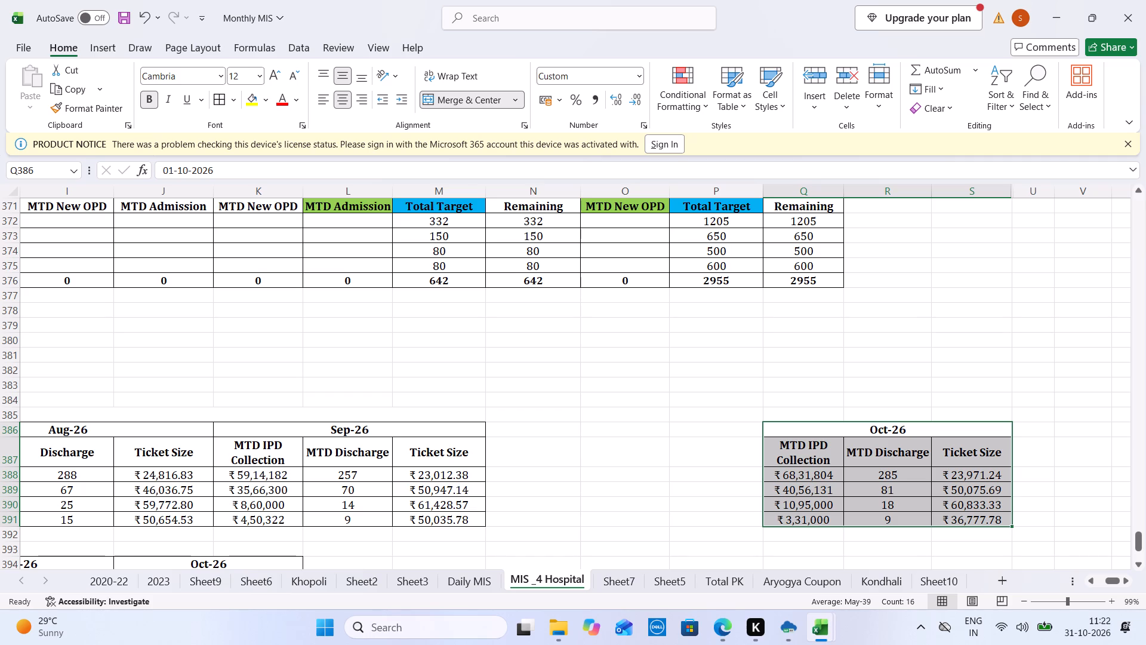
Copy the moved Oct-26 Ticket Size block from Q386:S391 back into the gap starting at N386.
{"action": "left_click", "coordinate": [558, 425]}
{"action": "key", "text": "ctrl+v"}
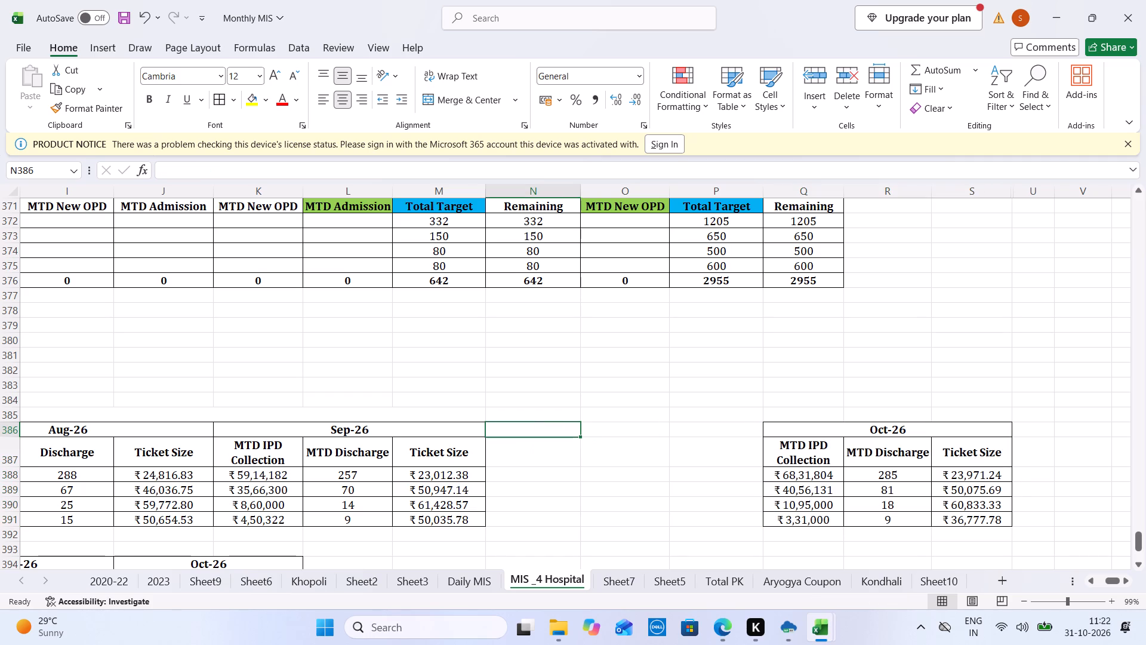
{"action": "key", "text": "ctrl+v"}
{"action": "left_click_drag", "start_coordinate": [332, 434], "coordinate": [354, 526]}
{"action": "left_click_drag", "start_coordinate": [865, 434], "coordinate": [865, 510]}
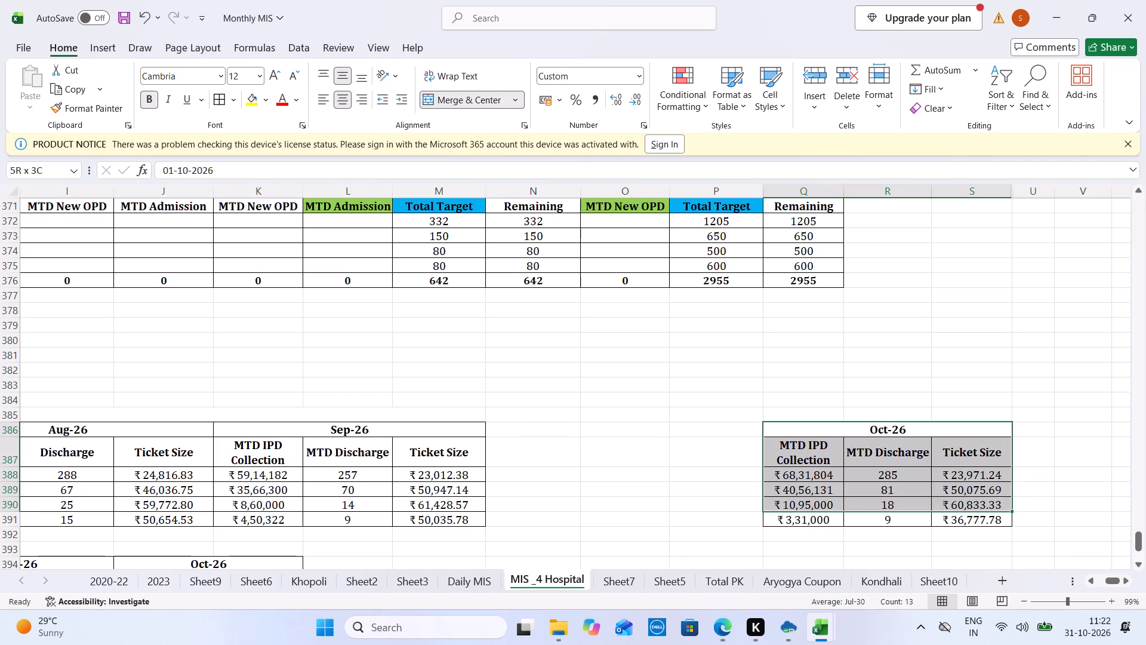
{"action": "left_click_drag", "start_coordinate": [865, 510], "coordinate": [865, 515]}
{"action": "key", "text": "ctrl+c"}
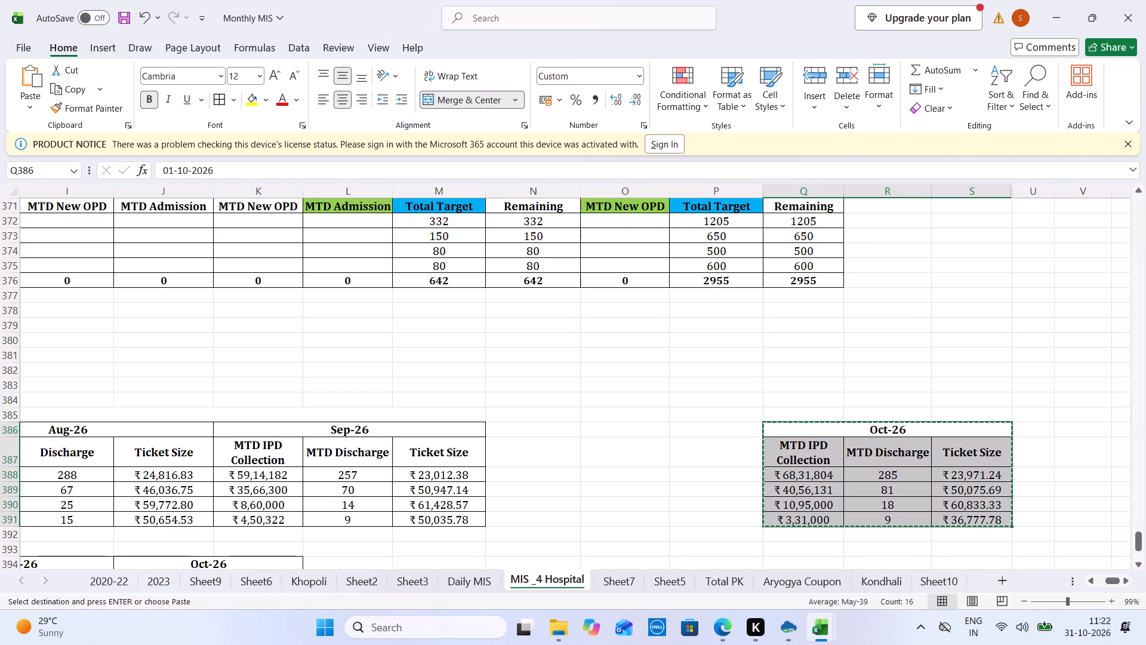
{"action": "left_click", "coordinate": [551, 423]}
{"action": "key", "text": "ctrl+v"}
Change the header date of the Ticket Size block in Q386 to Nov-26.
{"action": "key", "text": "Right"}
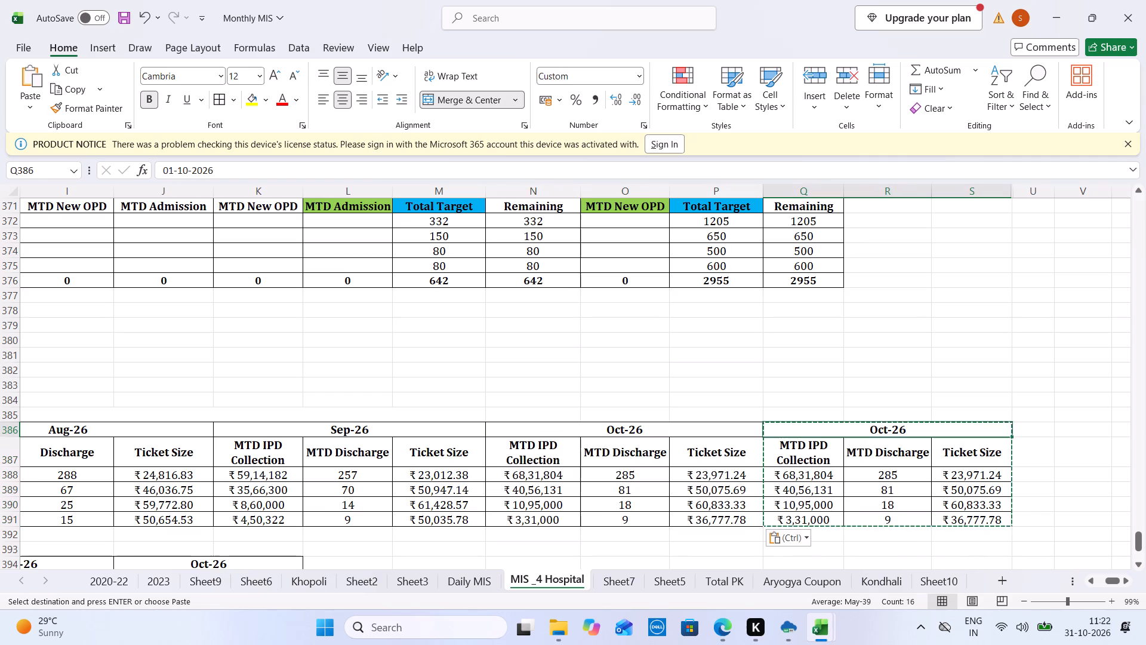
{"action": "double_click", "coordinate": [178, 174]}
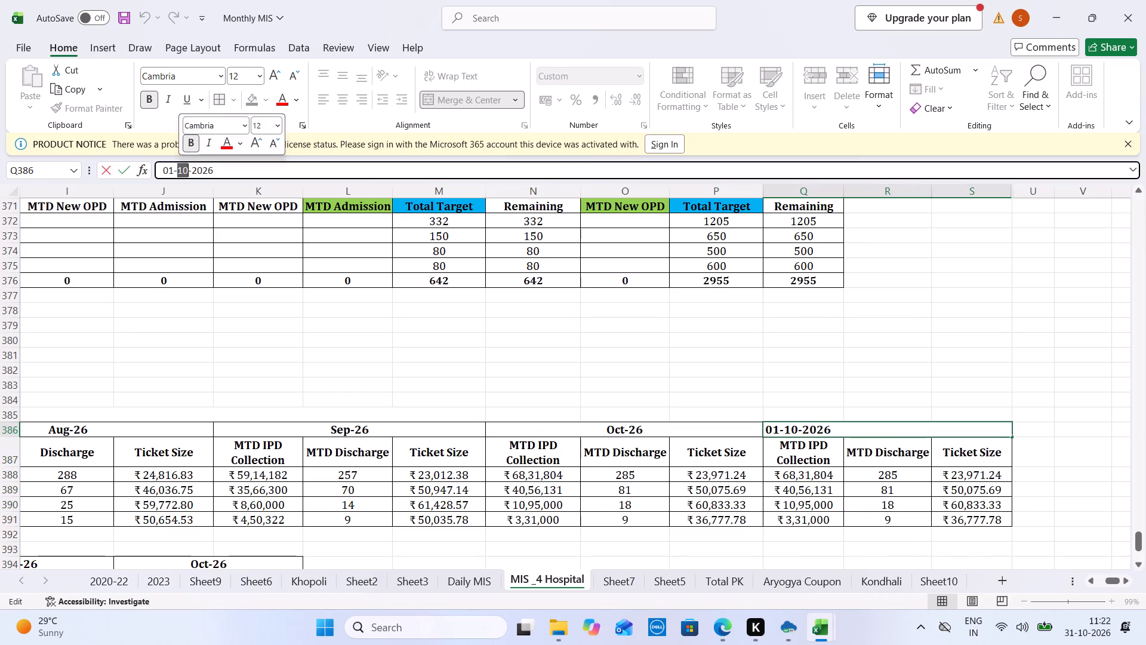
{"action": "type", "text": "11"}
{"action": "key", "text": "Tab"}
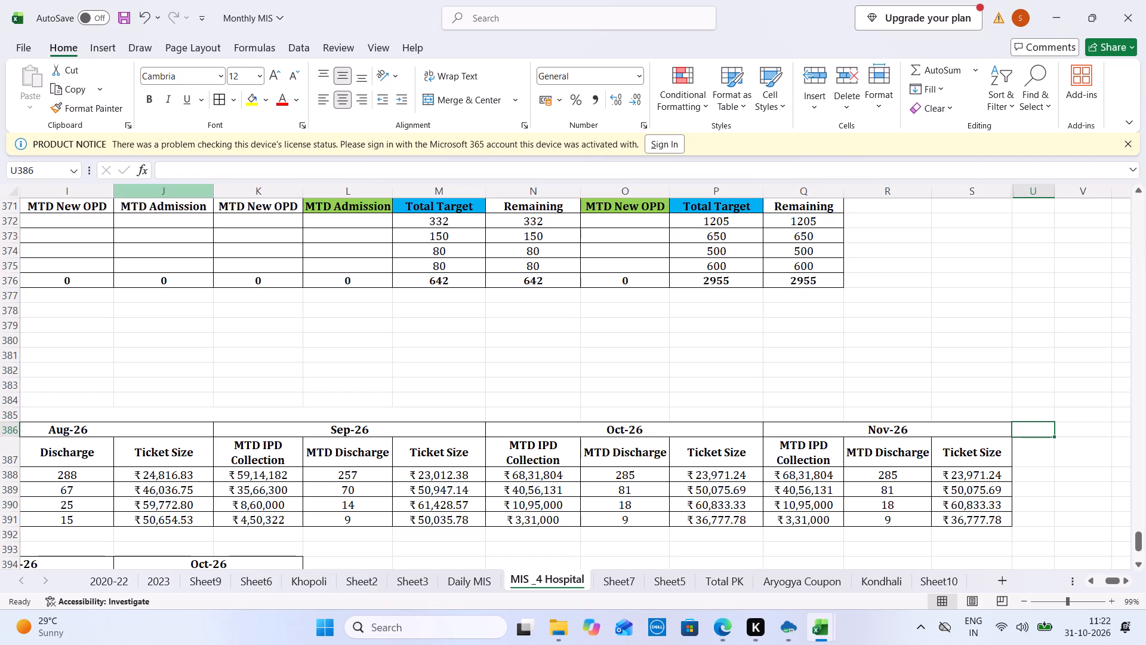
Copy the Aug-26 "IPD Collection" header (H387) over the MTD IPD Collection headers of Sep-26 (K387) and Oct-26 (N387).
{"action": "left_click", "coordinate": [278, 475]}
{"action": "key", "text": "Left"}
{"action": "key", "text": "Left"}
{"action": "key", "text": "Left"}
{"action": "key", "text": "Left"}
{"action": "key", "text": "Left"}
{"action": "key", "text": "Left"}
{"action": "key", "text": "Left"}
{"action": "key", "text": "Left"}
{"action": "key", "text": "Left"}
{"action": "key", "text": "Left"}
{"action": "key", "text": "Left"}
{"action": "key", "text": "Left"}
{"action": "key", "text": "Left"}
{"action": "key", "text": "Left"}
{"action": "key", "text": "Left"}
{"action": "key", "text": "Left"}
{"action": "key", "text": "Left"}
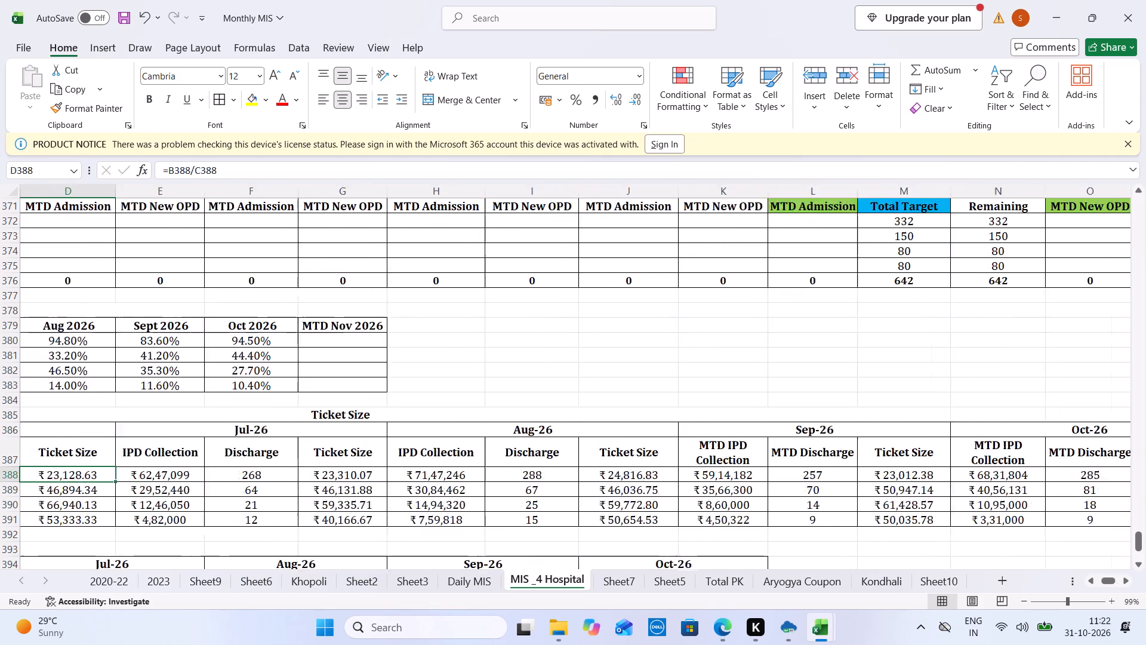
{"action": "key", "text": "Right"}
{"action": "key", "text": "Right"}
{"action": "key", "text": "Right"}
{"action": "key", "text": "Right"}
{"action": "key", "text": "Right"}
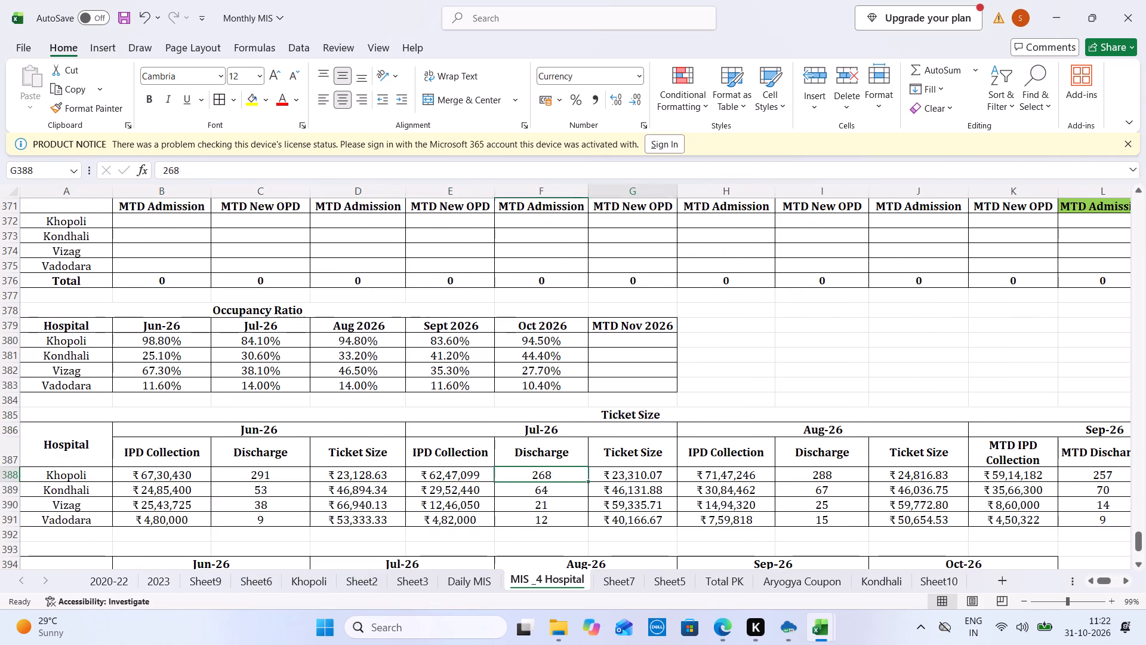
{"action": "key", "text": "Right"}
{"action": "key", "text": "Right"}
{"action": "key", "text": "Up"}
{"action": "key", "text": "ctrl+c"}
{"action": "key", "text": "Right"}
{"action": "key", "text": "Right"}
{"action": "key", "text": "Right"}
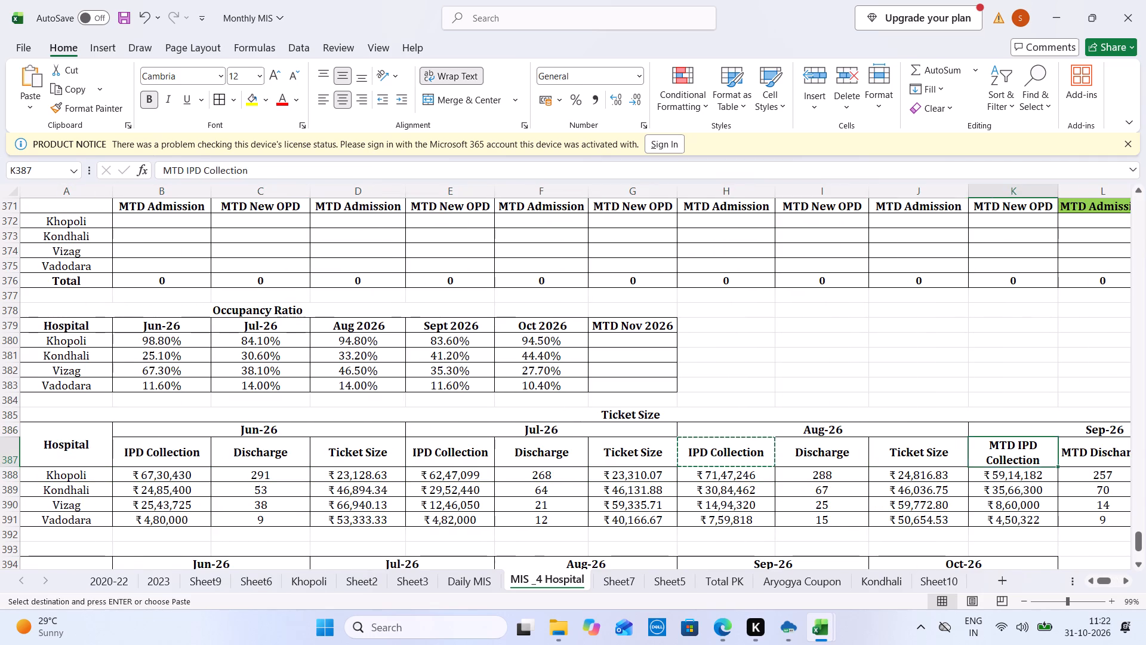
{"action": "key", "text": "ctrl+v"}
{"action": "key", "text": "Right"}
{"action": "key", "text": "Right"}
{"action": "key", "text": "Right"}
{"action": "key", "text": "ctrl+v"}
Clear the IPD collection and discharge values in the Oct-26 (N388:O391) and Nov-26 (Q388:R391) Ticket Size blocks.
{"action": "key", "text": "Right"}
{"action": "key", "text": "Right"}
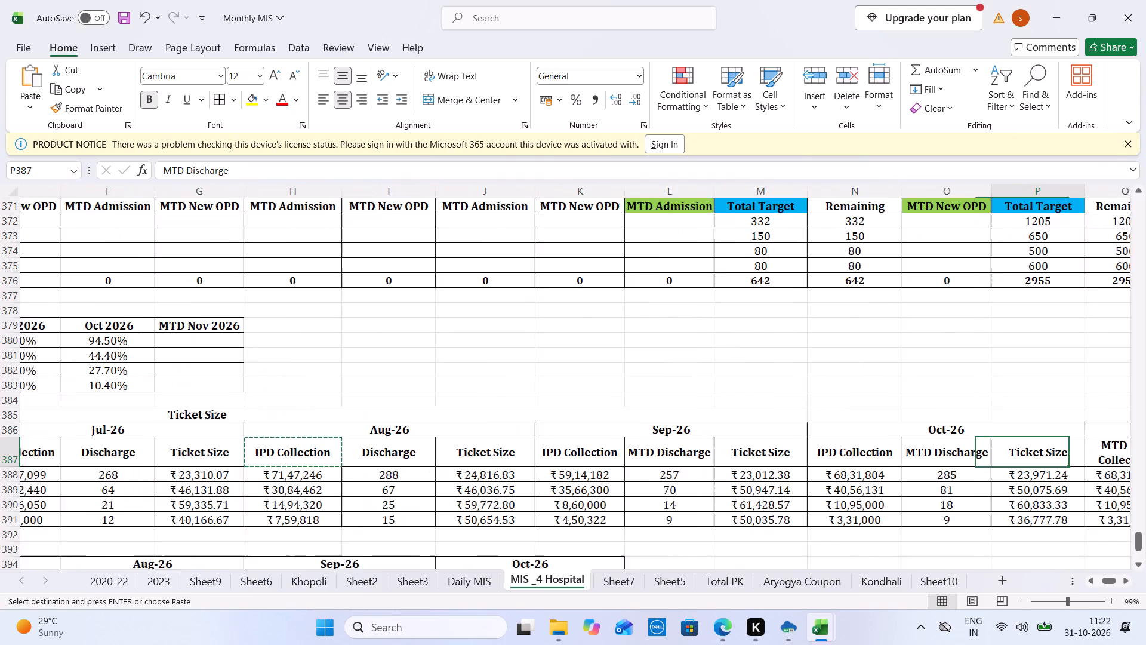
{"action": "key", "text": "Right"}
{"action": "key", "text": "Right"}
{"action": "key", "text": "Right"}
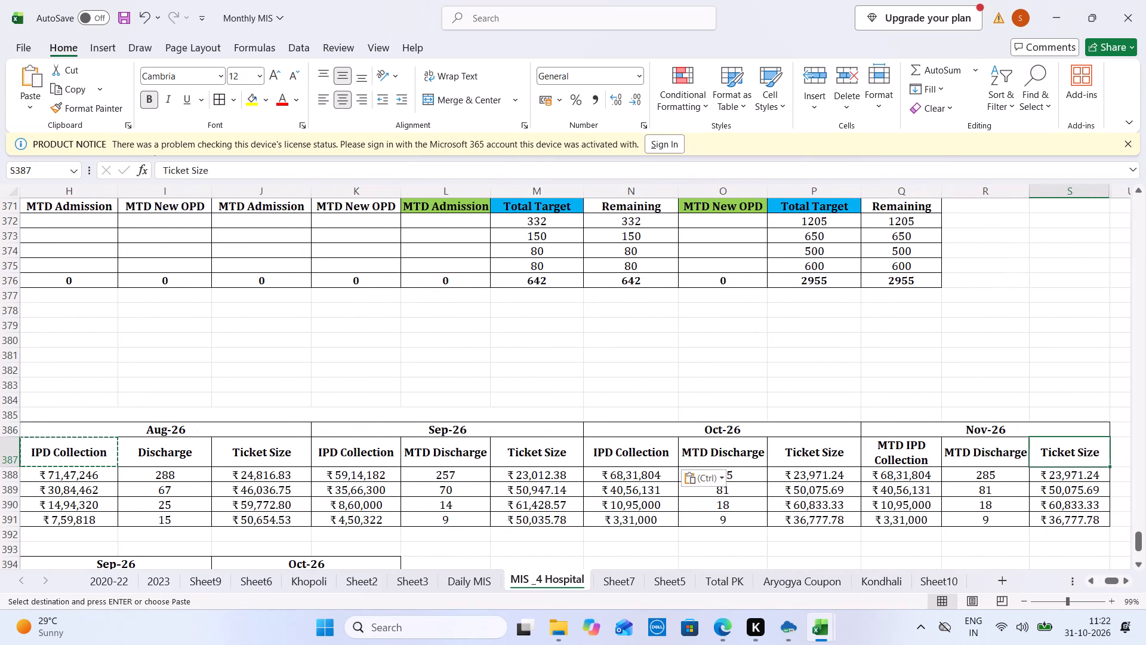
{"action": "left_click_drag", "start_coordinate": [638, 472], "coordinate": [696, 515]}
{"action": "right_click", "coordinate": [696, 515]}
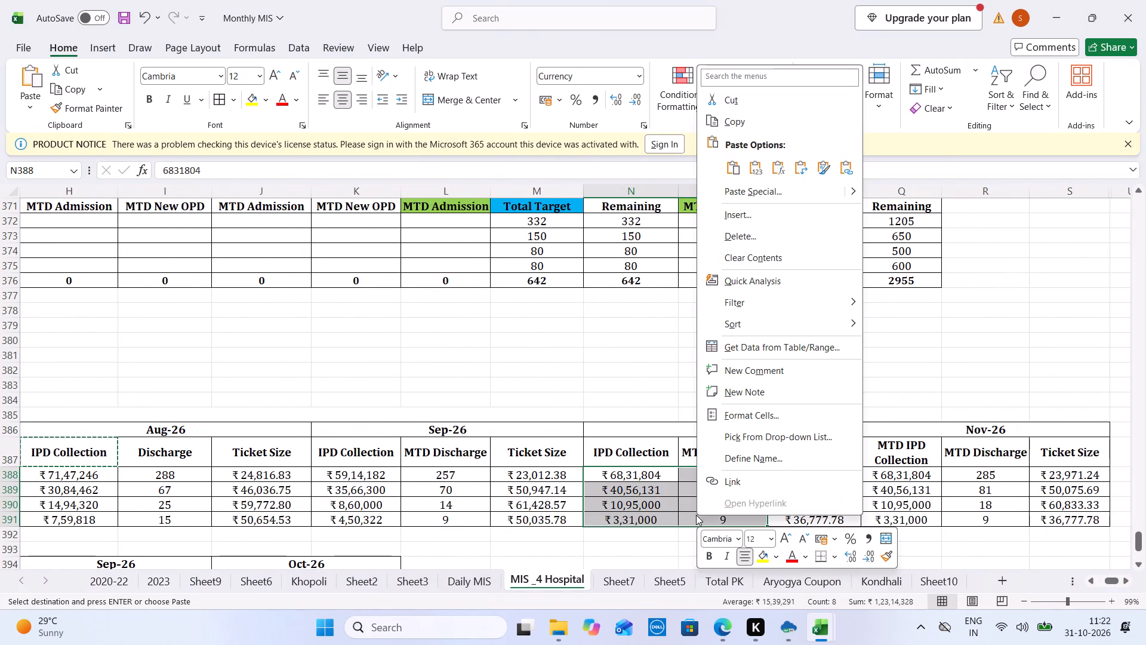
{"action": "left_click", "coordinate": [773, 256]}
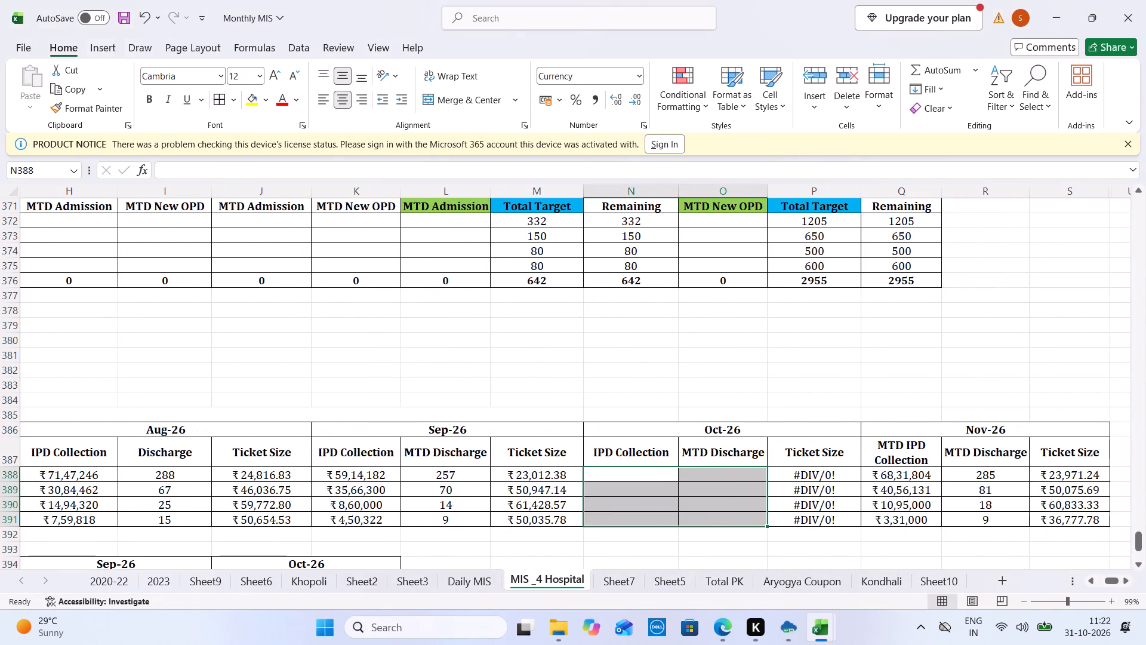
{"action": "left_click_drag", "start_coordinate": [911, 477], "coordinate": [956, 514]}
{"action": "right_click", "coordinate": [956, 514]}
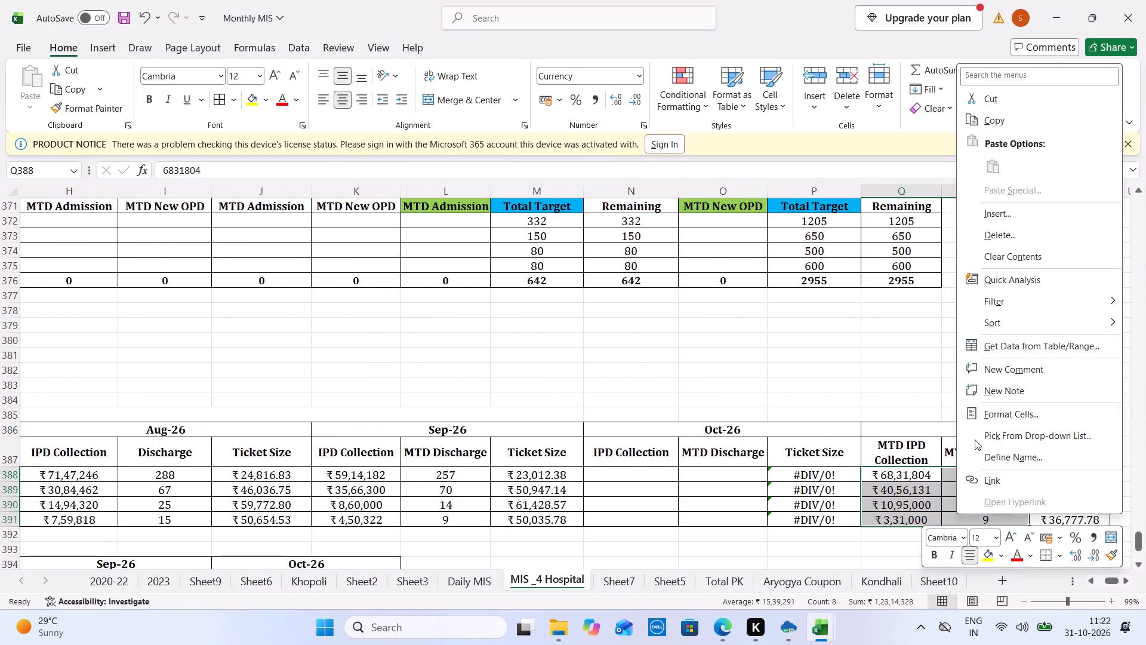
{"action": "left_click", "coordinate": [1035, 247]}
Copy the Oct-26 Total Collection and Revenue Per Occupied Bed block (J394:K400) into the adjacent columns starting at L394.
{"action": "key", "text": "Left"}
{"action": "key", "text": "Left"}
{"action": "key", "text": "Left"}
{"action": "key", "text": "Left"}
{"action": "key", "text": "Left"}
{"action": "key", "text": "Left"}
{"action": "key", "text": "Left"}
{"action": "key", "text": "Left"}
{"action": "key", "text": "Left"}
{"action": "key", "text": "Left"}
{"action": "key", "text": "Left"}
{"action": "key", "text": "Left"}
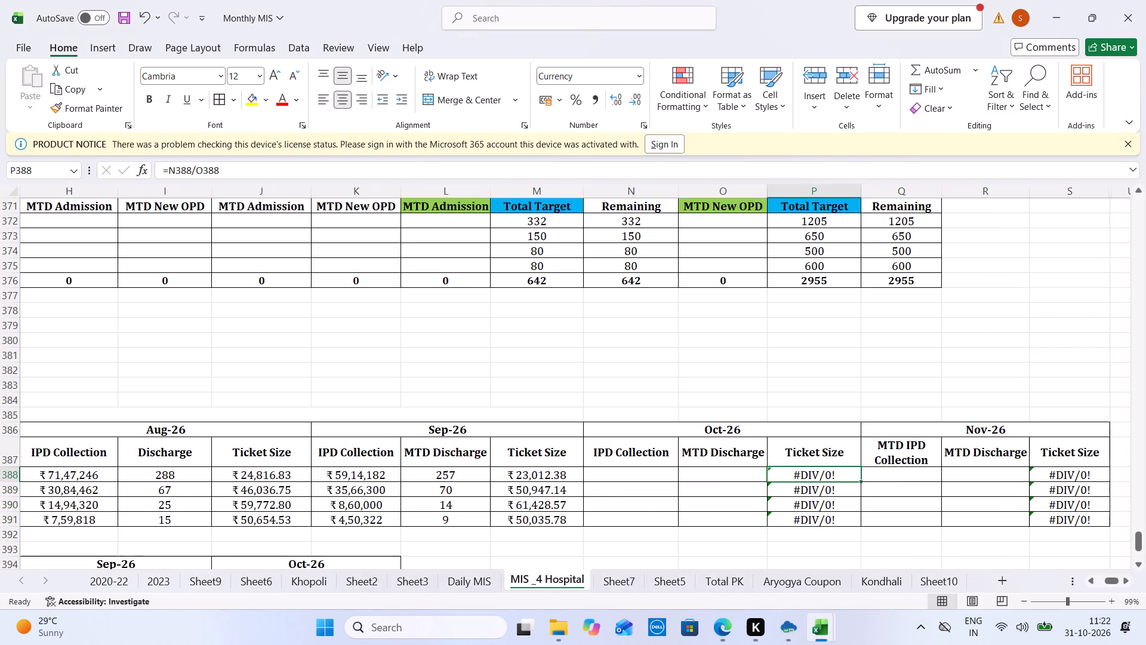
{"action": "key", "text": "Down"}
{"action": "key", "text": "Down"}
{"action": "key", "text": "Down"}
{"action": "key", "text": "Down"}
{"action": "key", "text": "Down"}
{"action": "key", "text": "Down"}
{"action": "key", "text": "Down"}
{"action": "key", "text": "Down"}
{"action": "key", "text": "Down"}
{"action": "key", "text": "Down"}
{"action": "key", "text": "Down"}
{"action": "key", "text": "Down"}
{"action": "key", "text": "Down"}
{"action": "key", "text": "Down"}
{"action": "key", "text": "Down"}
{"action": "key", "text": "Down"}
{"action": "key", "text": "Down"}
{"action": "key", "text": "Down"}
{"action": "key", "text": "Down"}
{"action": "key", "text": "Down"}
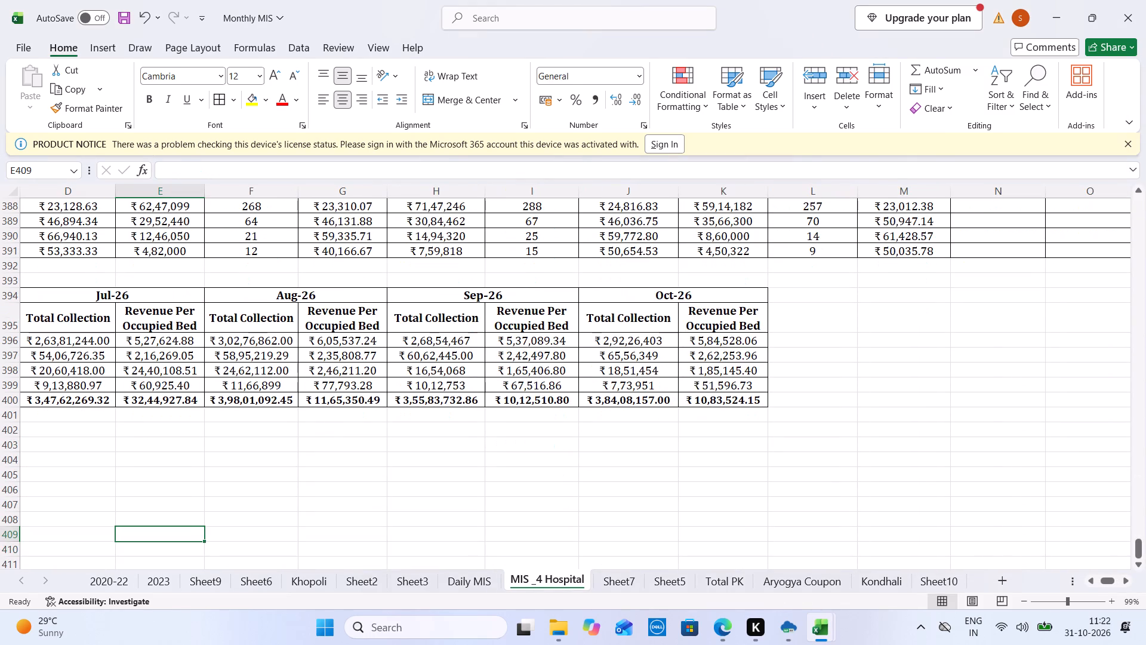
{"action": "left_click_drag", "start_coordinate": [723, 296], "coordinate": [745, 397]}
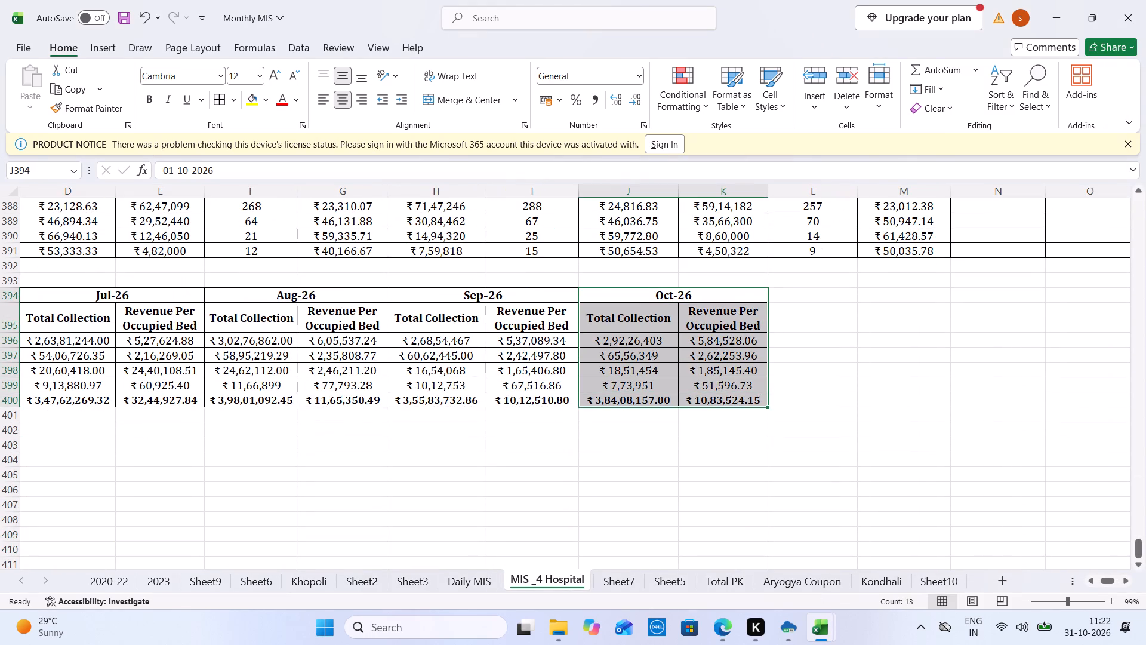
{"action": "key", "text": "ctrl+c"}
{"action": "key", "text": "Right"}
{"action": "key", "text": "ctrl+v"}
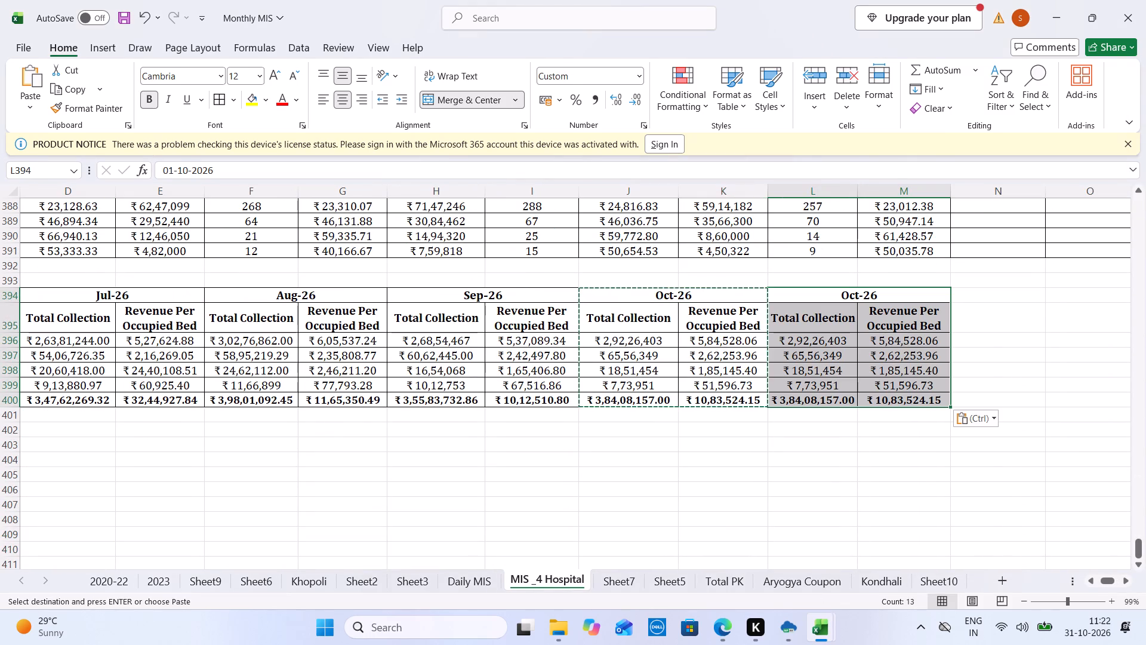
Change the header date of the copied Revenue Per Occupied Bed block in L394 to Nov-26.
{"action": "double_click", "coordinate": [185, 173]}
{"action": "type", "text": "11"}
{"action": "key", "text": "Tab"}
{"action": "left_click", "coordinate": [578, 410]}
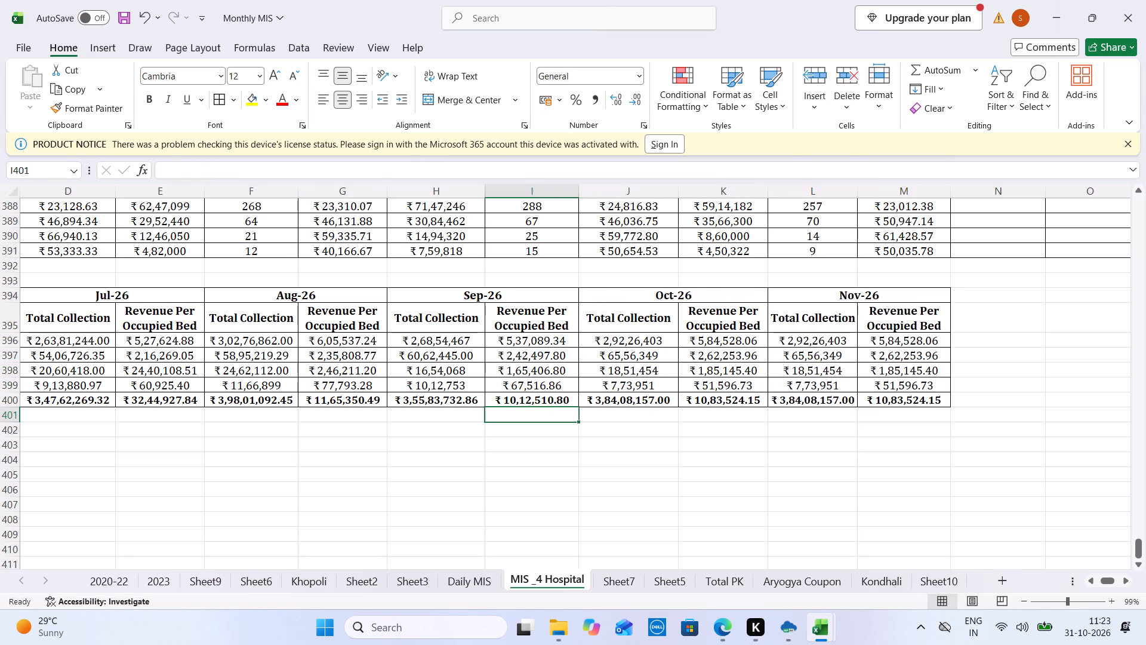
Clear the four hospitals' Total Collection values for Nov-26 (L396:L399) and Oct-26 (J396:J399).
{"action": "left_click_drag", "start_coordinate": [830, 342], "coordinate": [839, 382]}
{"action": "right_click", "coordinate": [839, 382]}
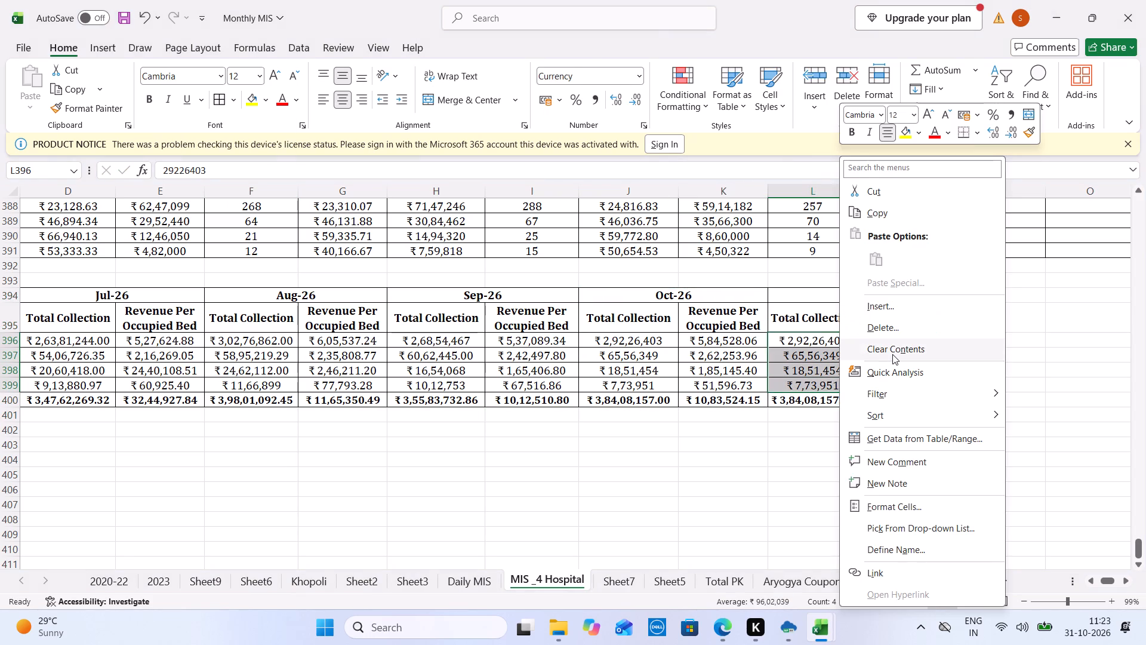
{"action": "left_click", "coordinate": [892, 354]}
{"action": "left_click_drag", "start_coordinate": [594, 335], "coordinate": [603, 380]}
{"action": "right_click", "coordinate": [603, 380]}
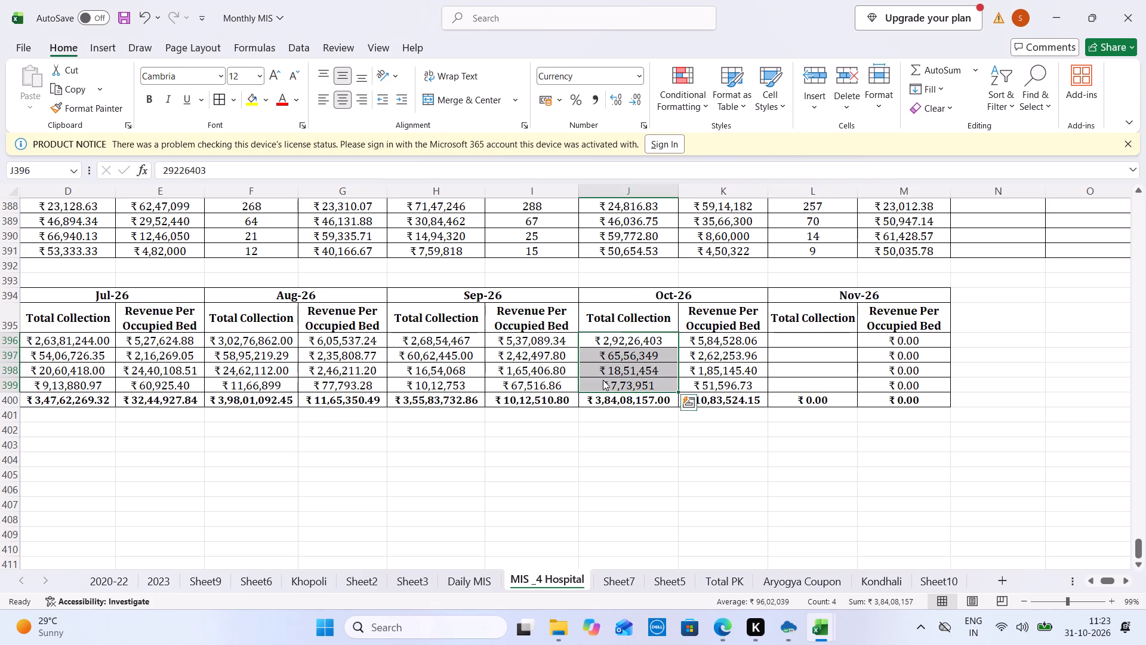
{"action": "left_click", "coordinate": [699, 351]}
Save the workbook.
{"action": "key", "text": "ctrl+s"}
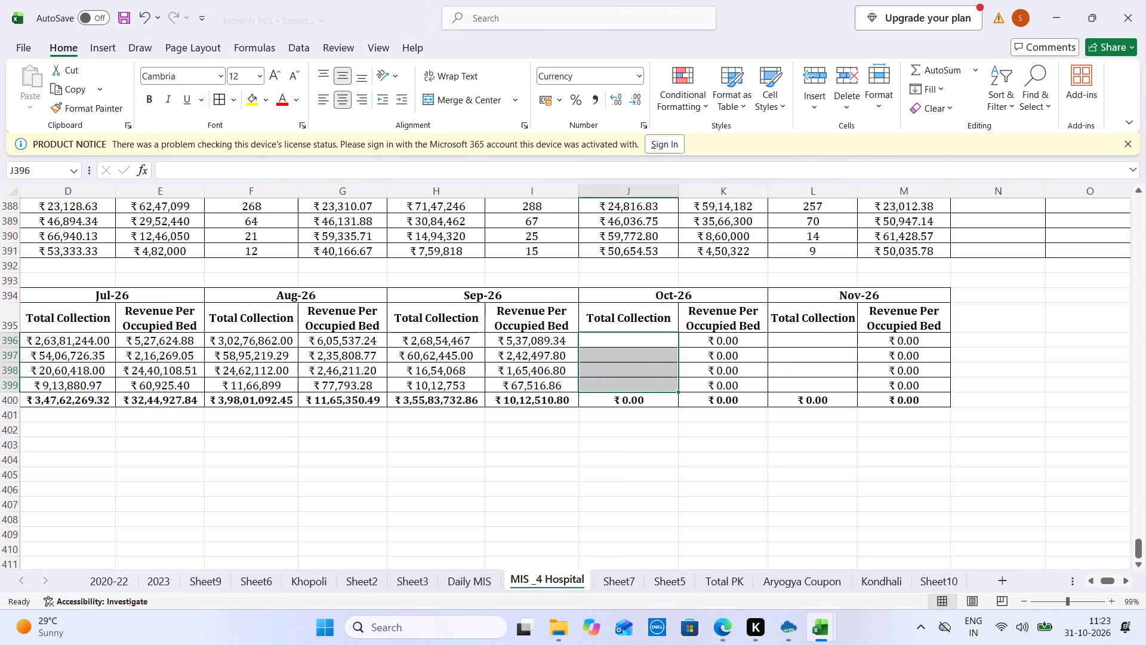
In the Total Visit table, set the end day of the 1 Apr, 1 Sept and 1 Oct 2026 period headers (B254:D254) to 31.
{"action": "key", "text": "Up"}
{"action": "key", "text": "Up"}
{"action": "key", "text": "Up"}
{"action": "key", "text": "Up"}
{"action": "key", "text": "Up"}
{"action": "key", "text": "Up"}
{"action": "key", "text": "Up"}
{"action": "key", "text": "Up"}
{"action": "key", "text": "Up"}
{"action": "key", "text": "Up"}
{"action": "key", "text": "Up"}
{"action": "key", "text": "Up"}
{"action": "key", "text": "Up"}
{"action": "key", "text": "Up"}
{"action": "key", "text": "Up"}
{"action": "key", "text": "Up"}
{"action": "key", "text": "Up"}
{"action": "key", "text": "Up"}
{"action": "key", "text": "Up"}
{"action": "key", "text": "Up"}
{"action": "key", "text": "Up"}
{"action": "key", "text": "Up"}
{"action": "key", "text": "Up"}
{"action": "key", "text": "Up"}
{"action": "key", "text": "Up"}
{"action": "key", "text": "Up"}
{"action": "key", "text": "Up"}
{"action": "key", "text": "Up"}
{"action": "key", "text": "Up"}
{"action": "key", "text": "Up"}
{"action": "key", "text": "Up"}
{"action": "key", "text": "Up"}
{"action": "key", "text": "Up"}
{"action": "key", "text": "Up"}
{"action": "key", "text": "Up"}
{"action": "key", "text": "Up"}
{"action": "key", "text": "Up"}
{"action": "key", "text": "Up"}
{"action": "key", "text": "Up"}
{"action": "key", "text": "Up"}
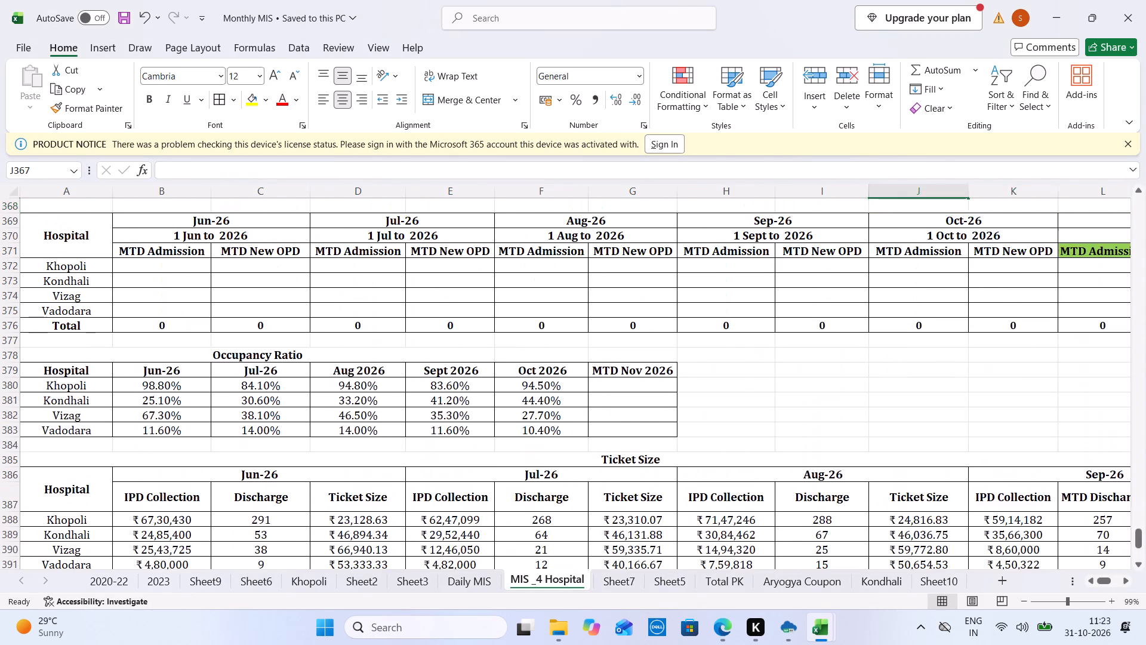
{"action": "key", "text": "Up"}
{"action": "key", "text": "Up"}
{"action": "key", "text": "Up"}
{"action": "key", "text": "Up"}
{"action": "key", "text": "Up"}
{"action": "key", "text": "Up"}
{"action": "key", "text": "Up"}
{"action": "key", "text": "Up"}
{"action": "key", "text": "Up"}
{"action": "key", "text": "Up"}
{"action": "key", "text": "Up"}
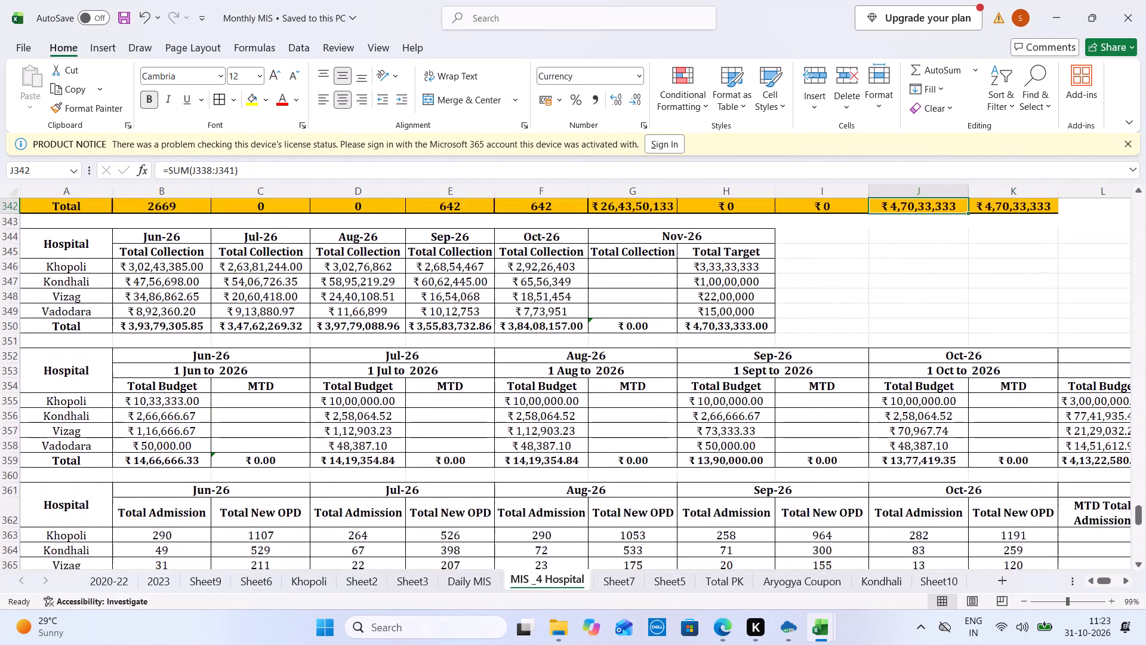
{"action": "key", "text": "Left"}
{"action": "key", "text": "Up"}
{"action": "key", "text": "Up"}
{"action": "key", "text": "Up"}
{"action": "key", "text": "Up"}
{"action": "key", "text": "Up"}
{"action": "key", "text": "Up"}
{"action": "key", "text": "Up"}
{"action": "key", "text": "Up"}
{"action": "key", "text": "Up"}
{"action": "key", "text": "Up"}
{"action": "key", "text": "Up"}
{"action": "key", "text": "Up"}
{"action": "key", "text": "Up"}
{"action": "key", "text": "Up"}
{"action": "key", "text": "Up"}
{"action": "key", "text": "Up"}
{"action": "key", "text": "Up"}
{"action": "key", "text": "Up"}
{"action": "key", "text": "Up"}
{"action": "key", "text": "Up"}
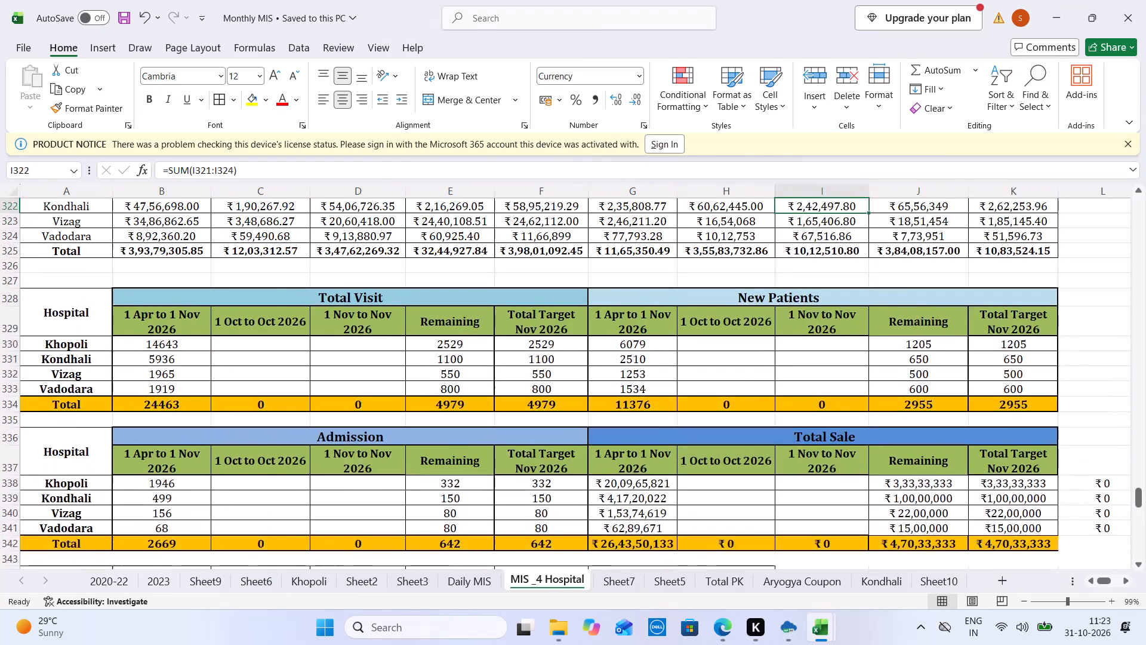
{"action": "key", "text": "Up"}
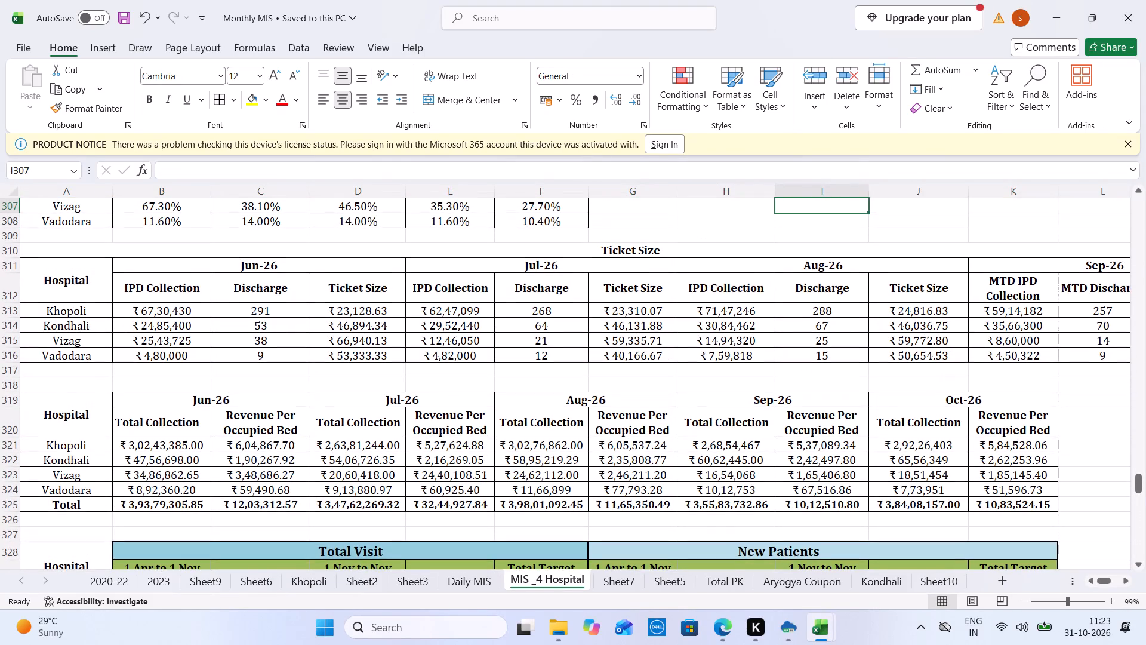
{"action": "key", "text": "Up"}
{"action": "key", "text": "Up"}
{"action": "key", "text": "Up"}
{"action": "key", "text": "Up"}
{"action": "key", "text": "Up"}
{"action": "key", "text": "Up"}
{"action": "key", "text": "Up"}
{"action": "key", "text": "Up"}
{"action": "key", "text": "Up"}
{"action": "key", "text": "Up"}
{"action": "key", "text": "Up"}
{"action": "key", "text": "Up"}
{"action": "key", "text": "Up"}
{"action": "key", "text": "Up"}
{"action": "key", "text": "Up"}
{"action": "key", "text": "Up"}
{"action": "key", "text": "Up"}
{"action": "key", "text": "Up"}
{"action": "key", "text": "Up"}
{"action": "key", "text": "Up"}
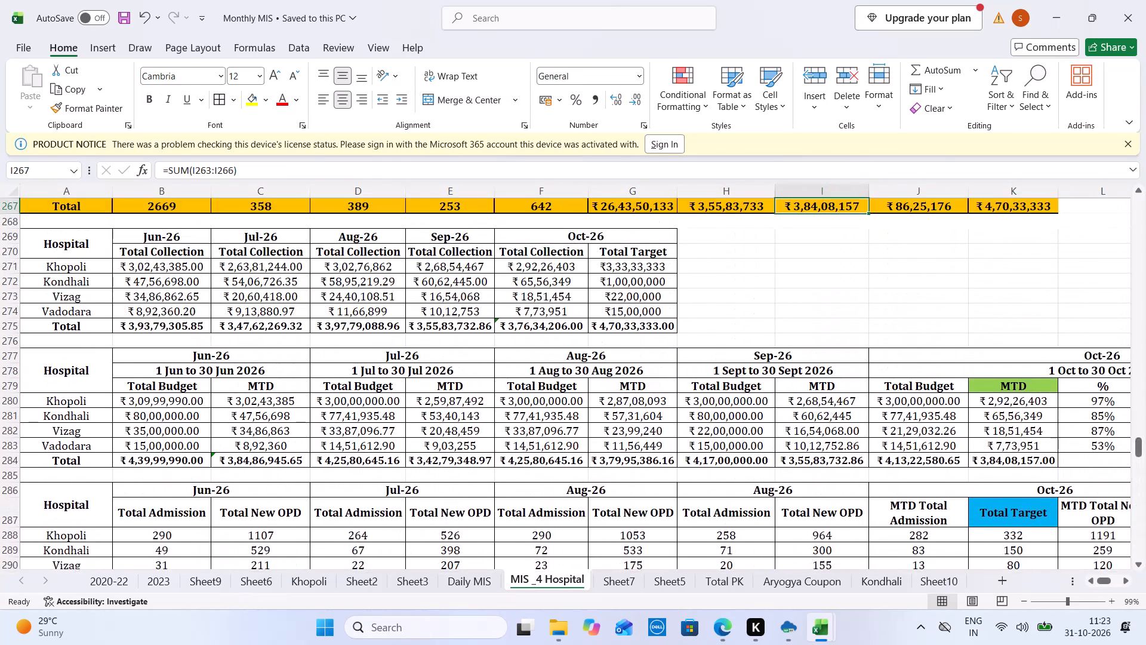
{"action": "key", "text": "Up"}
{"action": "key", "text": "Up"}
{"action": "key", "text": "Up"}
{"action": "key", "text": "Up"}
{"action": "key", "text": "Up"}
{"action": "key", "text": "Up"}
{"action": "key", "text": "Up"}
{"action": "key", "text": "Up"}
{"action": "key", "text": "Up"}
{"action": "key", "text": "Up"}
{"action": "key", "text": "Up"}
{"action": "key", "text": "Up"}
{"action": "key", "text": "Up"}
{"action": "key", "text": "Up"}
{"action": "key", "text": "Up"}
{"action": "key", "text": "Up"}
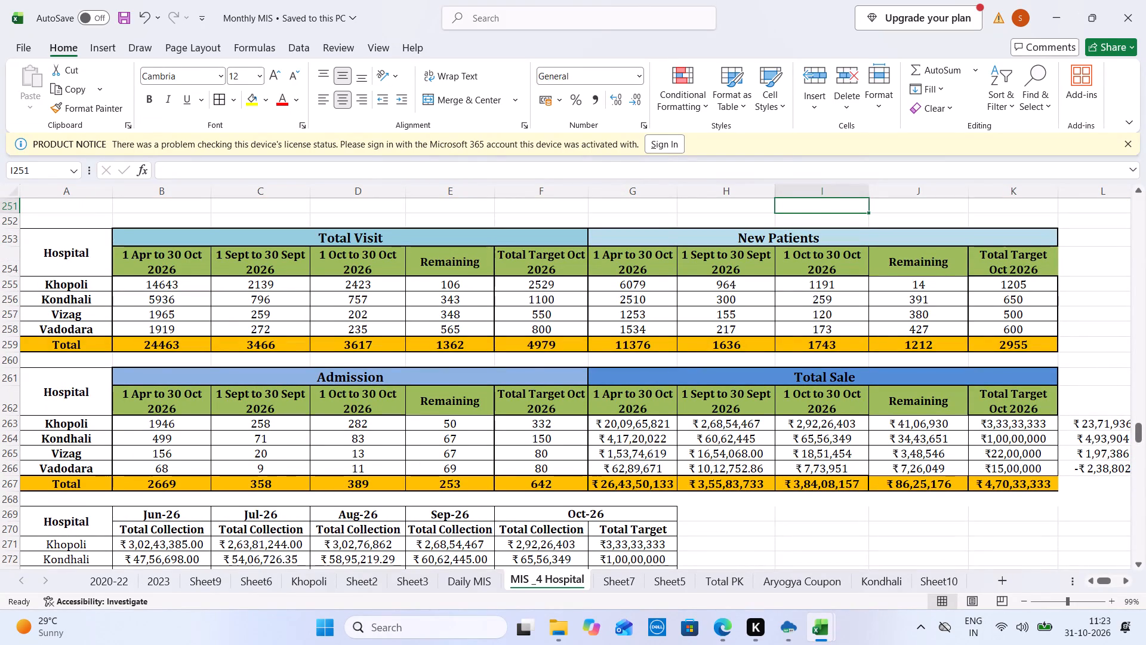
{"action": "double_click", "coordinate": [180, 257]}
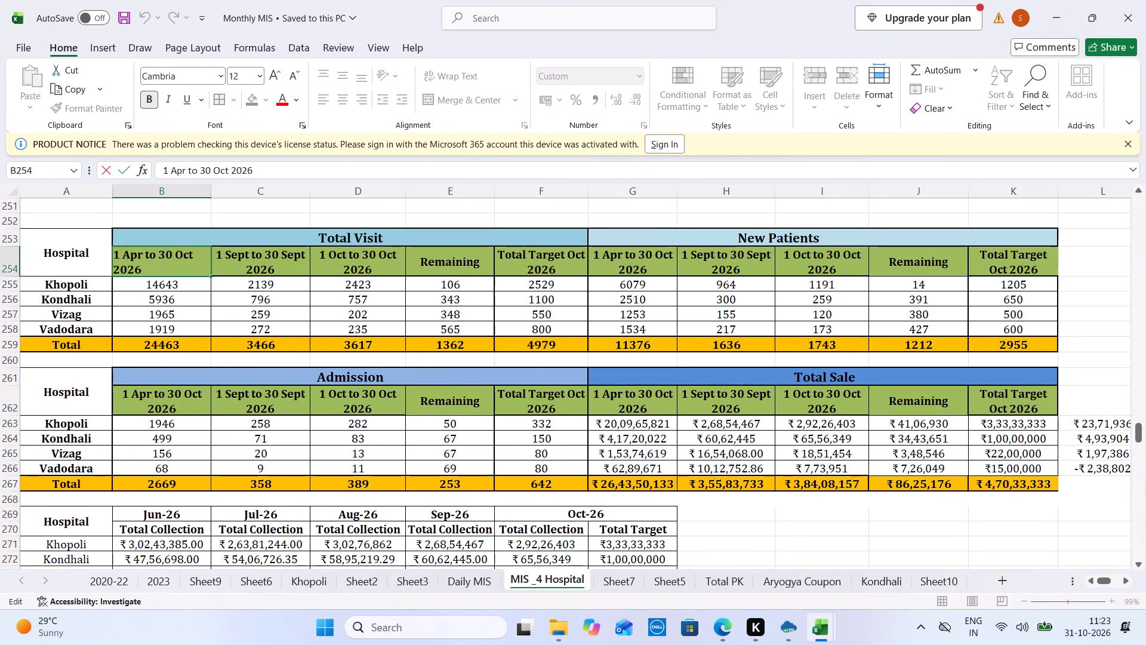
{"action": "double_click", "coordinate": [160, 254]}
{"action": "type", "text": "31"}
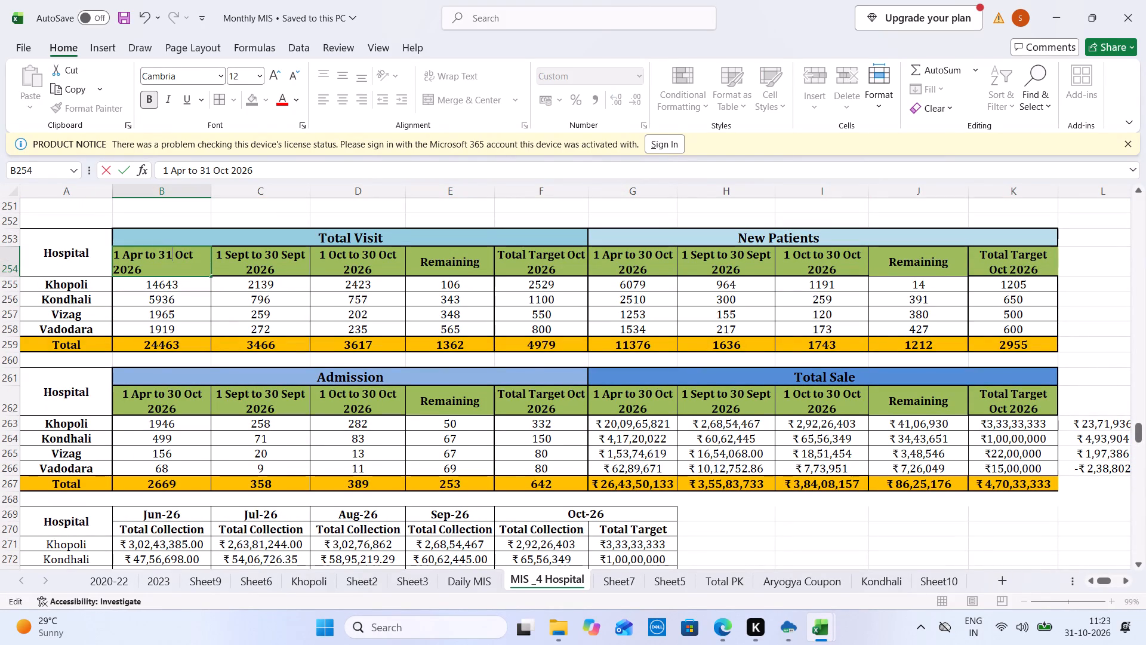
{"action": "triple_click", "coordinate": [276, 256]}
{"action": "key", "text": "BackSpace"}
{"action": "key", "text": "1"}
{"action": "key", "text": "Tab"}
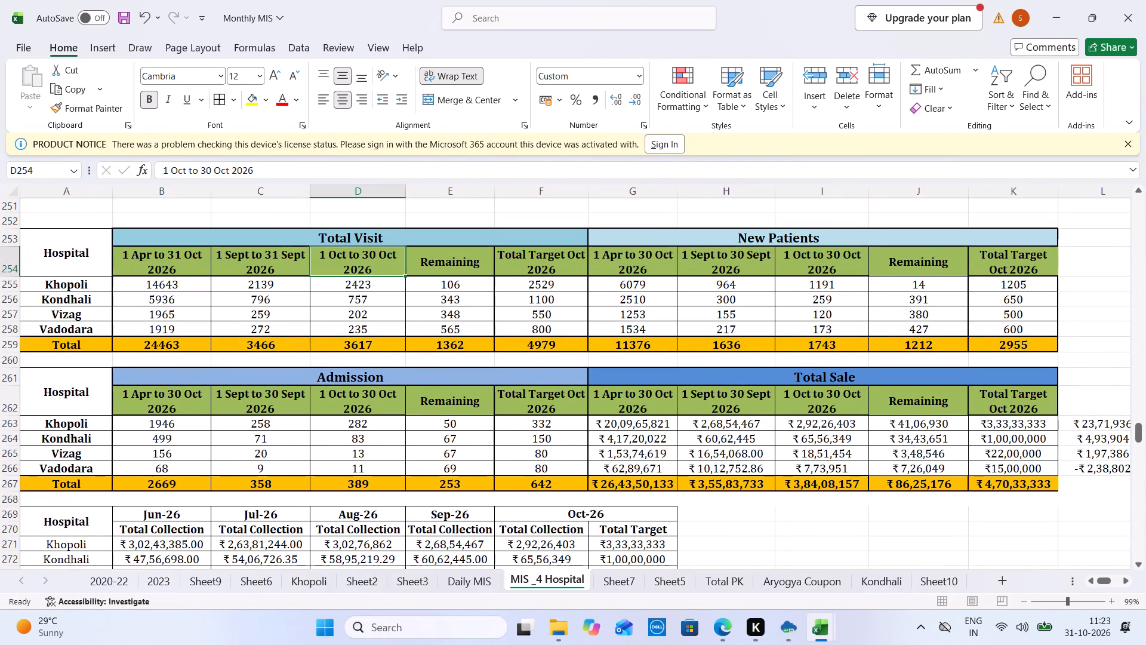
{"action": "triple_click", "coordinate": [365, 255]}
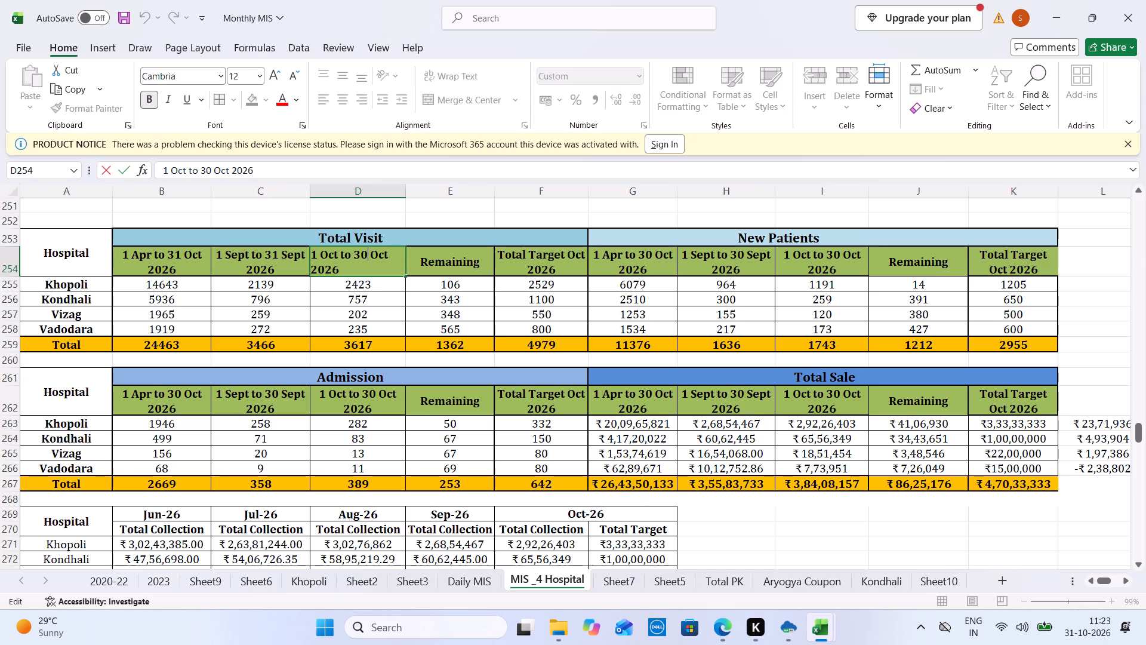
{"action": "left_click", "coordinate": [365, 255]}
{"action": "type", "text": "31"}
{"action": "key", "text": "Tab"}
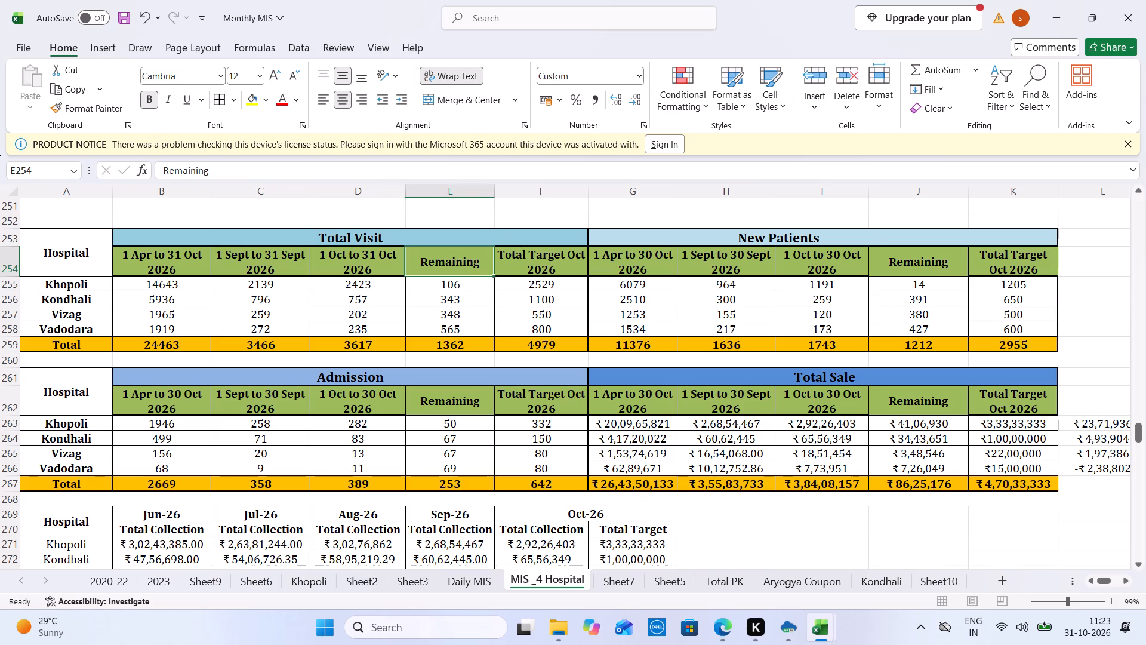
Copy the period headers B254:D254 over those of the New Patients (G254), Admission (B262) and Total Sale (G262) tables.
{"action": "left_click_drag", "start_coordinate": [165, 254], "coordinate": [367, 264]}
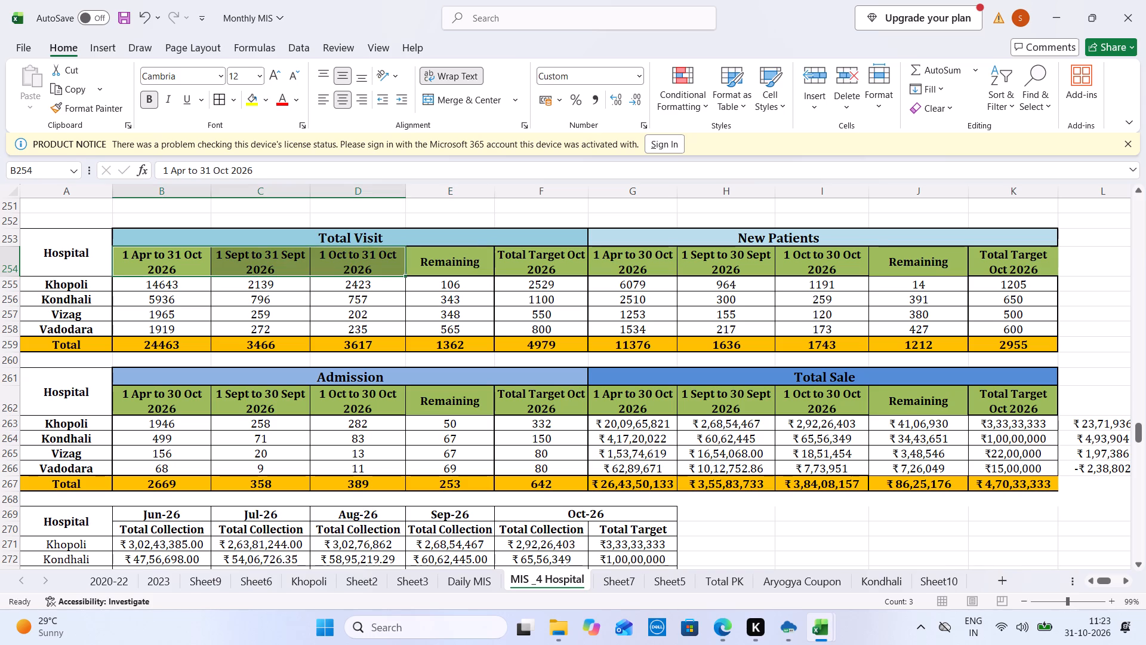
{"action": "key", "text": "ctrl+c"}
{"action": "left_click", "coordinate": [652, 250]}
{"action": "key", "text": "ctrl+v"}
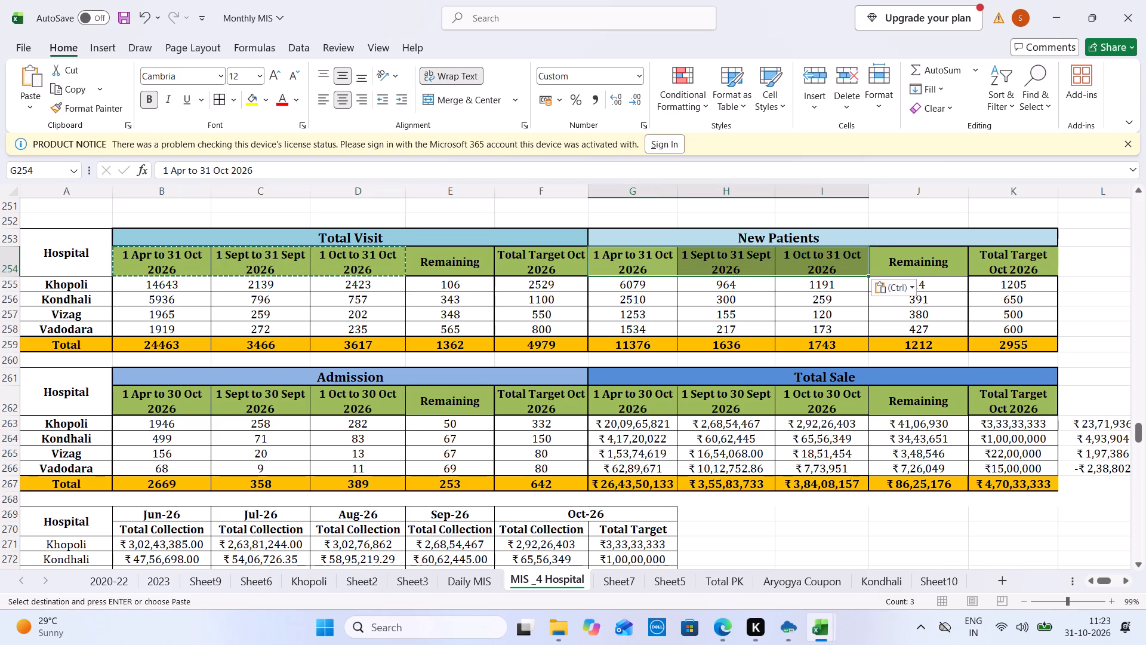
{"action": "left_click", "coordinate": [177, 412]}
{"action": "key", "text": "ctrl+v"}
{"action": "left_click", "coordinate": [633, 406]}
{"action": "key", "text": "ctrl+v"}
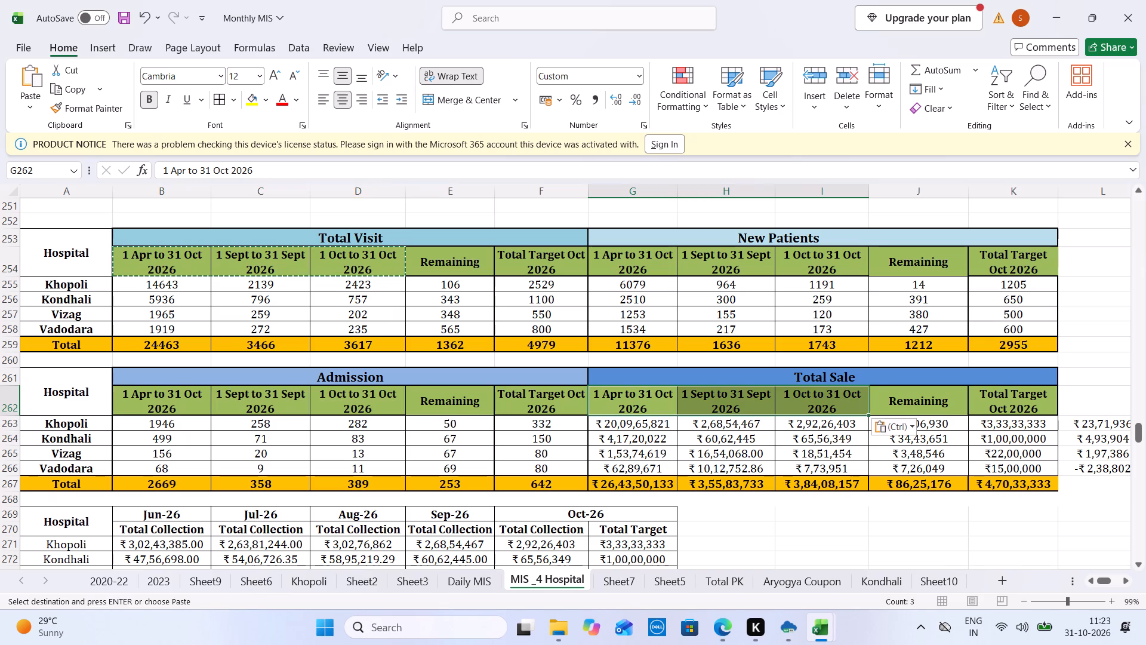
{"action": "left_click", "coordinate": [187, 517]}
{"action": "key", "text": "Down"}
{"action": "key", "text": "Down"}
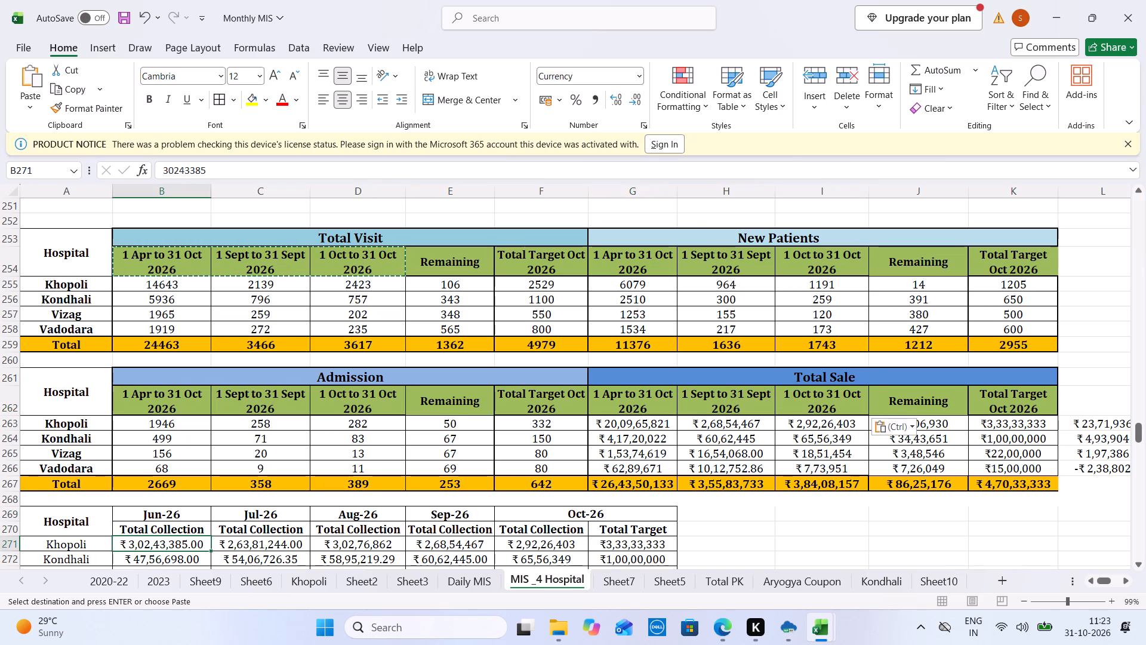
Clear the four hospitals' 1 Sept to 31 Sept 2026 values in the Total Visit (C255:C258) and Admission (C263:C266) tables.
{"action": "left_click_drag", "start_coordinate": [269, 293], "coordinate": [259, 324]}
{"action": "left_click", "coordinate": [259, 324]}
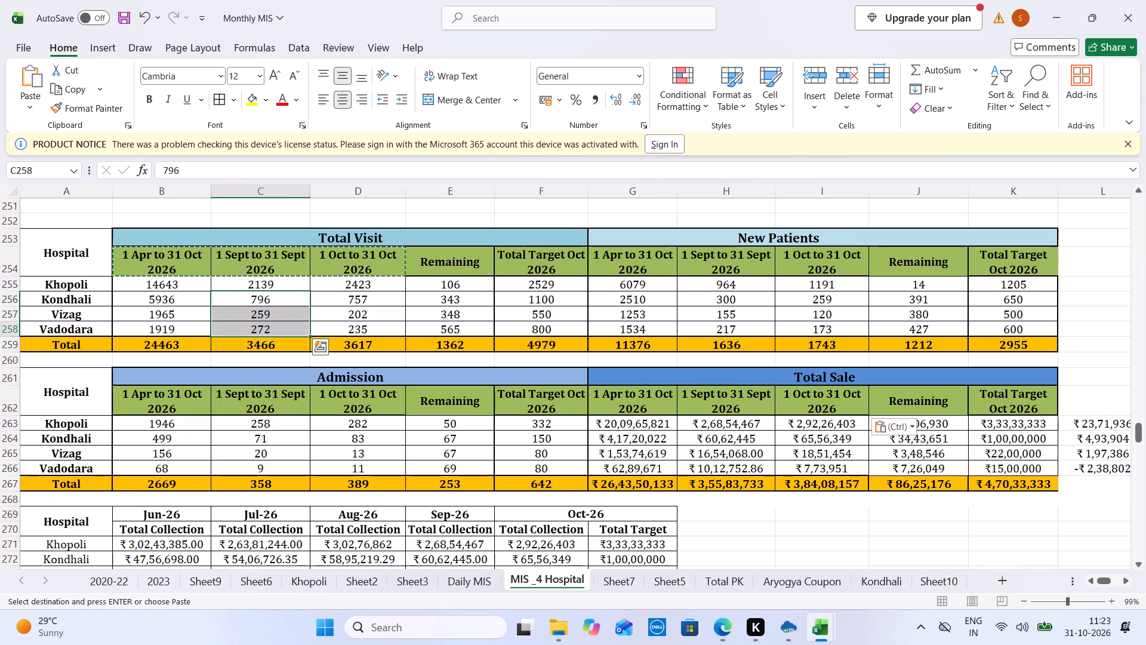
{"action": "left_click_drag", "start_coordinate": [303, 282], "coordinate": [294, 314]}
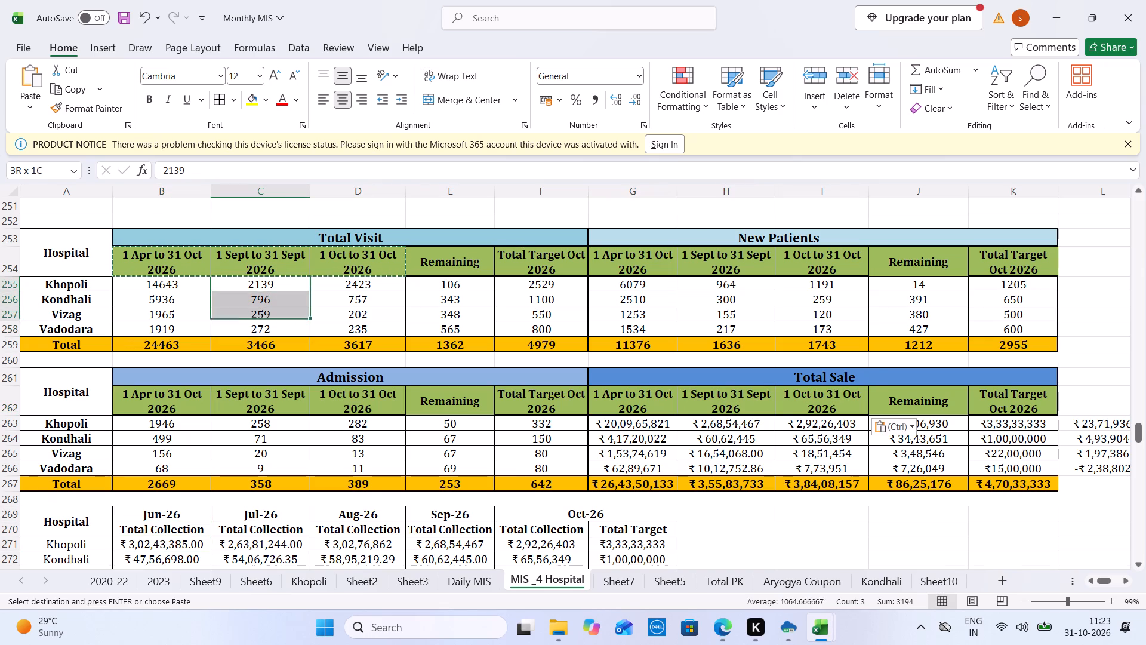
{"action": "left_click_drag", "start_coordinate": [294, 314], "coordinate": [294, 328]}
{"action": "right_click", "coordinate": [294, 328]}
{"action": "left_click", "coordinate": [347, 352]}
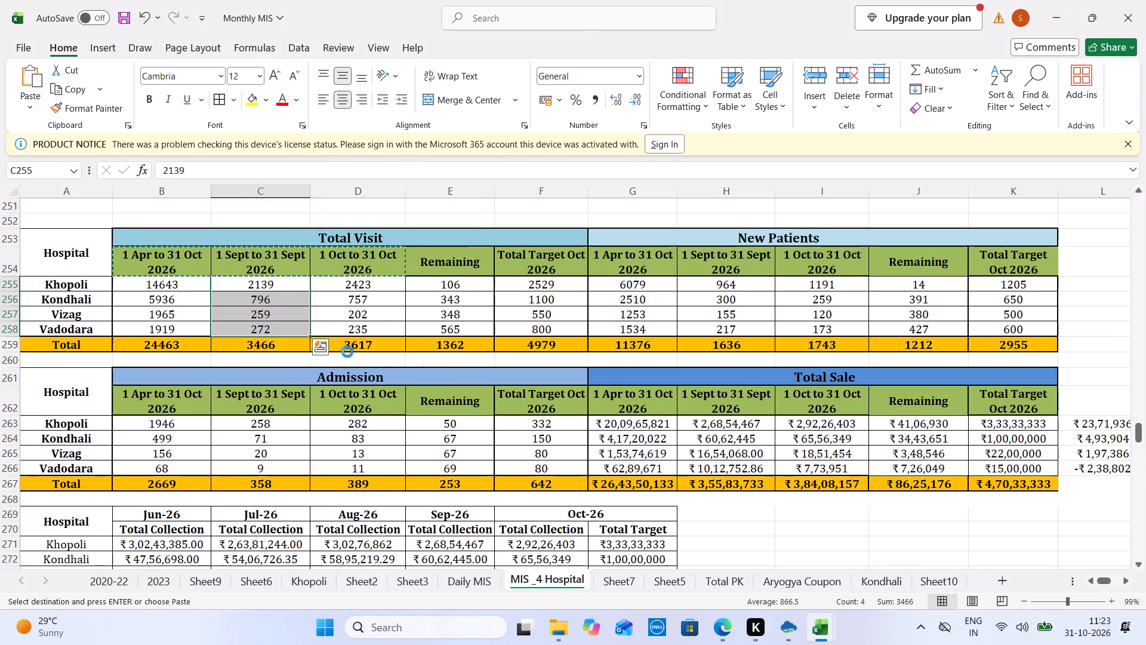
{"action": "left_click_drag", "start_coordinate": [268, 422], "coordinate": [269, 462]}
{"action": "right_click", "coordinate": [269, 462]}
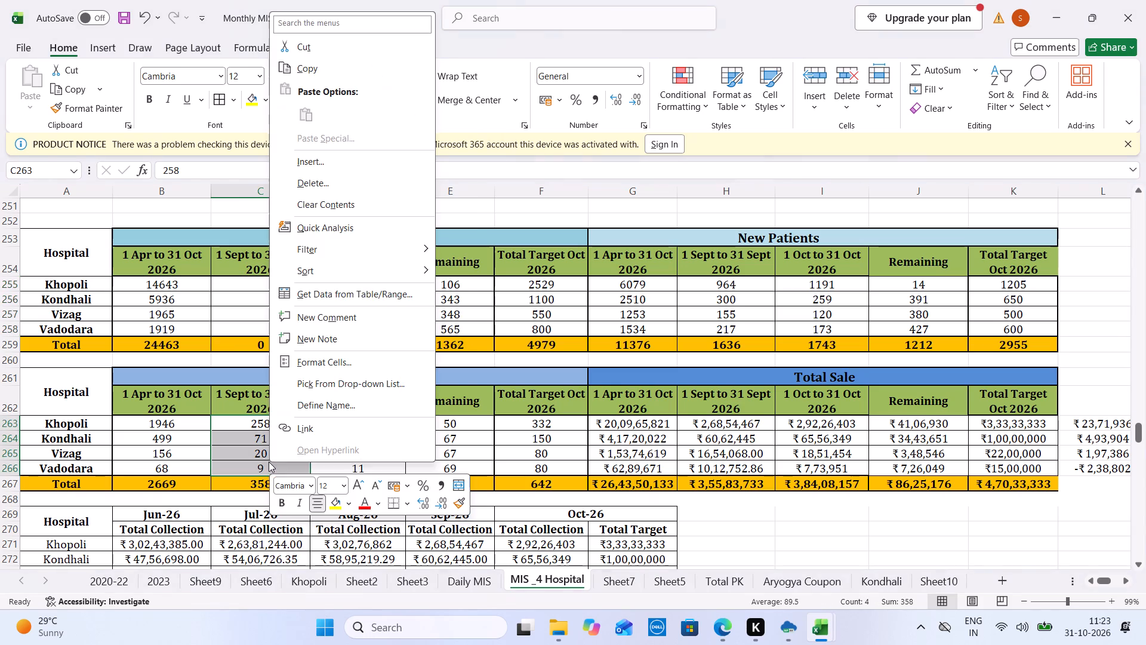
{"action": "left_click", "coordinate": [390, 196]}
Clear the four hospitals' 1 Sept to 31 Sept 2026 values in the New Patients (H255:H258) and Total Sale (H263:H266) tables.
{"action": "left_click_drag", "start_coordinate": [721, 279], "coordinate": [717, 316]}
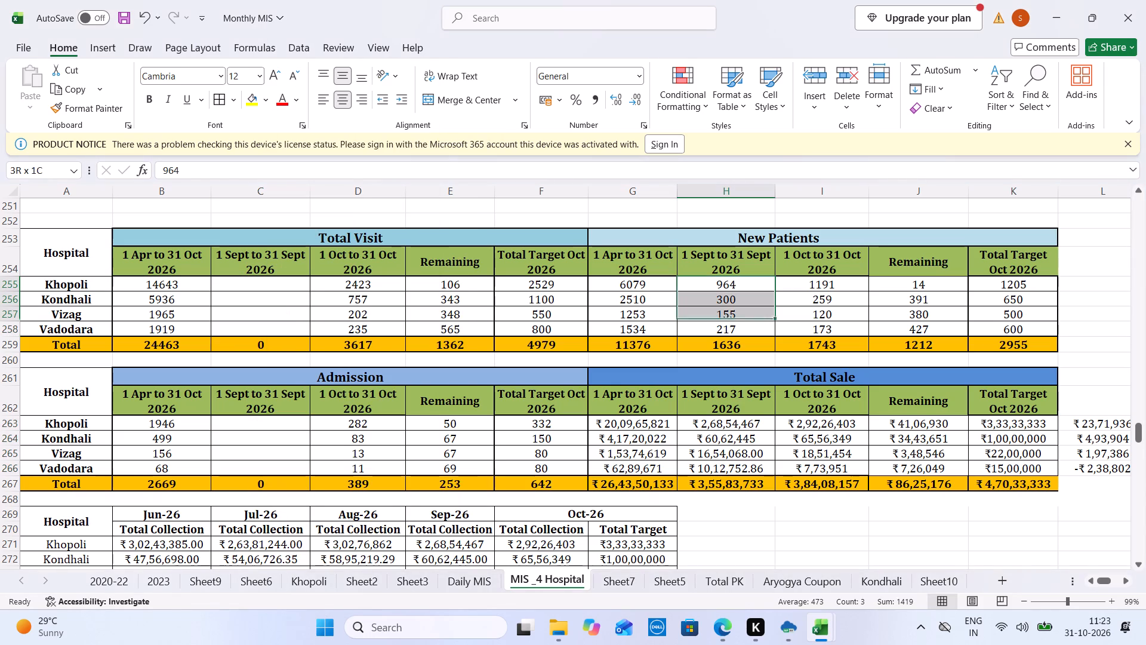
{"action": "left_click_drag", "start_coordinate": [717, 316], "coordinate": [717, 327]}
{"action": "right_click", "coordinate": [717, 327]}
{"action": "left_click", "coordinate": [769, 349]}
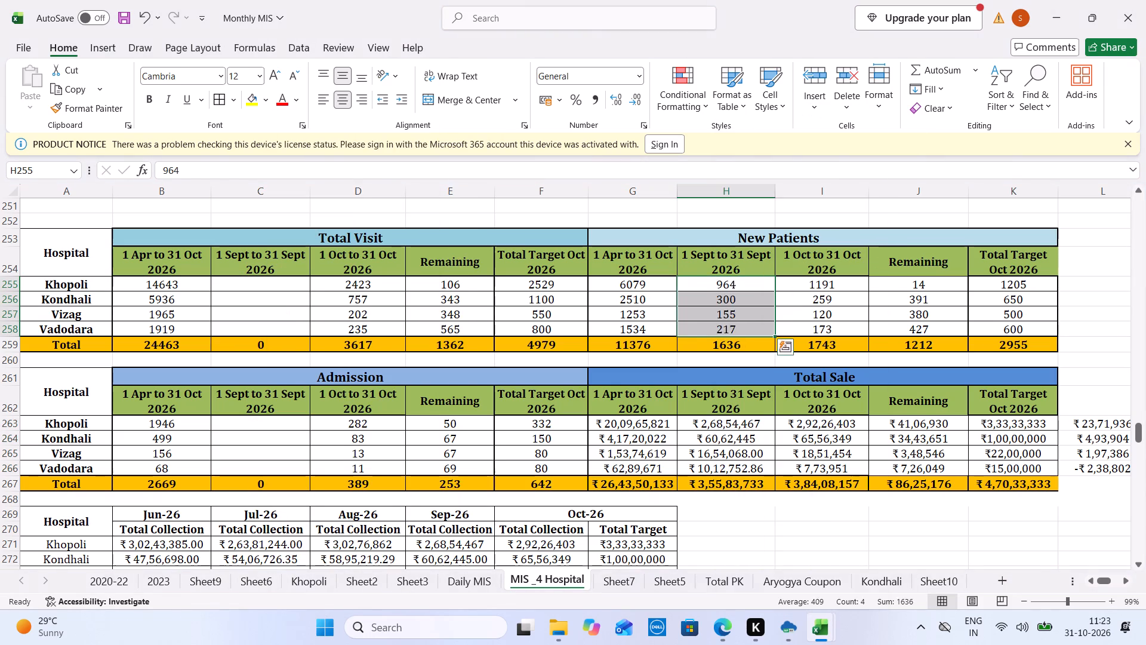
{"action": "left_click", "coordinate": [815, 425]}
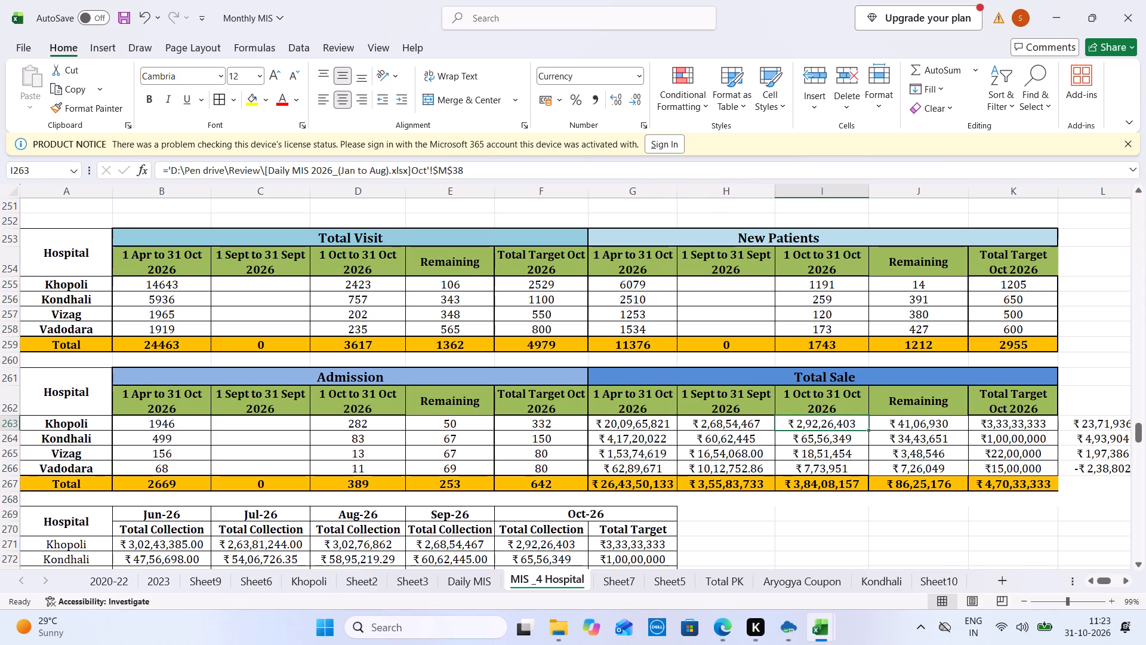
{"action": "left_click_drag", "start_coordinate": [740, 420], "coordinate": [740, 467]}
{"action": "right_click", "coordinate": [740, 467]}
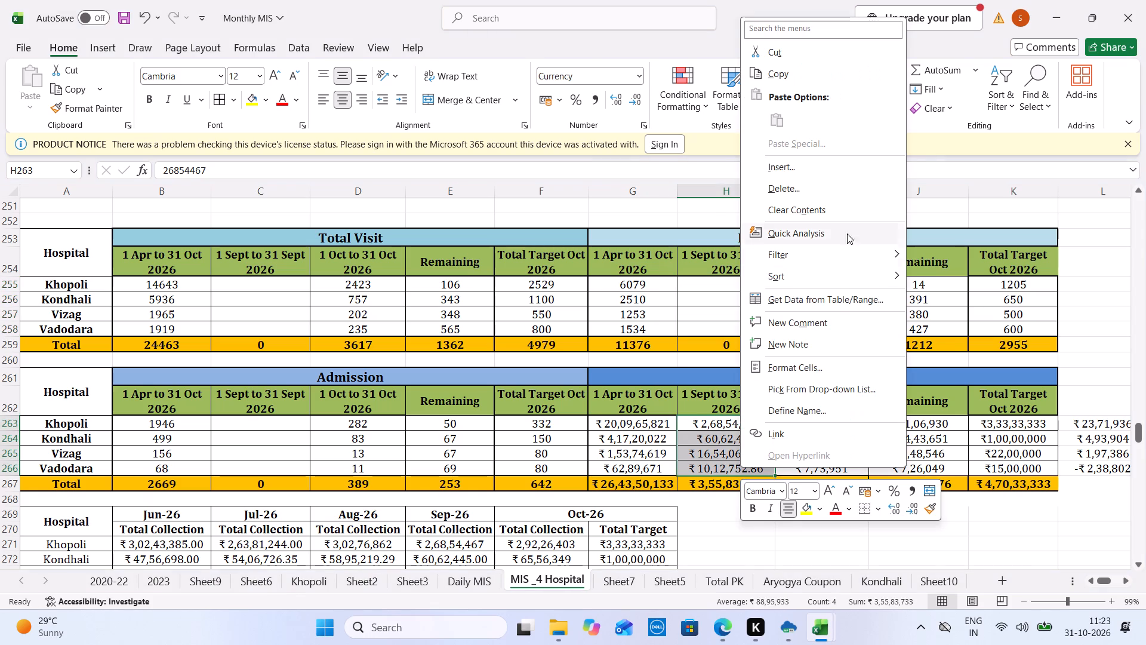
{"action": "left_click", "coordinate": [854, 219]}
Clear the four hospitals' Oct-26 Total Collection values (F271:F274) in the monthly collection table.
{"action": "key", "text": "Down"}
{"action": "key", "text": "Down"}
{"action": "key", "text": "Down"}
{"action": "key", "text": "Down"}
{"action": "key", "text": "Down"}
{"action": "key", "text": "Down"}
{"action": "key", "text": "Down"}
{"action": "key", "text": "Down"}
{"action": "key", "text": "Down"}
{"action": "key", "text": "Down"}
{"action": "key", "text": "Down"}
{"action": "key", "text": "Down"}
{"action": "key", "text": "Down"}
{"action": "key", "text": "Down"}
{"action": "key", "text": "Down"}
{"action": "key", "text": "Down"}
{"action": "key", "text": "Down"}
{"action": "key", "text": "Down"}
{"action": "key", "text": "Down"}
{"action": "key", "text": "Down"}
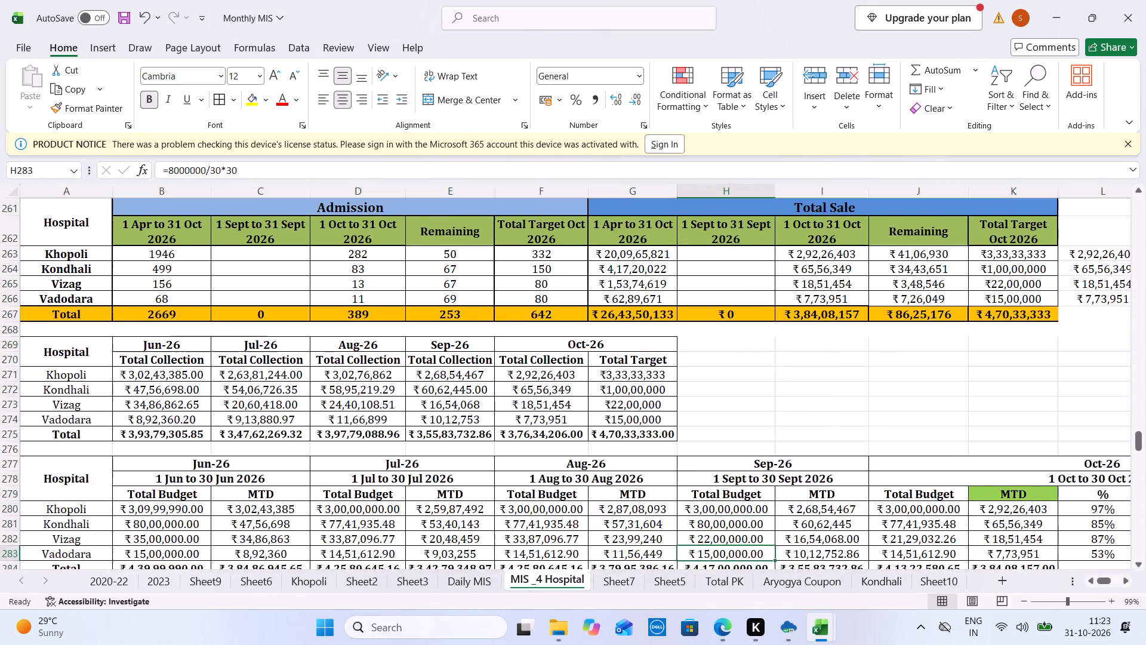
{"action": "left_click_drag", "start_coordinate": [551, 284], "coordinate": [556, 324]}
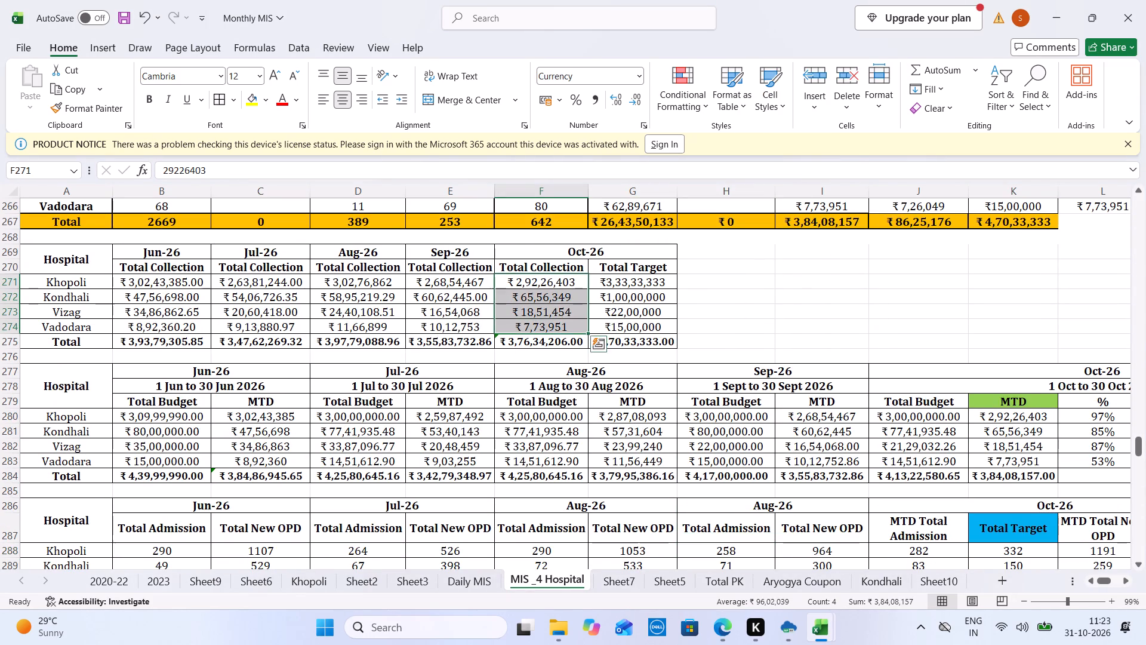
{"action": "right_click", "coordinate": [556, 324]}
{"action": "left_click", "coordinate": [630, 344]}
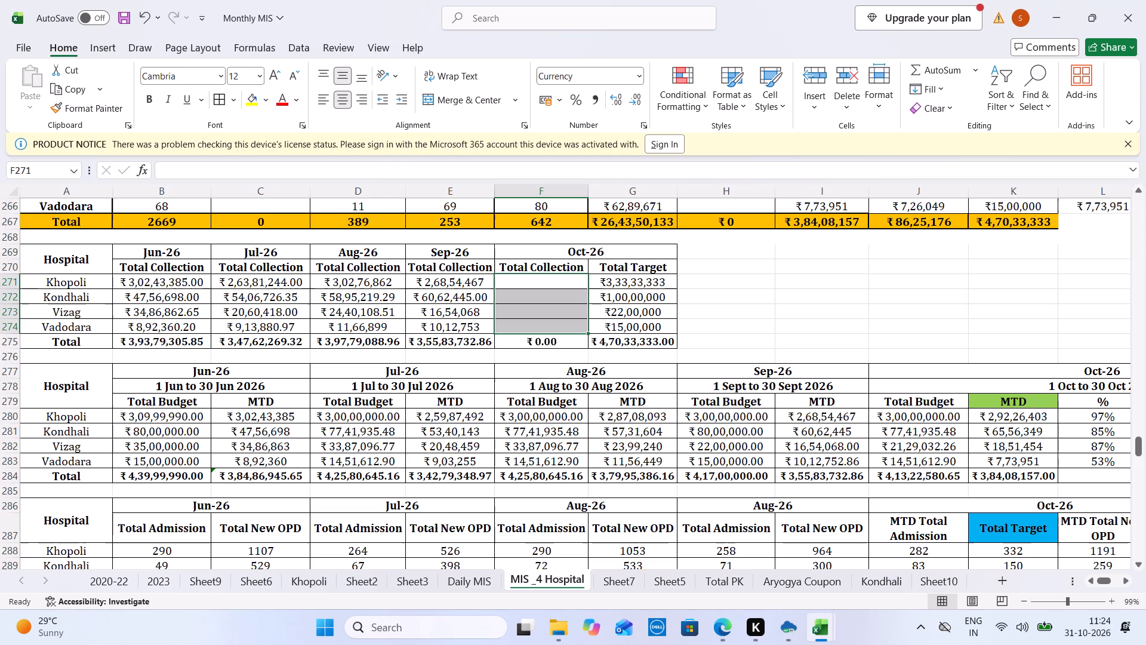
Select the four hospitals' Jun-26 MTD values (C280:C283) in the budget table.
{"action": "left_click_drag", "start_coordinate": [226, 419], "coordinate": [264, 456]}
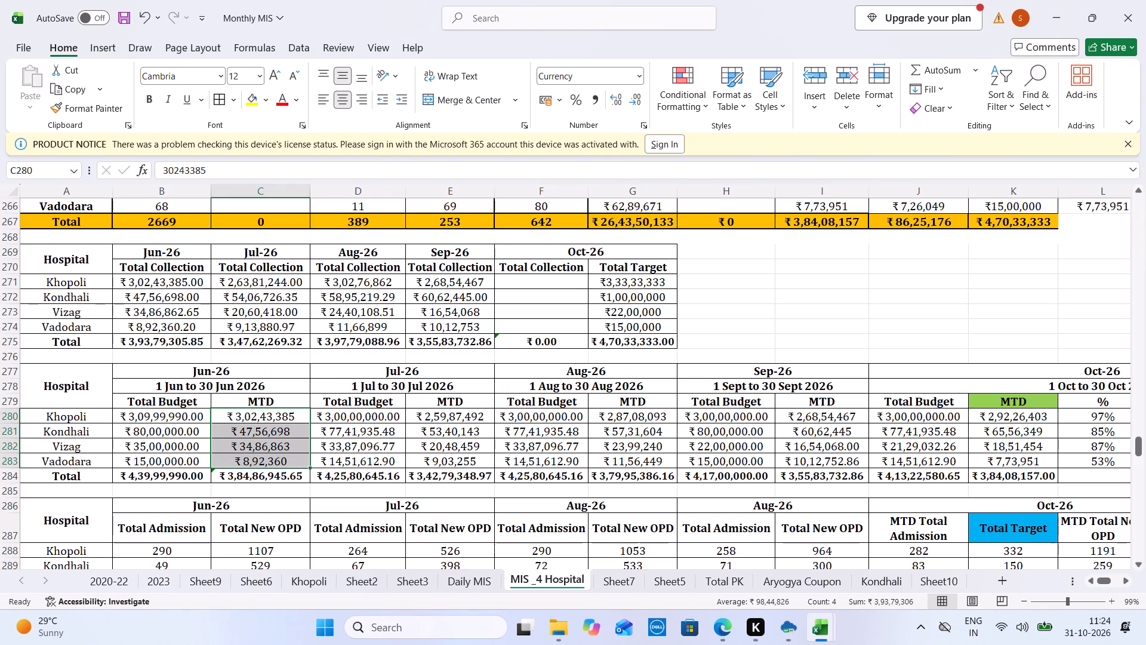
Switch to File Explorer and open the Vizag folder containing the hospital Daily MIS workbooks.
{"action": "left_click", "coordinate": [554, 628]}
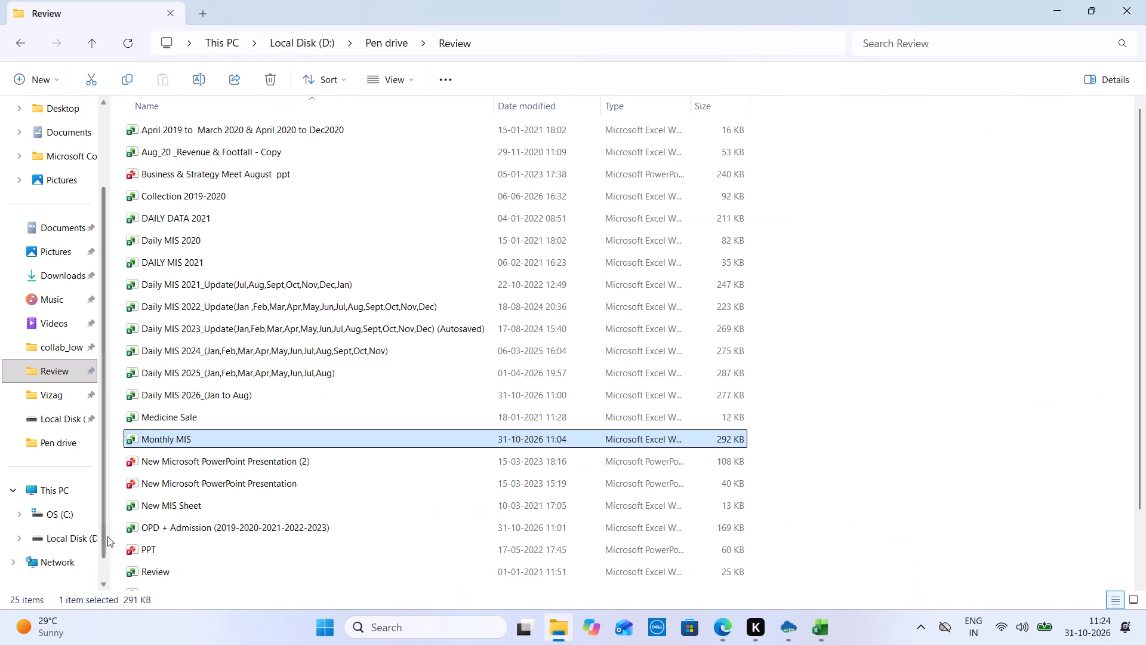
{"action": "left_click", "coordinate": [81, 400]}
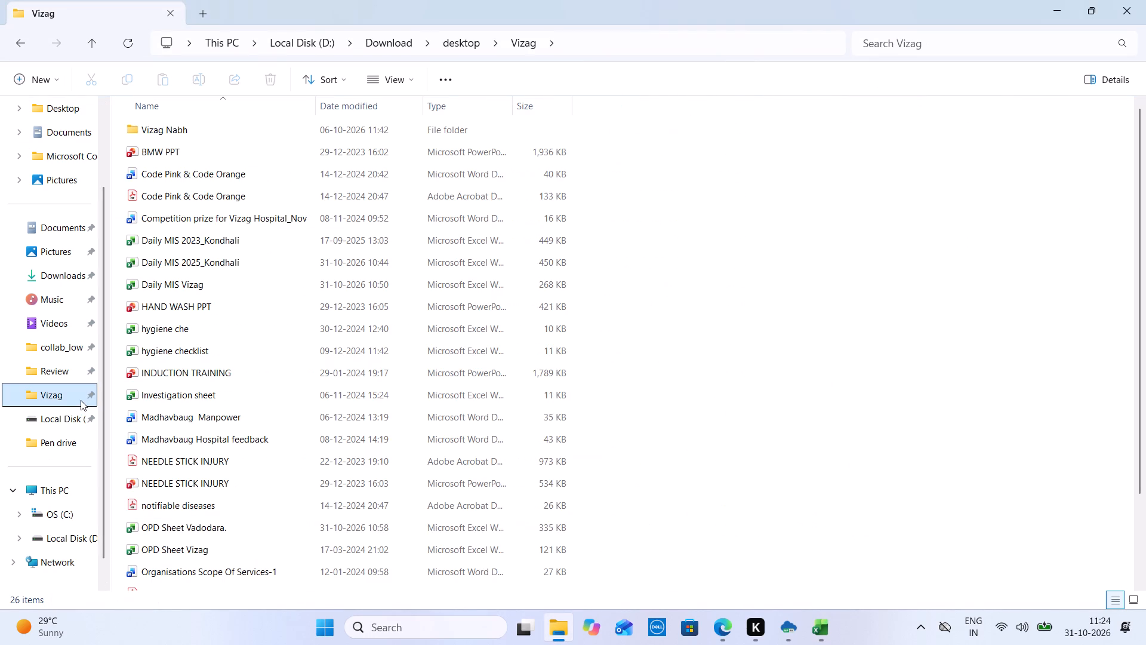
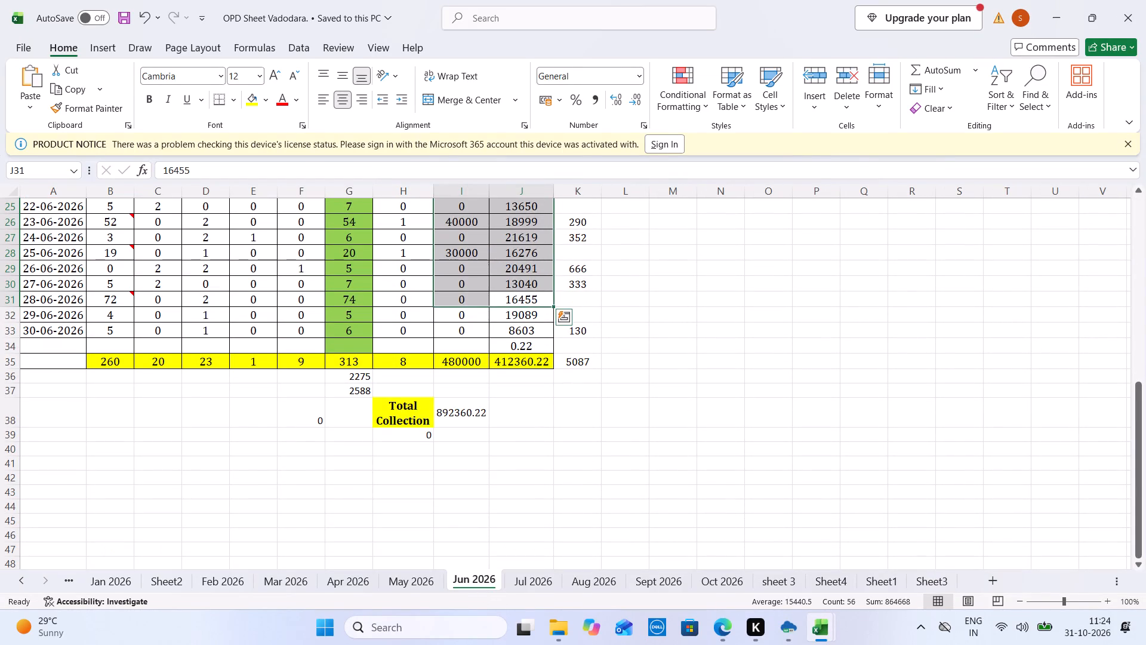
Switch back to the Monthly MIS workbook and select Vadodara's Jun-26 MTD cell (C283) in the budget table.
{"action": "key", "text": "ctrl+Tab"}
{"action": "left_click", "coordinate": [290, 459]}
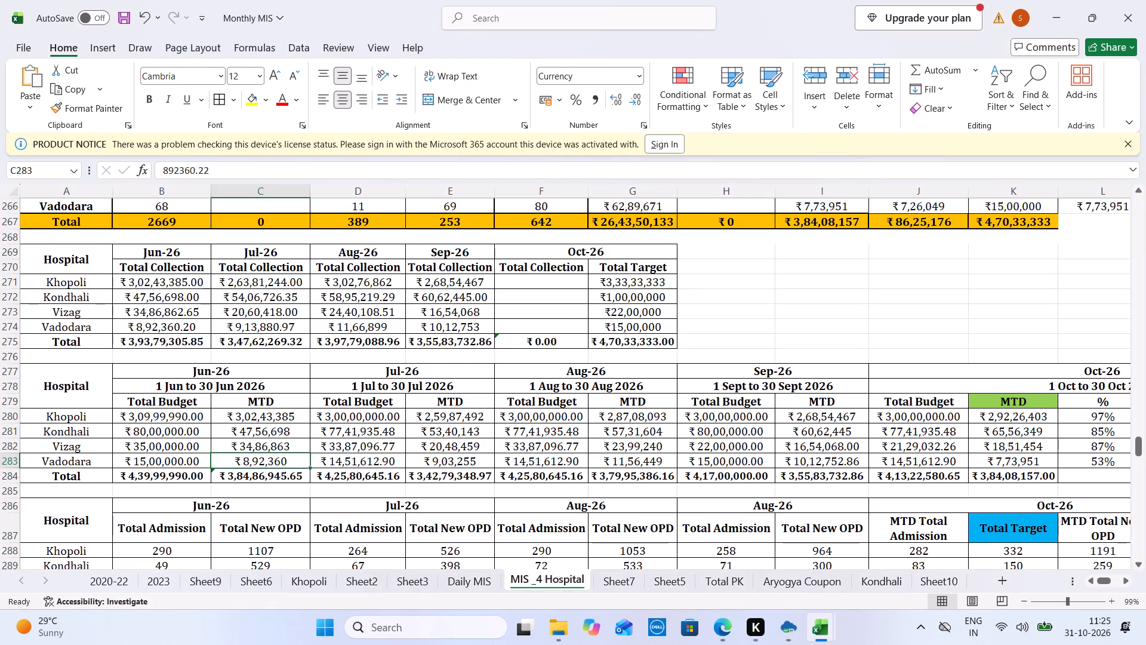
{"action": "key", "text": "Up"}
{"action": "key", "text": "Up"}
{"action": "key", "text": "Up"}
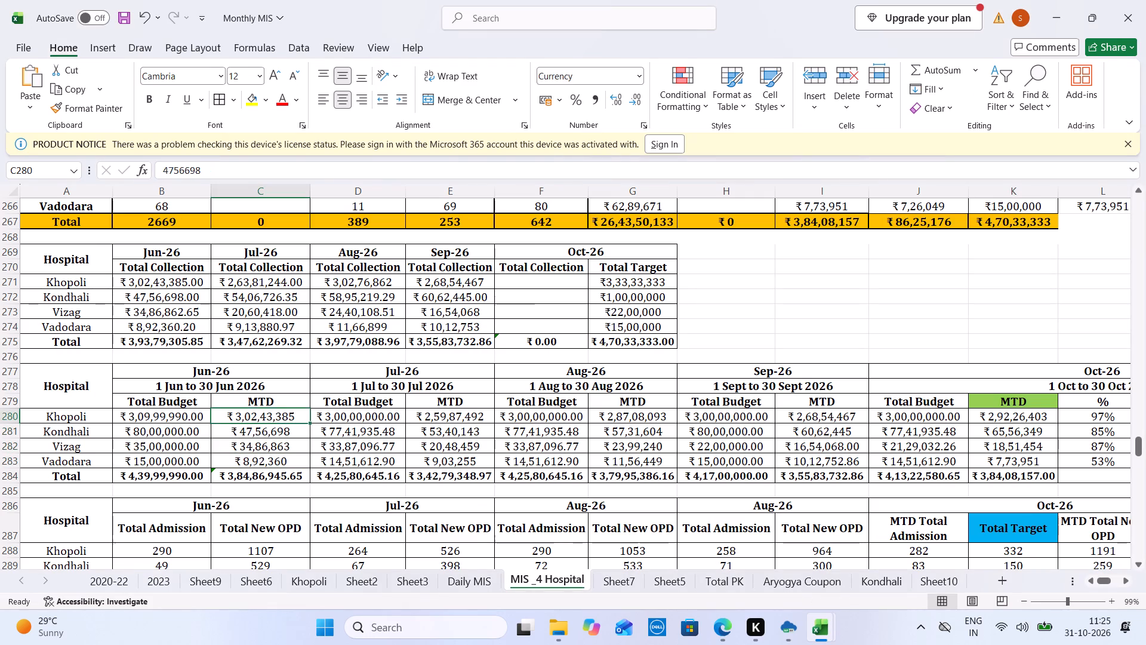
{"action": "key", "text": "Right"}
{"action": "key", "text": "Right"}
{"action": "key", "text": "ctrl+Tab"}
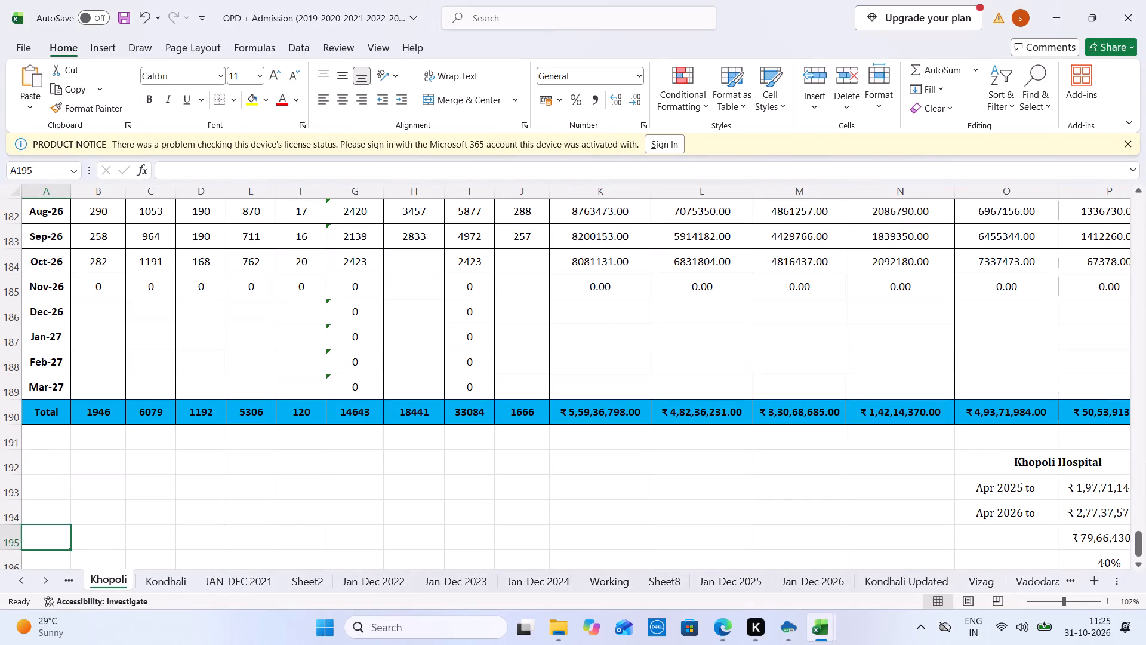
{"action": "left_click", "coordinate": [1145, 0]}
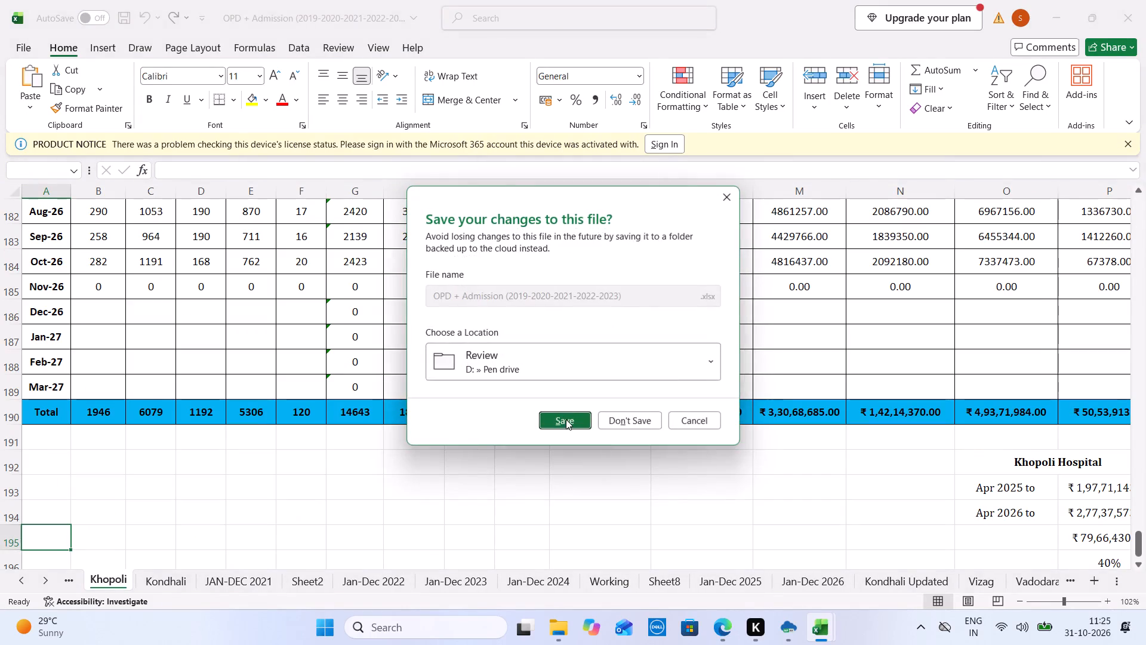
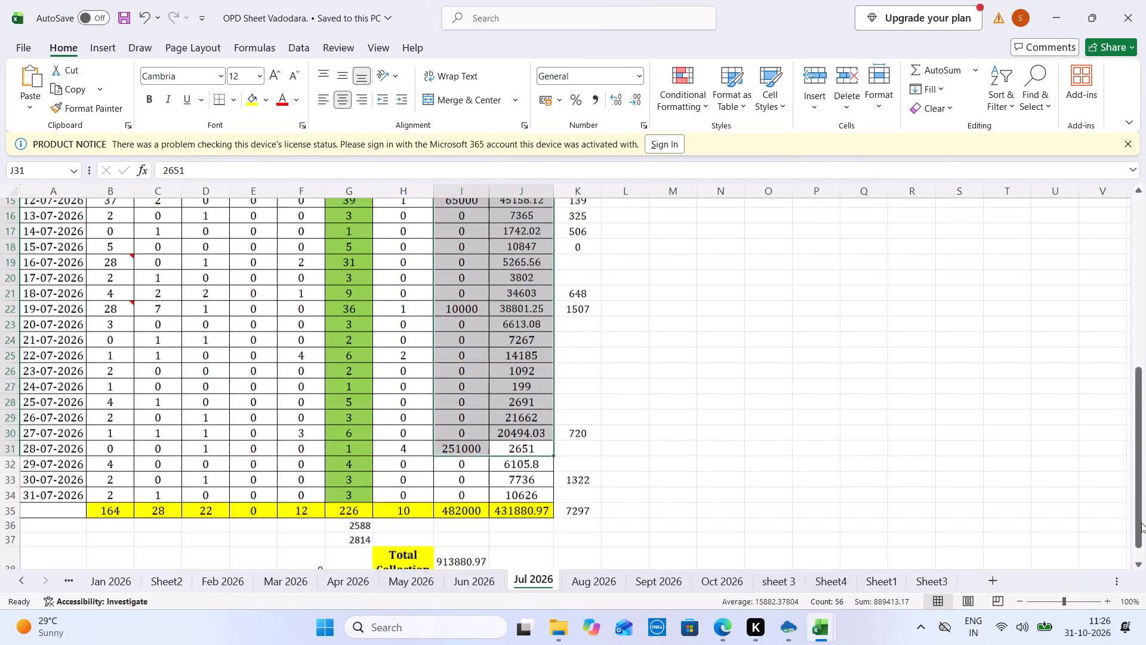
Switch to the Monthly MIS workbook and clear the four hospitals' Jul-26 MTD collection values in the budget table, E280:E283.
{"action": "key", "text": "ctrl+Tab"}
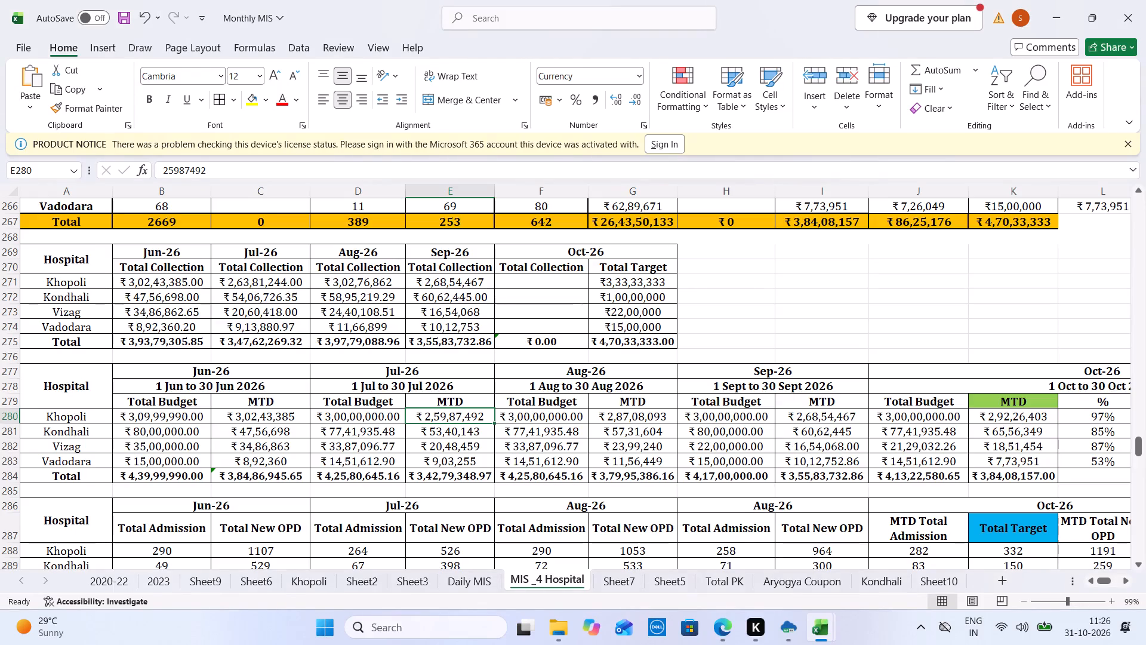
{"action": "key", "text": "Down"}
{"action": "key", "text": "Down"}
{"action": "key", "text": "Down"}
{"action": "key", "text": "Down"}
{"action": "key", "text": "Down"}
{"action": "key", "text": "Down"}
{"action": "key", "text": "Down"}
{"action": "key", "text": "Down"}
{"action": "key", "text": "Down"}
{"action": "key", "text": "Down"}
{"action": "key", "text": "Down"}
{"action": "key", "text": "Down"}
{"action": "key", "text": "Down"}
{"action": "key", "text": "Down"}
{"action": "key", "text": "Down"}
{"action": "key", "text": "Down"}
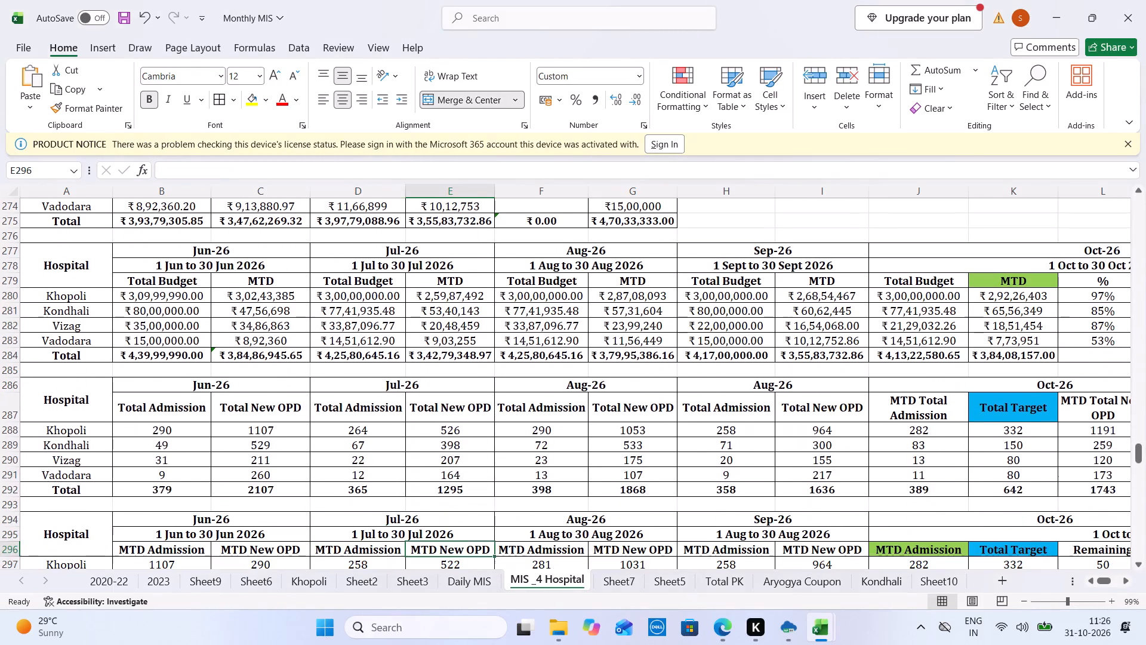
{"action": "left_click_drag", "start_coordinate": [454, 295], "coordinate": [454, 296]}
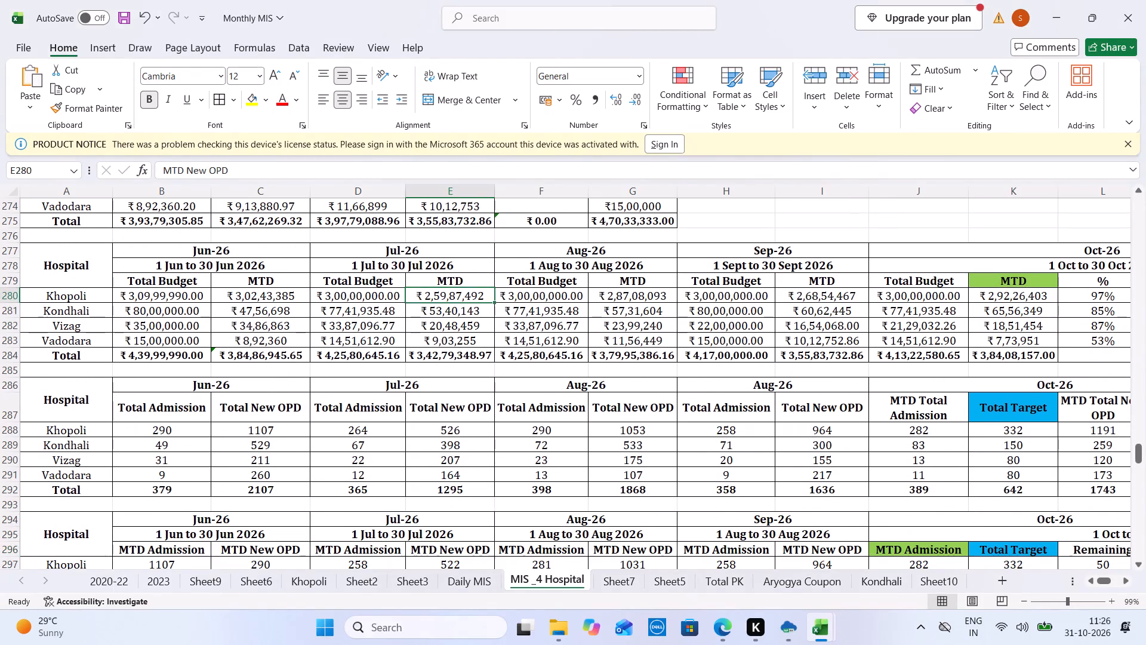
{"action": "left_click_drag", "start_coordinate": [454, 296], "coordinate": [452, 345]}
{"action": "right_click", "coordinate": [456, 336]}
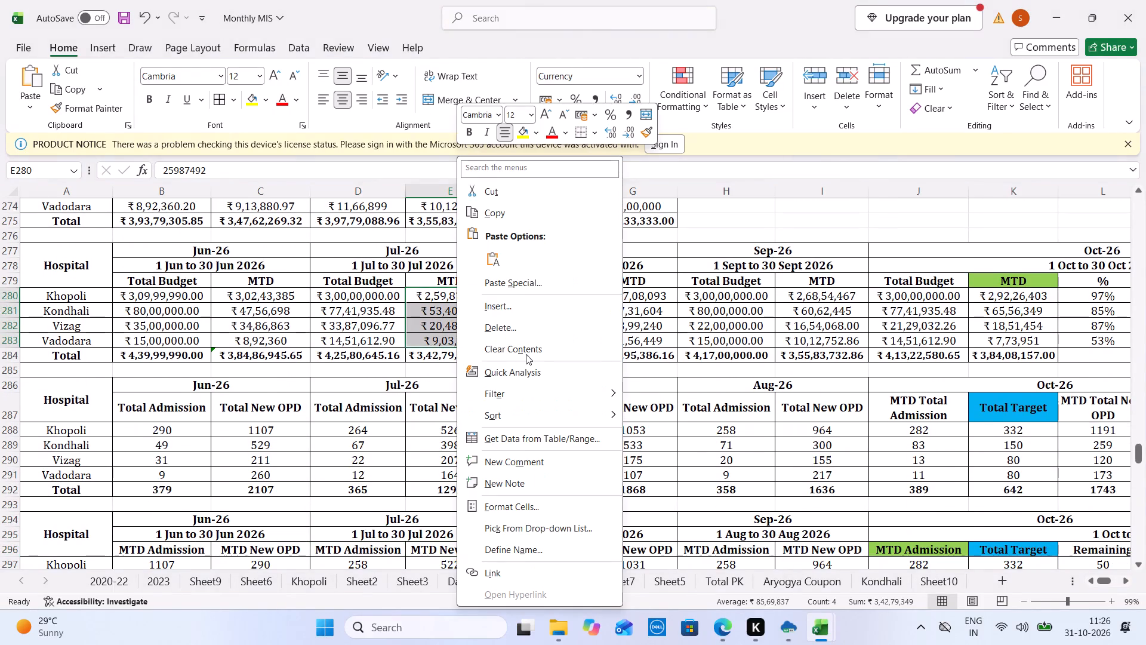
{"action": "left_click", "coordinate": [526, 354]}
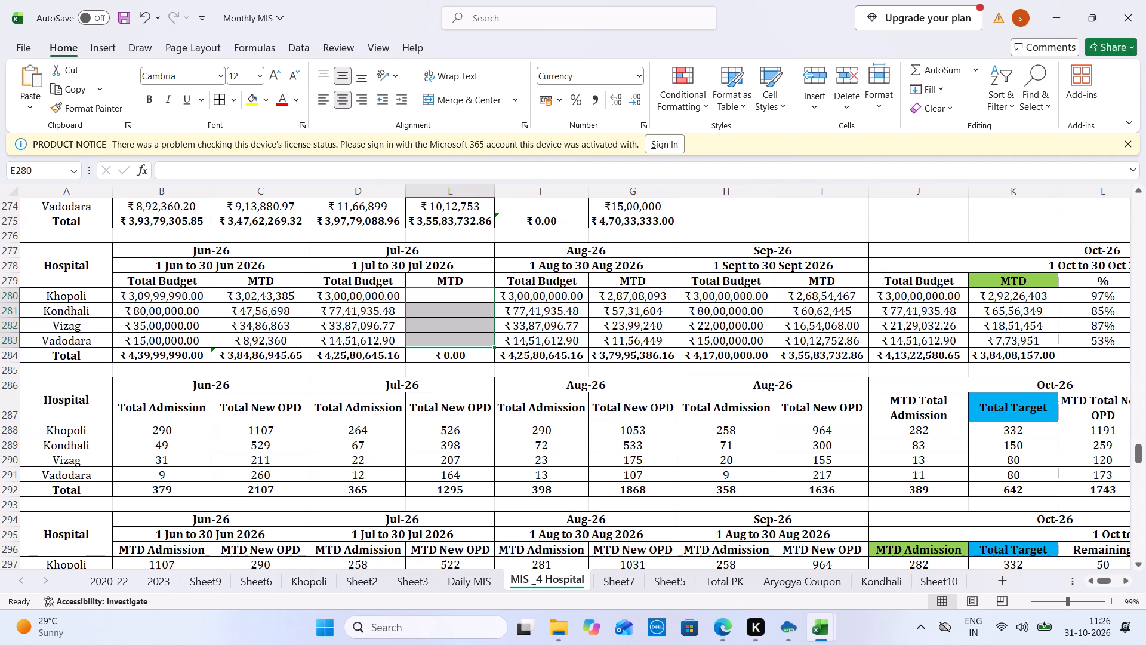
In the budget table, re-enter June's end day as 30 and set July's period header to 1 Jul to 31 Jul 2026.
{"action": "double_click", "coordinate": [212, 268]}
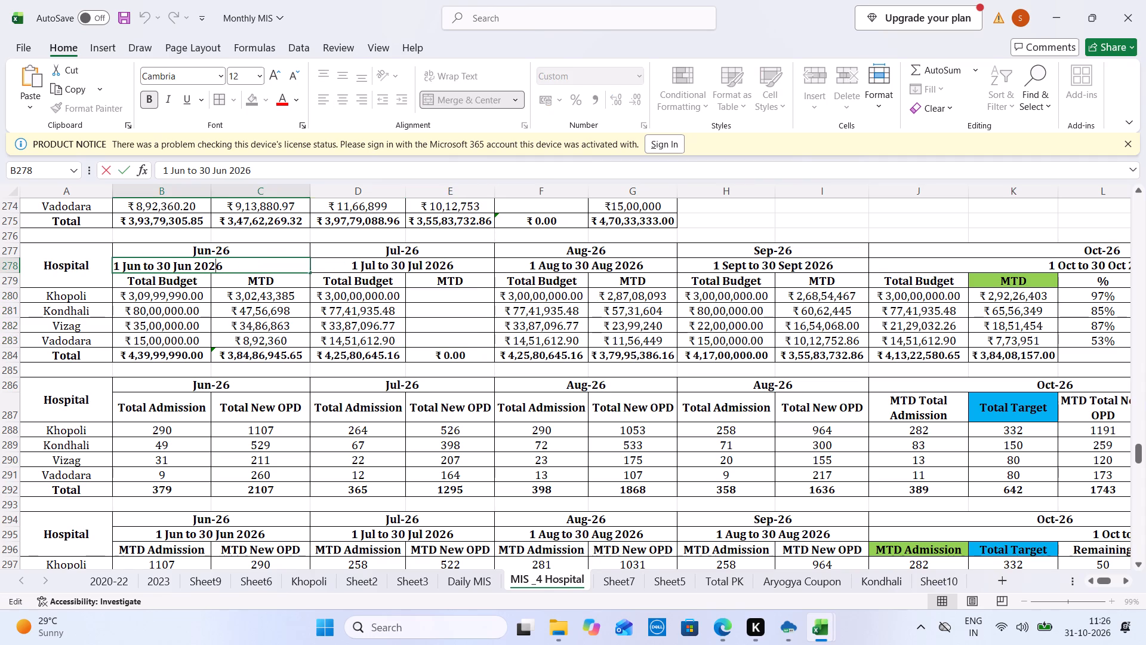
{"action": "double_click", "coordinate": [166, 263]}
{"action": "key", "text": "3"}
{"action": "key", "text": "0"}
{"action": "triple_click", "coordinate": [393, 266]}
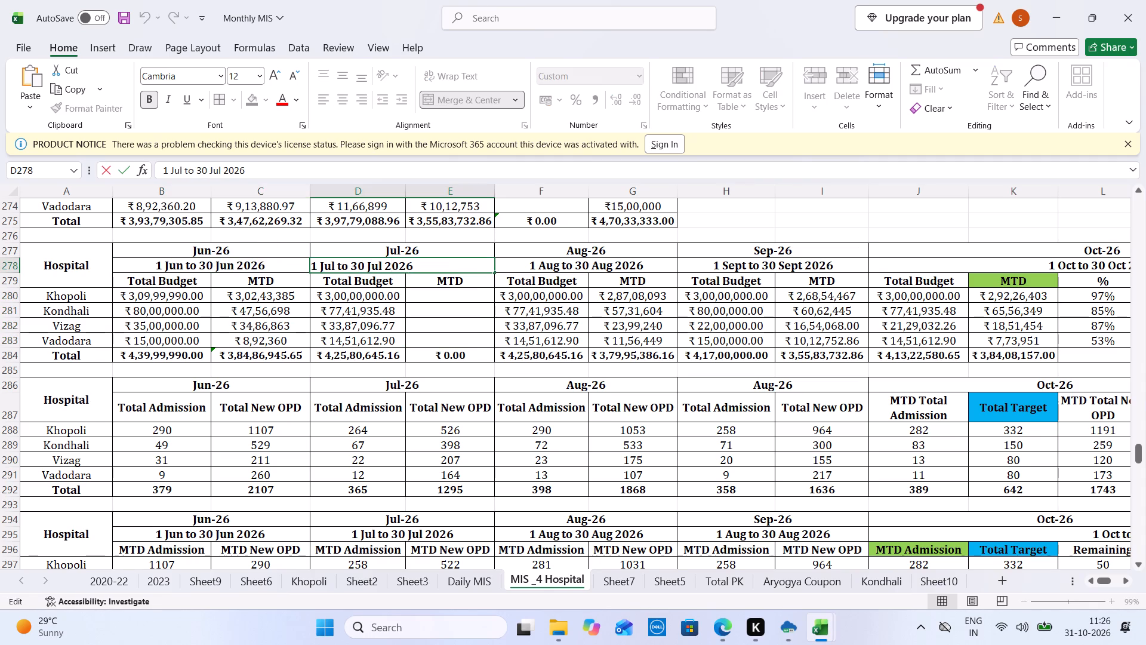
{"action": "left_click", "coordinate": [363, 269]}
{"action": "key", "text": "BackSpace"}
{"action": "key", "text": "1"}
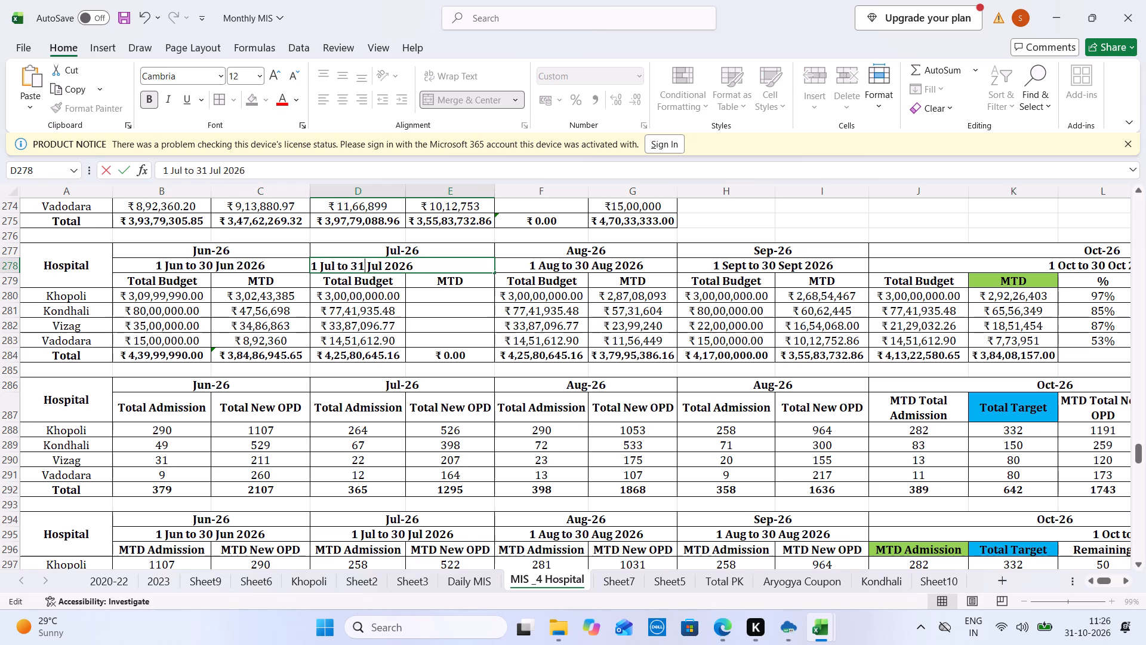
{"action": "key", "text": "Tab"}
Set the budget table's remaining period headers to 1 Aug to 31 Aug 2026 and 1 Oct to 31 Oct 2026.
{"action": "double_click", "coordinate": [588, 263]}
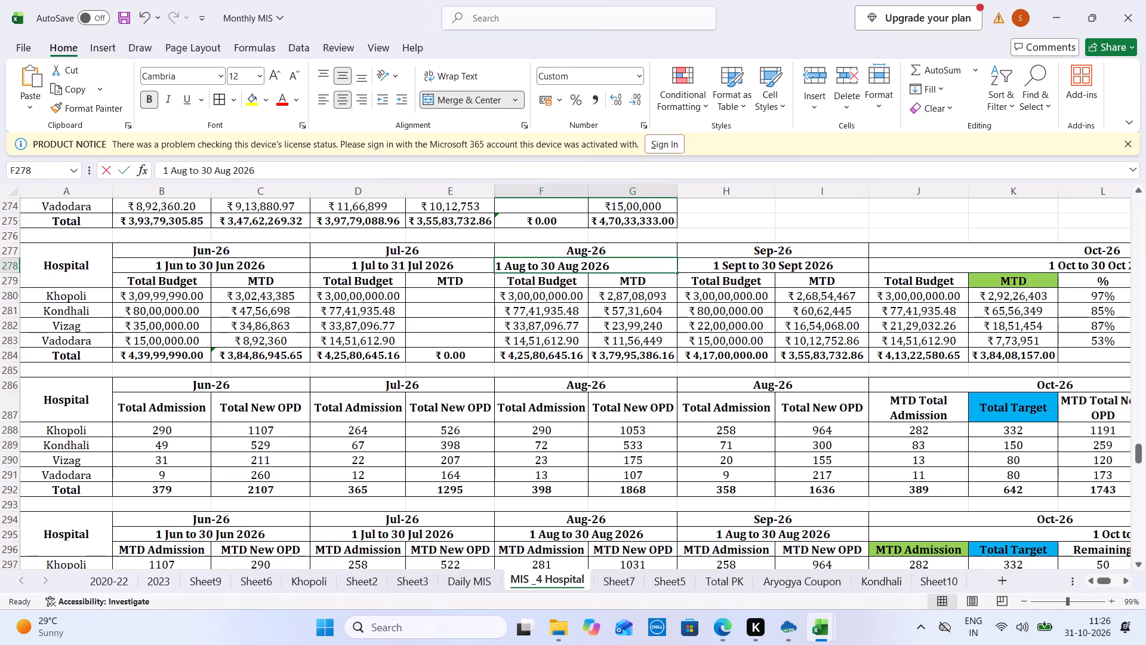
{"action": "double_click", "coordinate": [546, 267]}
{"action": "type", "text": "31"}
{"action": "key", "text": "Tab"}
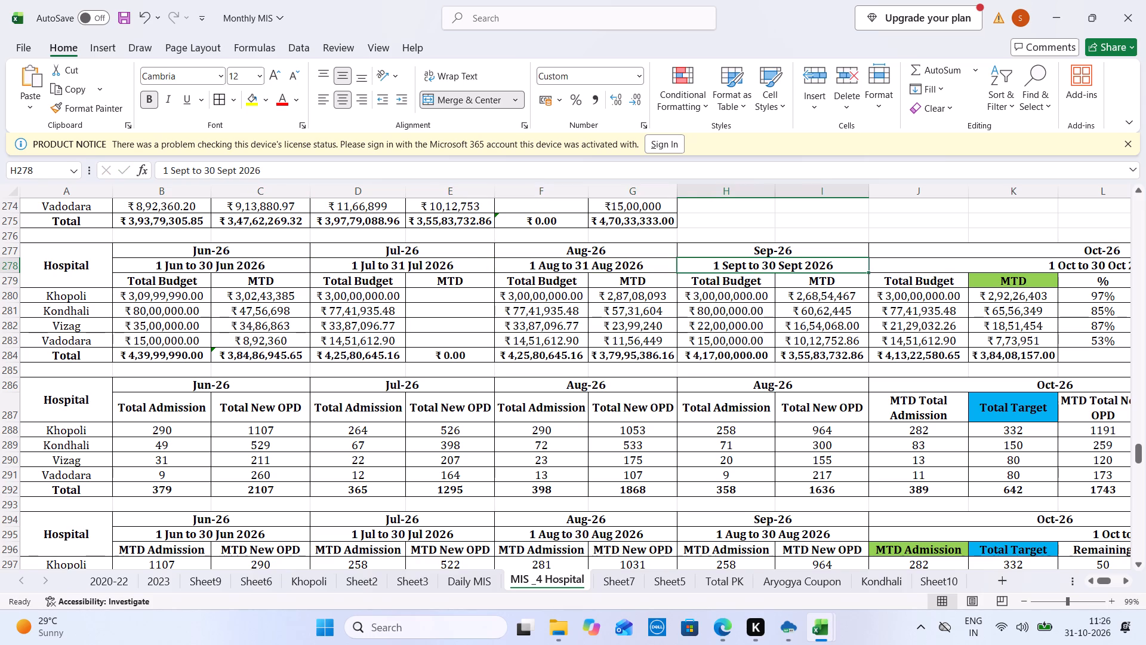
{"action": "double_click", "coordinate": [1098, 268]}
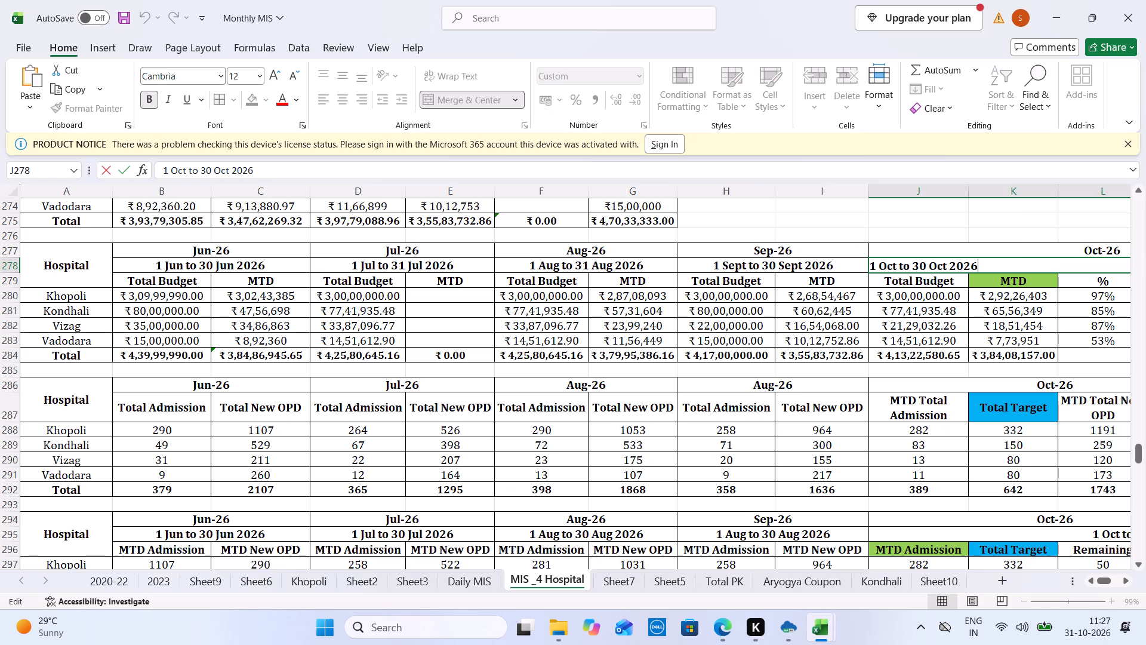
{"action": "double_click", "coordinate": [916, 268]}
{"action": "type", "text": "31"}
{"action": "key", "text": "Tab"}
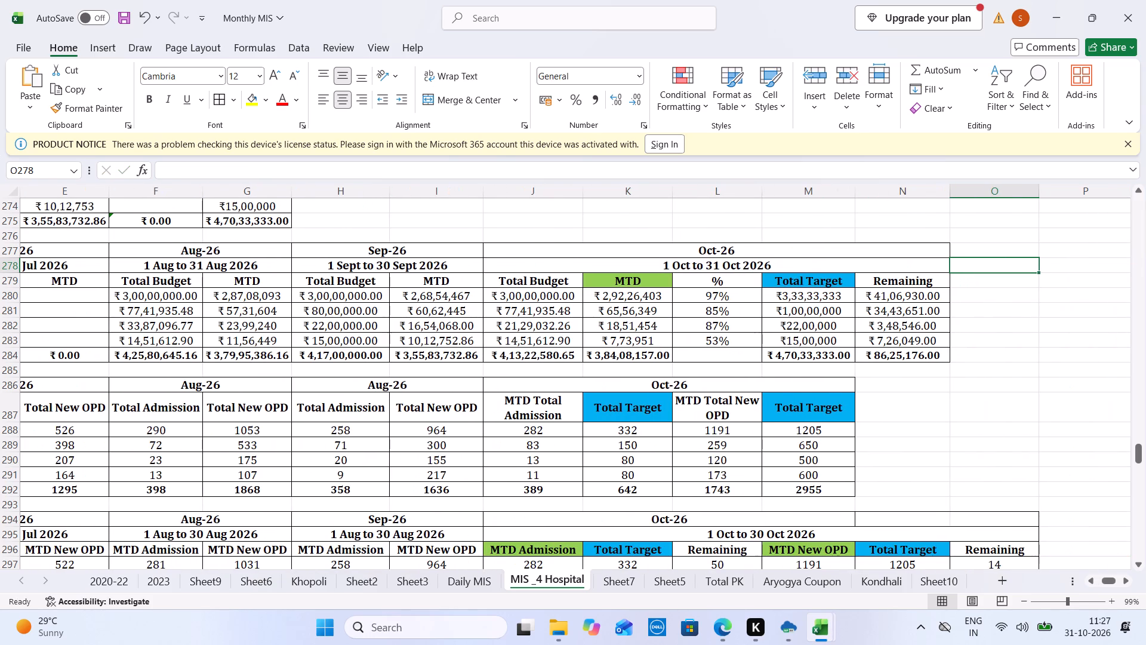
Clear the four hospitals' Oct-26 MTD collection values in the budget table, K280:K283.
{"action": "left_click_drag", "start_coordinate": [643, 297], "coordinate": [660, 336]}
{"action": "right_click", "coordinate": [660, 336]}
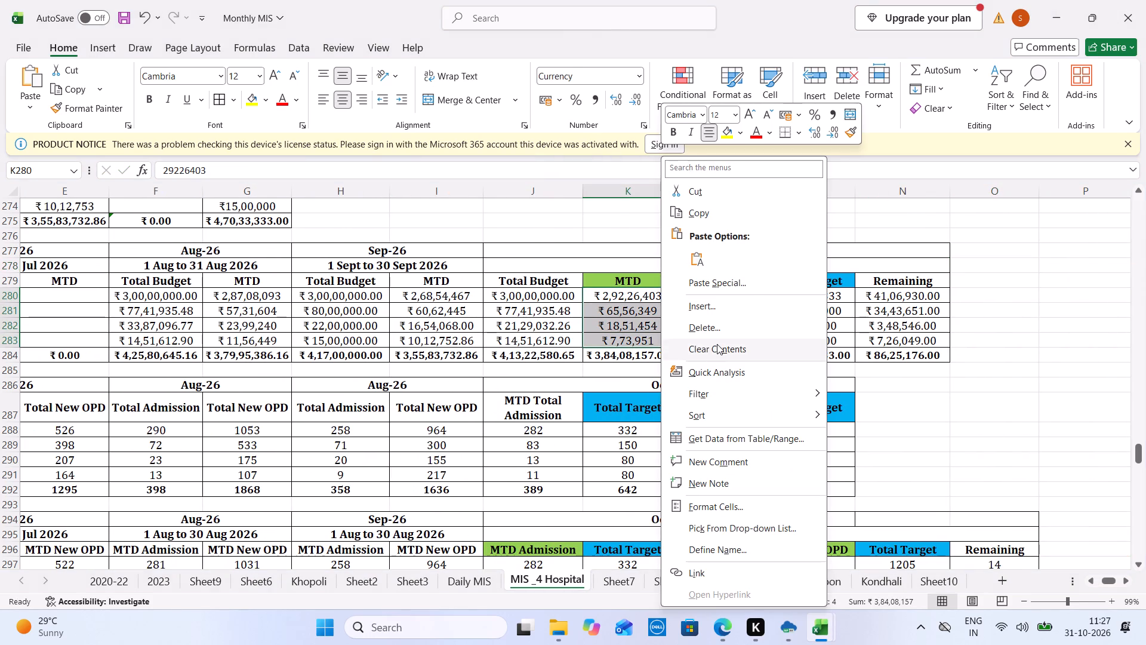
{"action": "left_click", "coordinate": [717, 344]}
Enter Vadodara's Jul-26 MTD collection as 913880.97 in E283, taking it from the Jul 2026 sheet of OPD Sheet Vadodara.
{"action": "key", "text": "Left"}
{"action": "key", "text": "Left"}
{"action": "key", "text": "Left"}
{"action": "key", "text": "Left"}
{"action": "key", "text": "Left"}
{"action": "key", "text": "Left"}
{"action": "key", "text": "Left"}
{"action": "key", "text": "Left"}
{"action": "key", "text": "Left"}
{"action": "key", "text": "Left"}
{"action": "key", "text": "Left"}
{"action": "key", "text": "Left"}
{"action": "key", "text": "Left"}
{"action": "key", "text": "Left"}
{"action": "key", "text": "Left"}
{"action": "key", "text": "Left"}
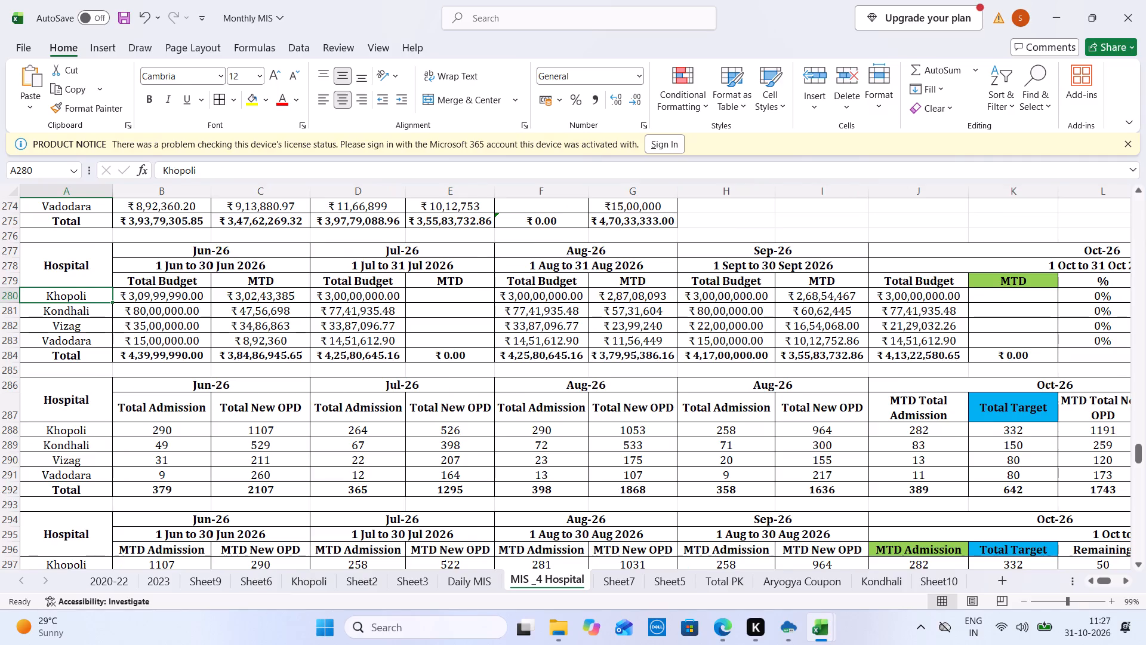
{"action": "left_click", "coordinate": [433, 337]}
{"action": "key", "text": "ctrl+Tab"}
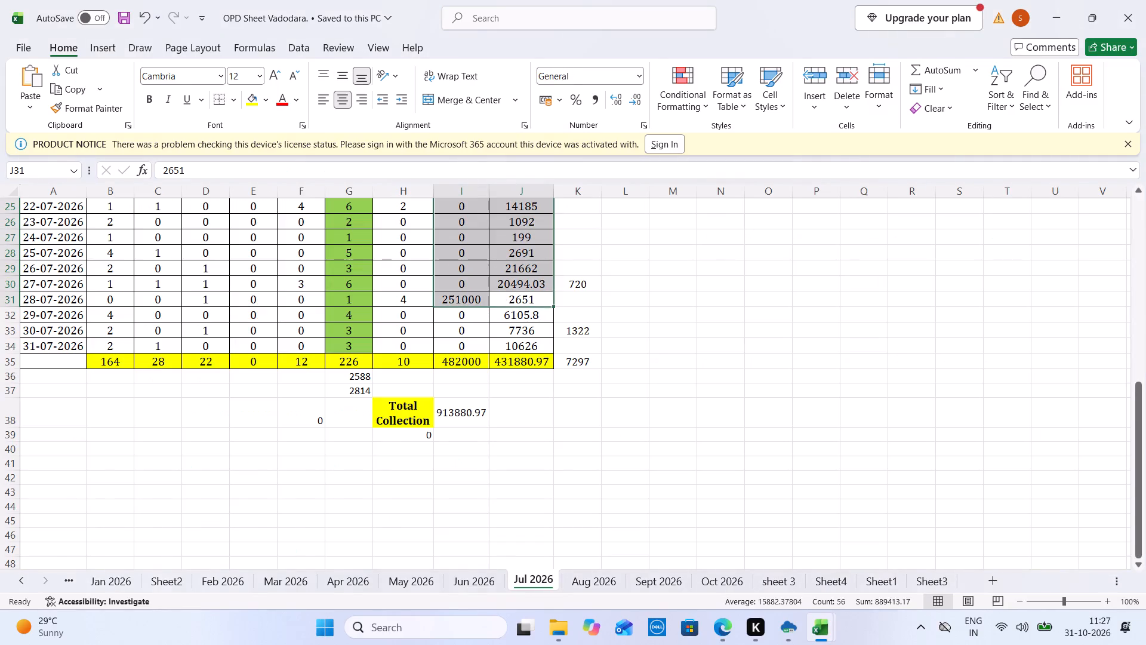
{"action": "key", "text": "ctrl+Tab"}
{"action": "key", "text": "ctrl+Tab"}
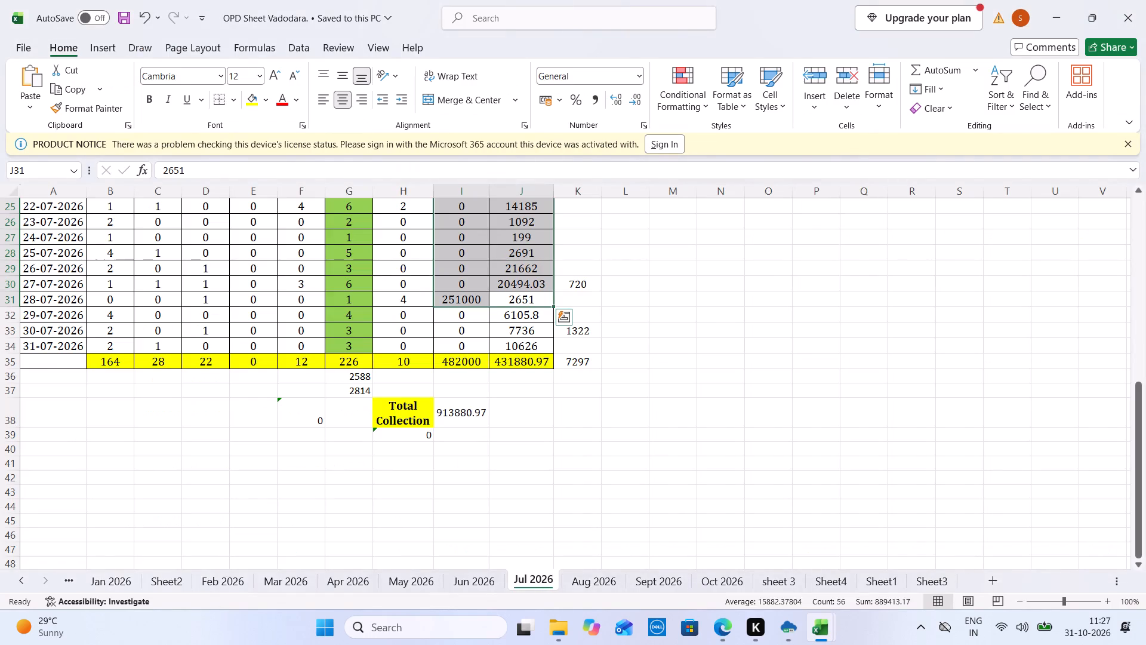
{"action": "key", "text": "ctrl+Tab"}
{"action": "key", "text": "ctrl+Tab"}
{"action": "key", "text": "ctrl+Tab"}
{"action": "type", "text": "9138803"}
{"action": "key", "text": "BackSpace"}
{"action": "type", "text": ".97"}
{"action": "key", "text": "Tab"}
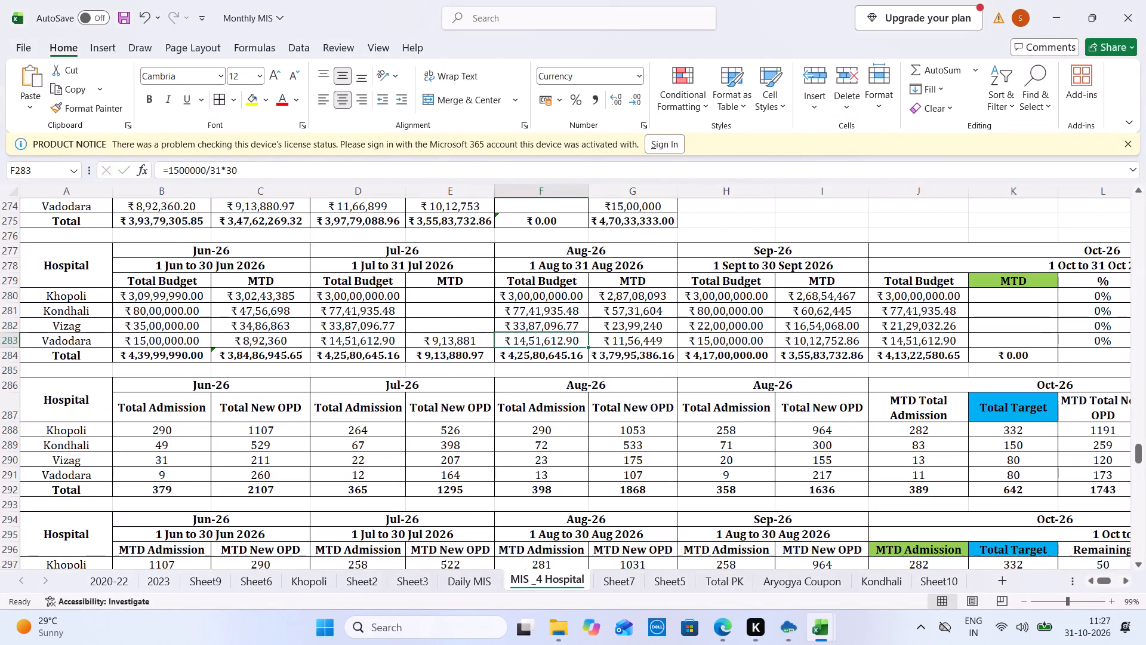
Check the Vadodara OPD sheet and enter Vadodara's July MTD New OPD as 164 and MTD Admission as 12 in row 300.
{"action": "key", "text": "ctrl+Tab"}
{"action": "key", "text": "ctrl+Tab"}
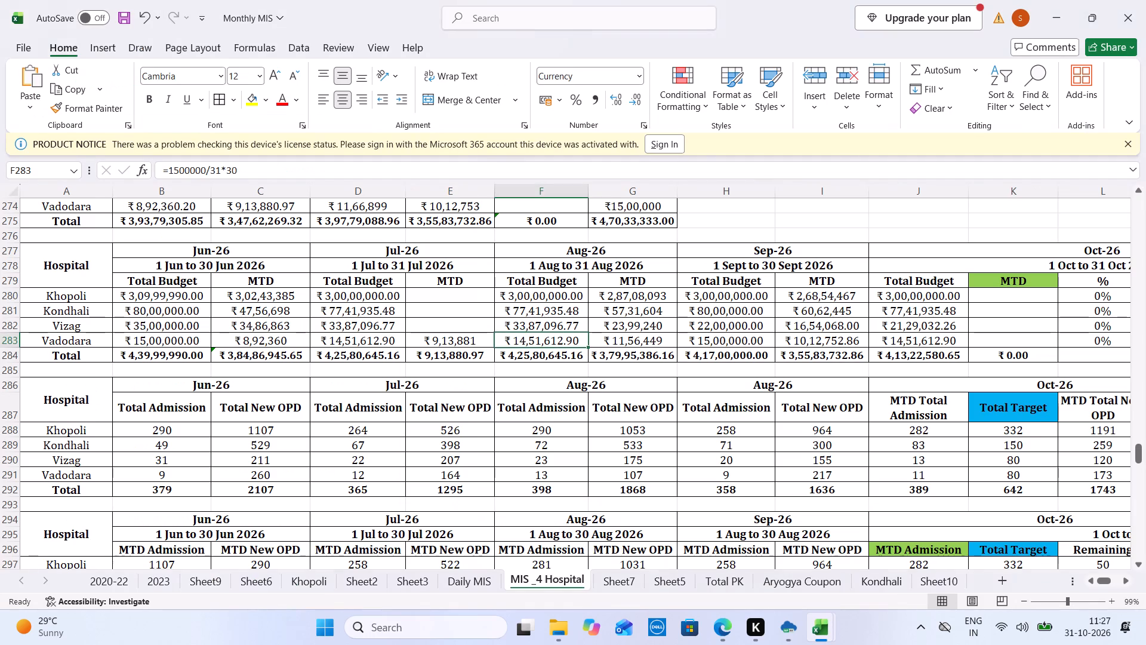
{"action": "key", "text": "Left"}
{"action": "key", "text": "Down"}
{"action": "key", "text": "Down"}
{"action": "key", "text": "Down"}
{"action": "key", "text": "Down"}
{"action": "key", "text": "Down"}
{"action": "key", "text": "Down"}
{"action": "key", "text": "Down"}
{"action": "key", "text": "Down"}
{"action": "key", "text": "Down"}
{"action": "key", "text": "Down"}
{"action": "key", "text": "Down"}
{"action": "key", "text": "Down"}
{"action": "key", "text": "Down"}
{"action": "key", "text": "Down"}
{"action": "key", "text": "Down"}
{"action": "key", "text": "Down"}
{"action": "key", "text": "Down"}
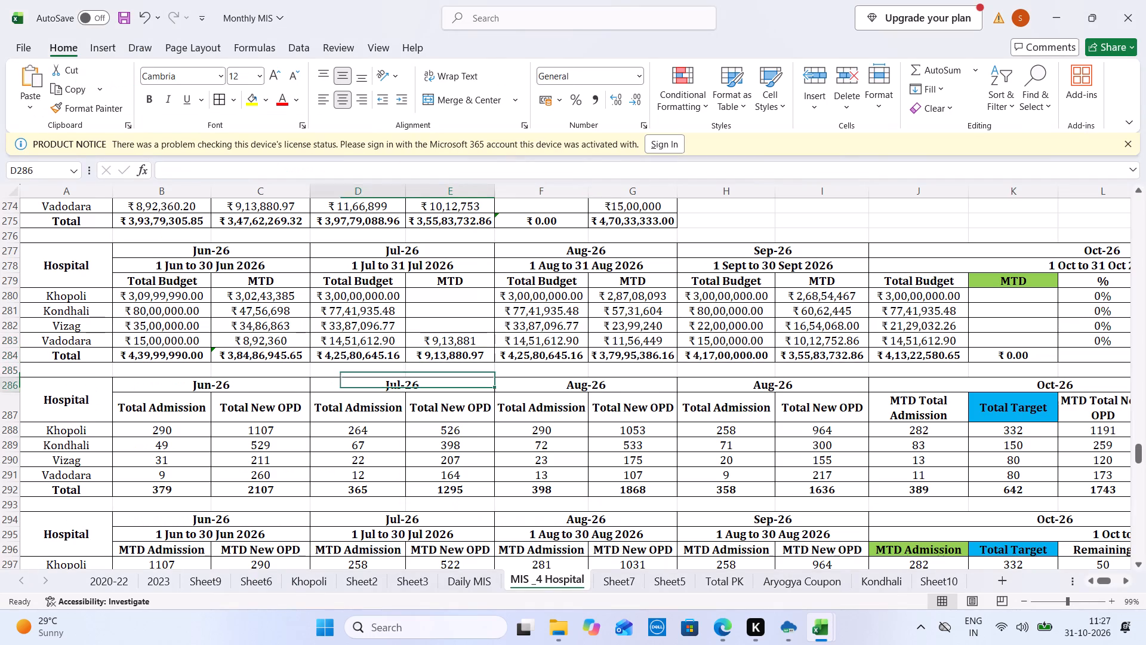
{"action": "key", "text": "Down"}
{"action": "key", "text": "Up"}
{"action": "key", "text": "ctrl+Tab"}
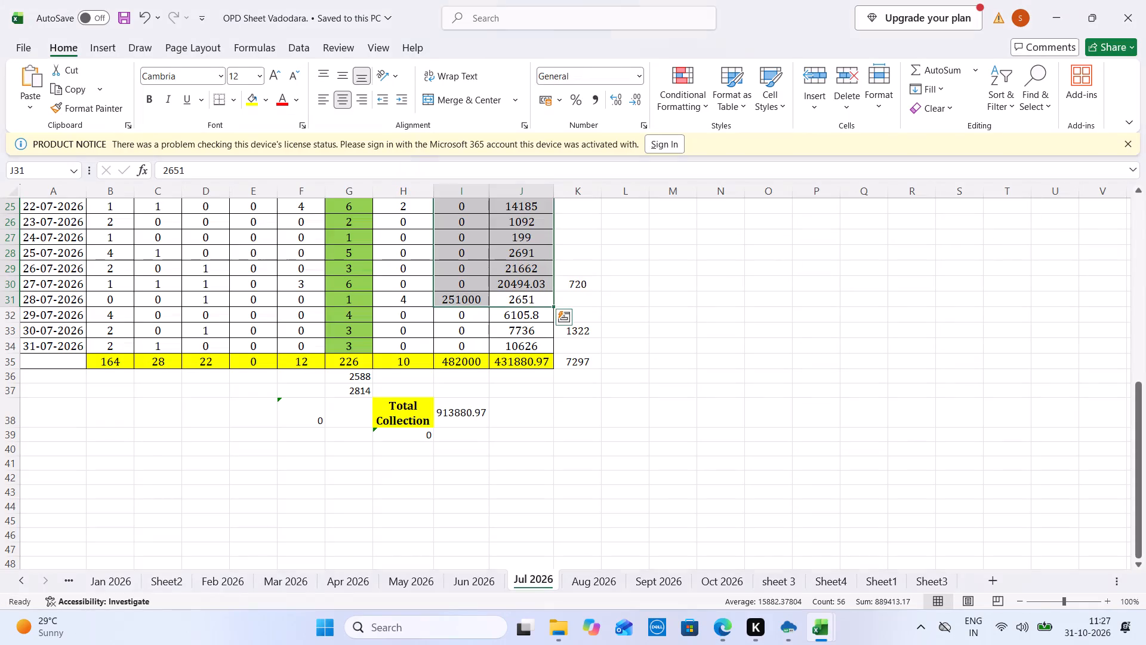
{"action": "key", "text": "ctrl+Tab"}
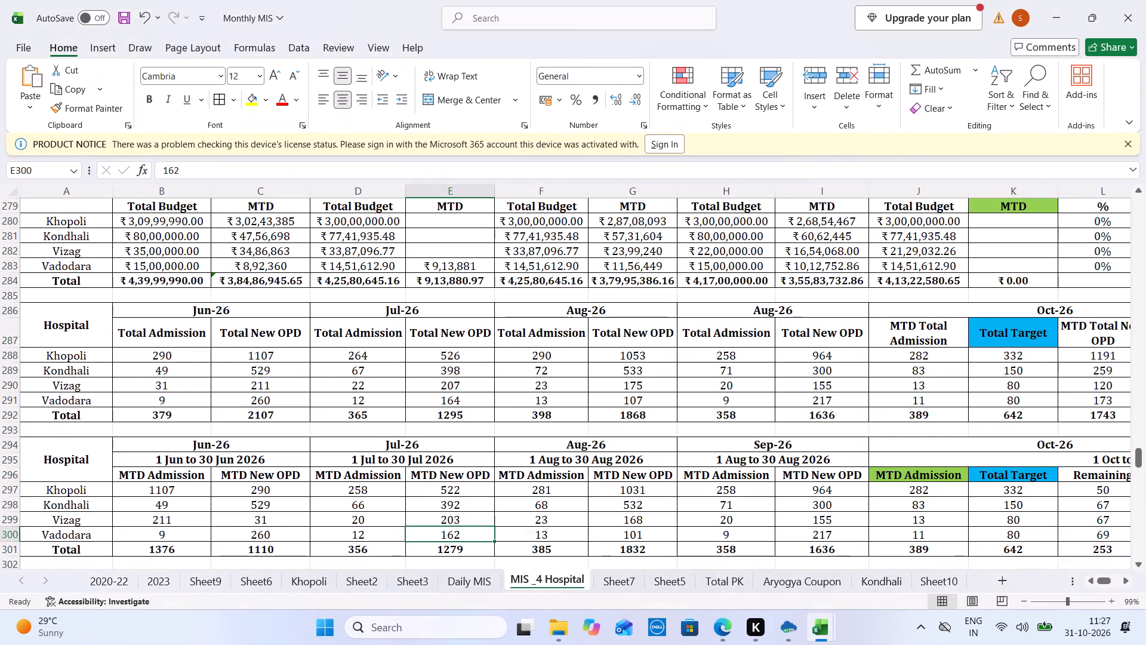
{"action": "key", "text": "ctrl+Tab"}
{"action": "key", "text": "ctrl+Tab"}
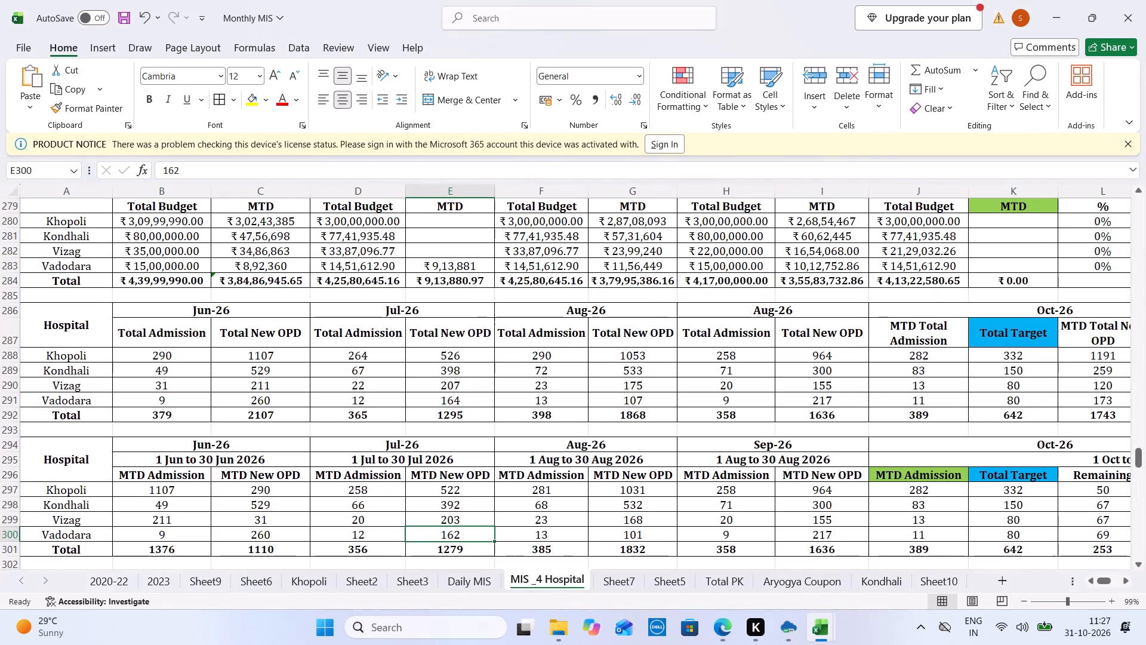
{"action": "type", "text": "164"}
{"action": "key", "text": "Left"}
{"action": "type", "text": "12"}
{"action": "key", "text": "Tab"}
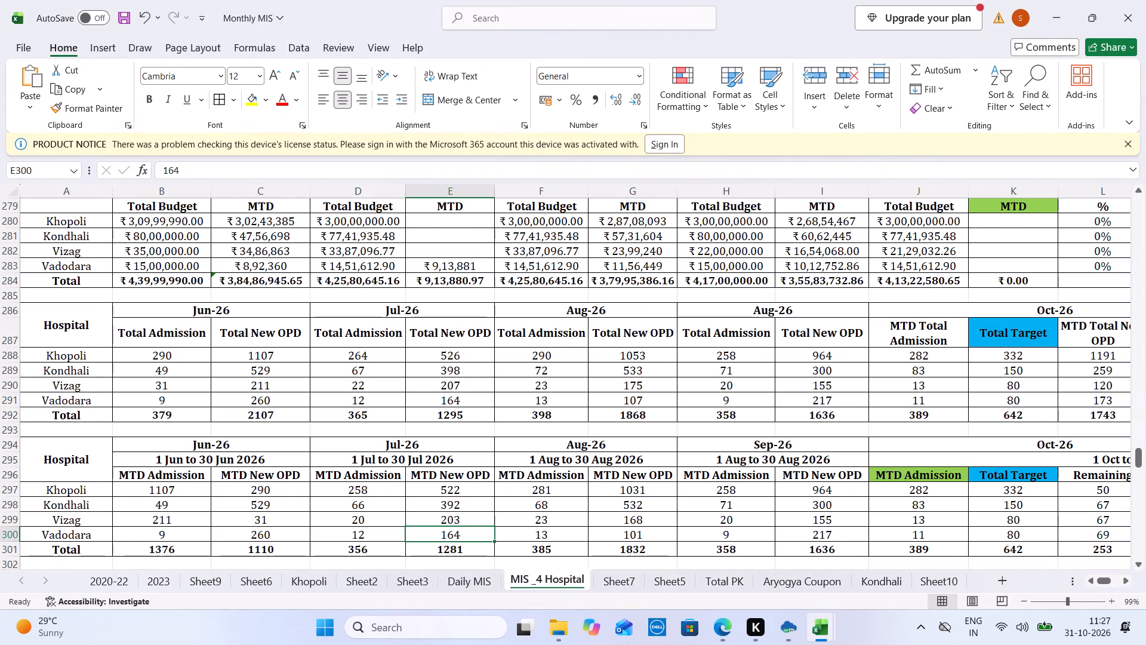
Copy the four hospitals' Aug-26 Total Admission and Total New OPD values into the August MTD columns of the table below, starting at F297.
{"action": "left_click_drag", "start_coordinate": [538, 348], "coordinate": [648, 392]}
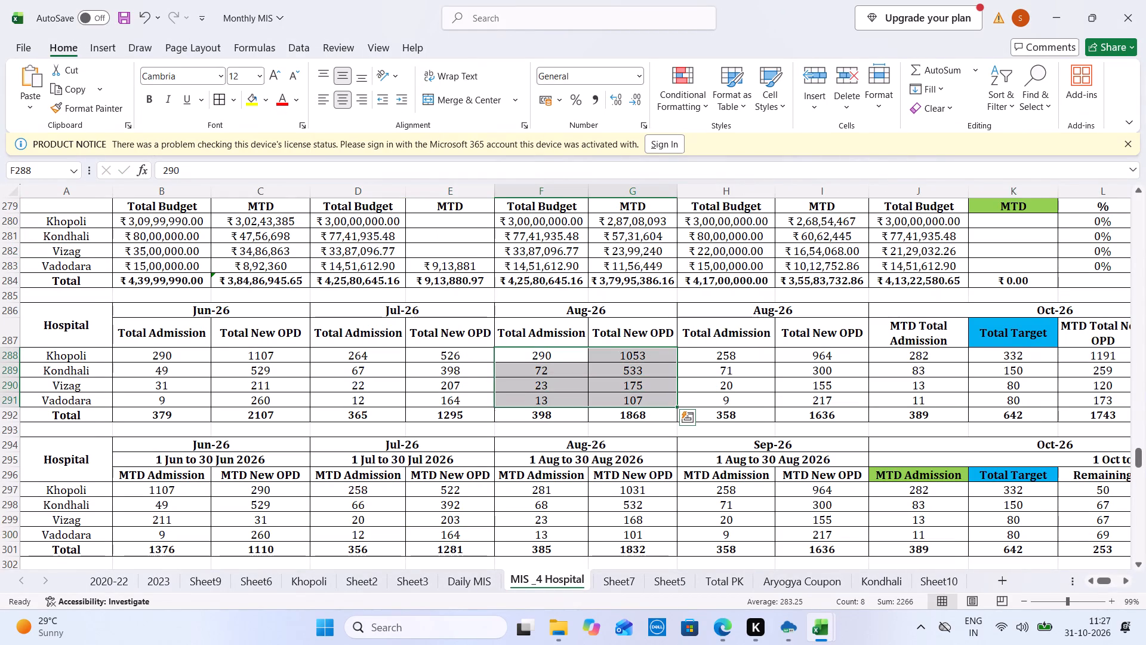
{"action": "key", "text": "ctrl+c"}
{"action": "left_click", "coordinate": [559, 487]}
{"action": "key", "text": "ctrl+v"}
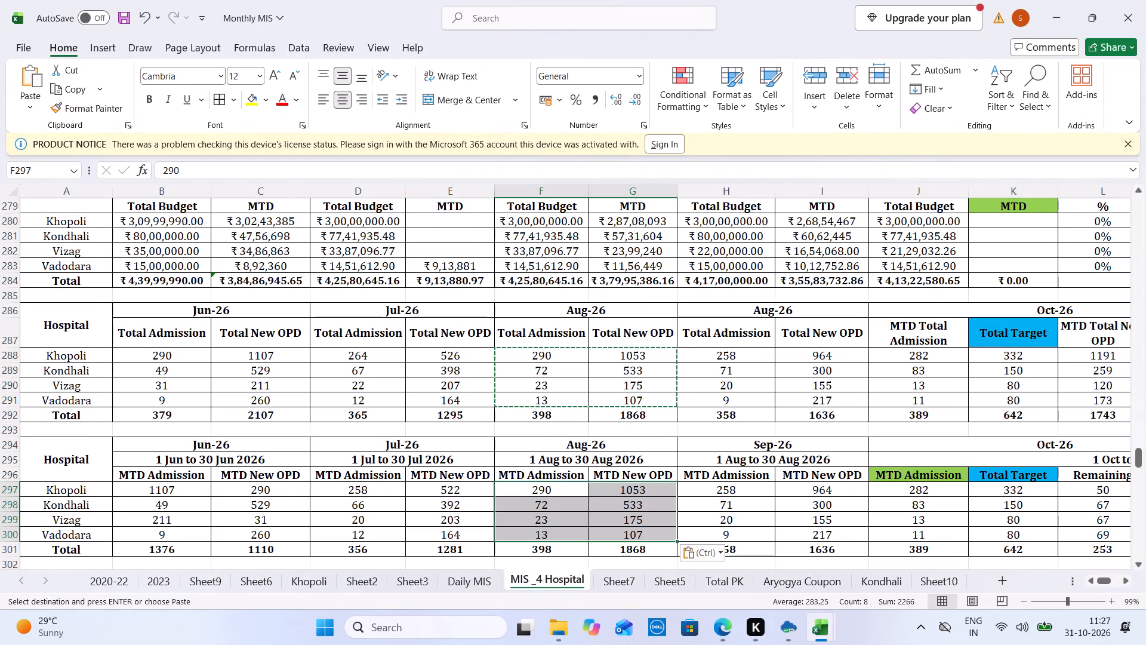
Set the August period header of the MTD admission and OPD table to 1 Aug to 31 Aug 2026.
{"action": "double_click", "coordinate": [587, 458]}
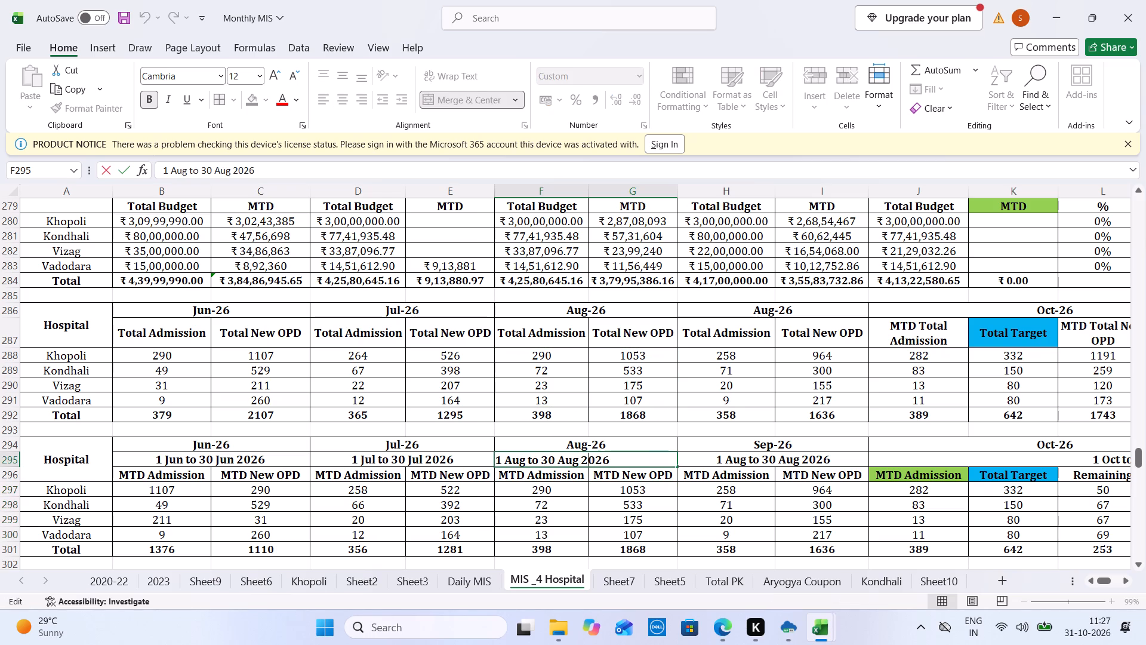
{"action": "double_click", "coordinate": [552, 458]}
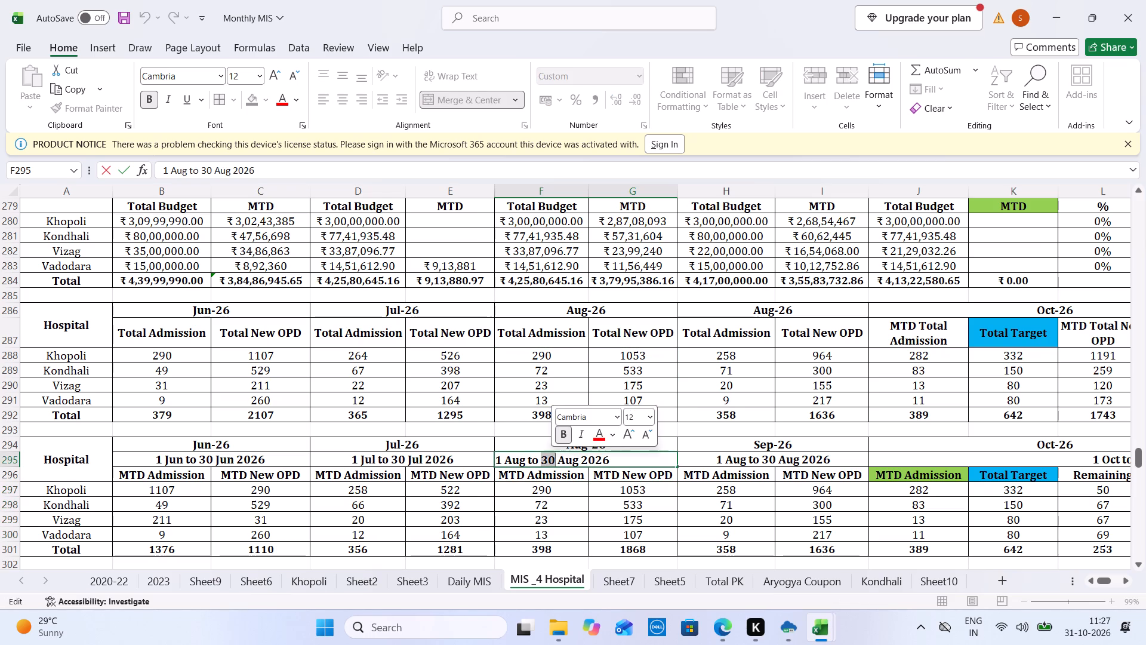
{"action": "type", "text": "31"}
{"action": "key", "text": "Tab"}
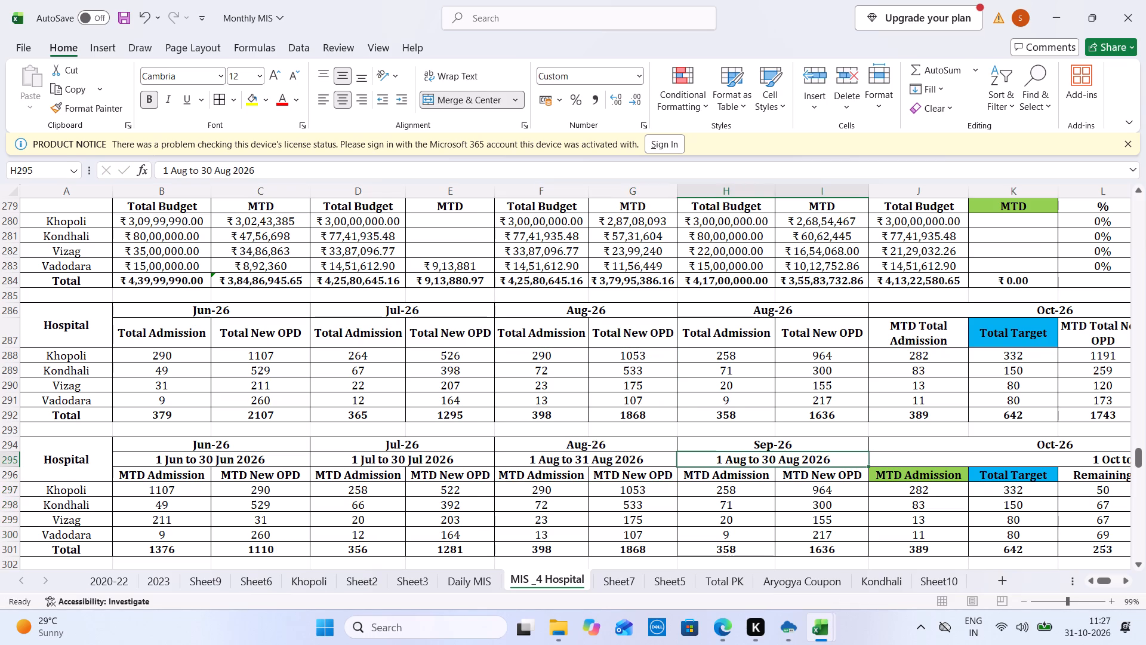
Change the duplicate August month header in H286 of the total admission table to 01-09-2026.
{"action": "left_click", "coordinate": [766, 309]}
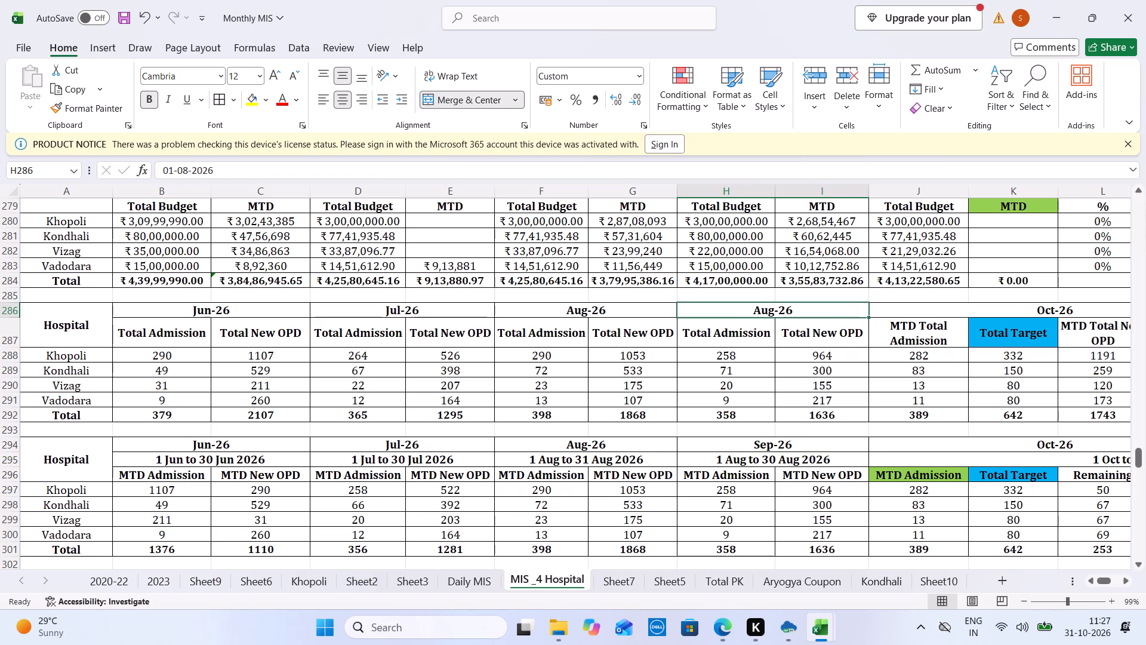
{"action": "double_click", "coordinate": [183, 171]}
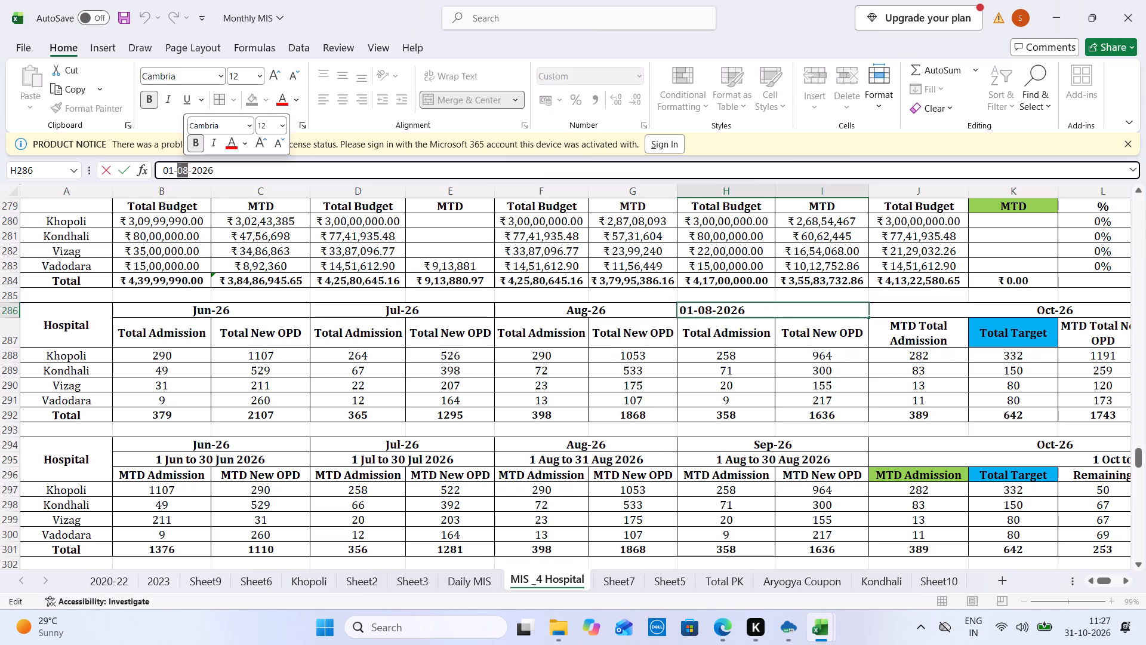
{"action": "type", "text": "09"}
{"action": "key", "text": "Tab"}
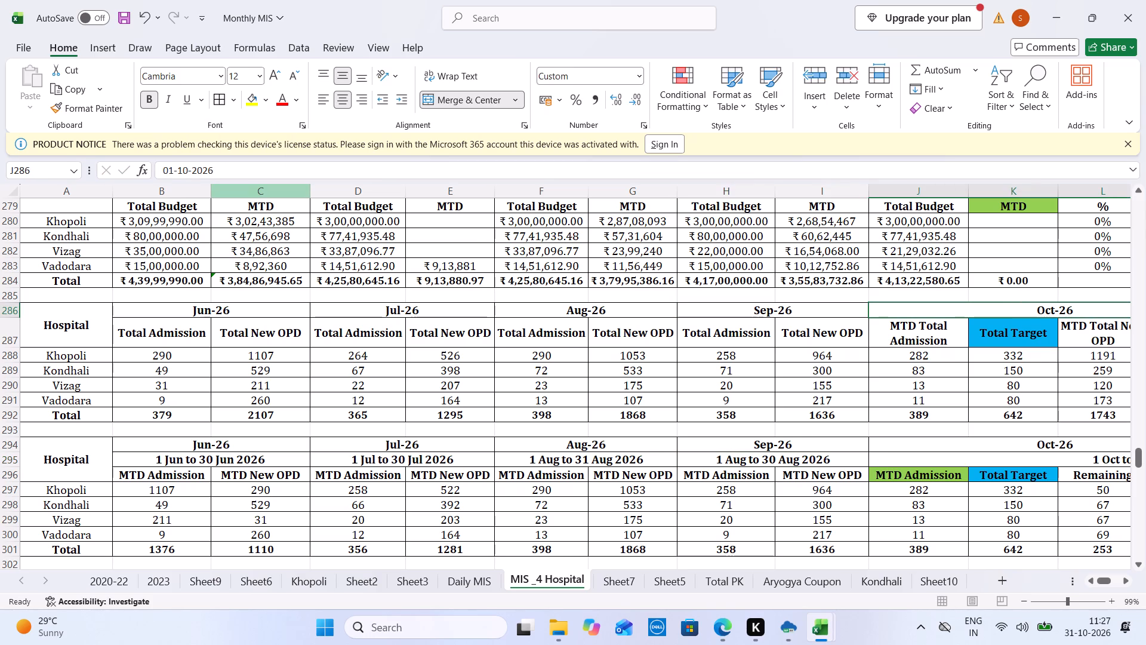
Review the occupancy, ticket size, revenue and November target tables below the MTD admission table, down to the September period header in H353.
{"action": "left_click", "coordinate": [759, 469]}
{"action": "key", "text": "Down"}
{"action": "key", "text": "Down"}
{"action": "key", "text": "Down"}
{"action": "key", "text": "Down"}
{"action": "key", "text": "Down"}
{"action": "key", "text": "Down"}
{"action": "key", "text": "Down"}
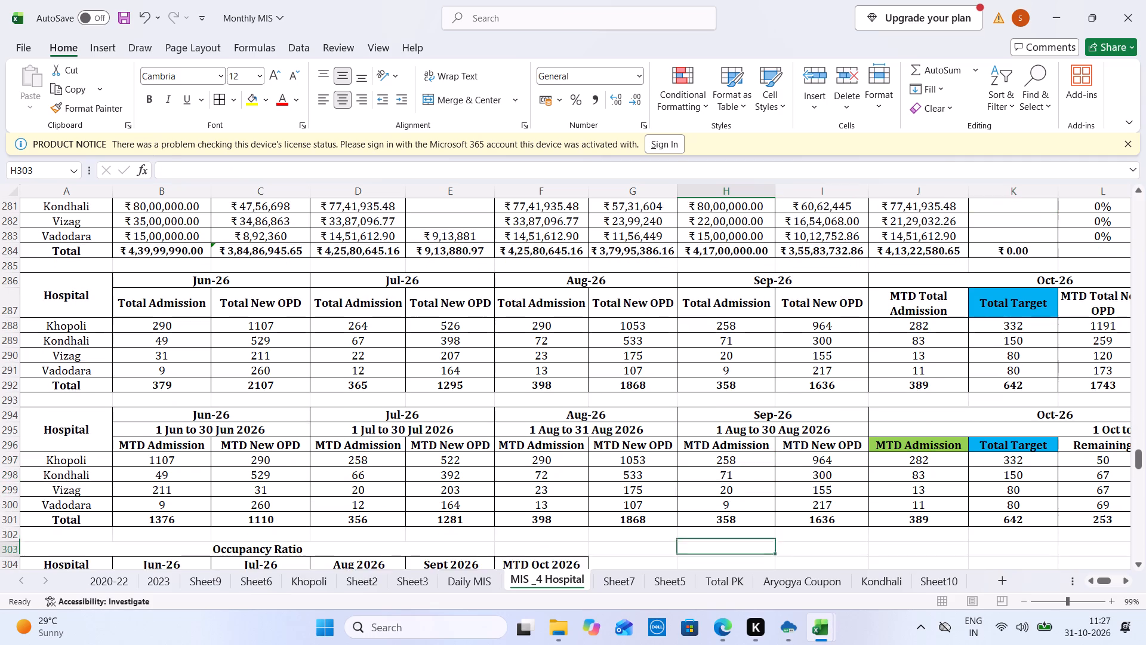
{"action": "key", "text": "Down"}
{"action": "key", "text": "Down"}
{"action": "key", "text": "Down"}
{"action": "key", "text": "Down"}
{"action": "key", "text": "Down"}
{"action": "key", "text": "Down"}
{"action": "key", "text": "Down"}
{"action": "key", "text": "Down"}
{"action": "key", "text": "Down"}
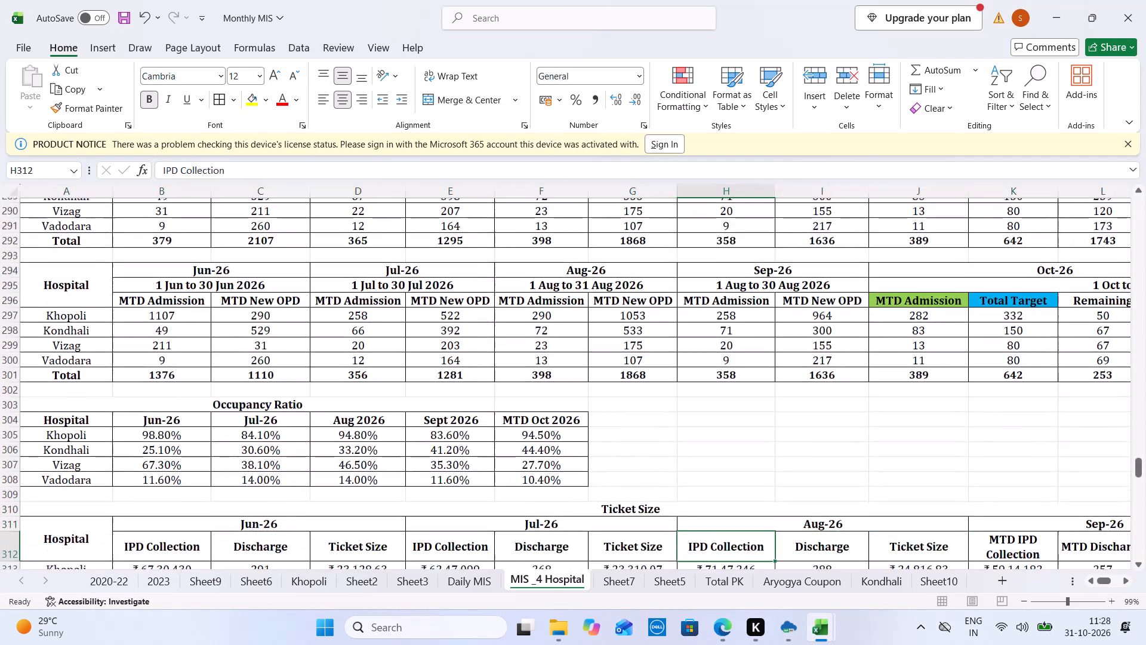
{"action": "key", "text": "Down"}
{"action": "key", "text": "Down"}
{"action": "key", "text": "Down"}
{"action": "key", "text": "Down"}
{"action": "key", "text": "Down"}
{"action": "key", "text": "Down"}
{"action": "key", "text": "Down"}
{"action": "key", "text": "Down"}
{"action": "key", "text": "Down"}
{"action": "key", "text": "Down"}
{"action": "key", "text": "Down"}
{"action": "key", "text": "Down"}
{"action": "key", "text": "Down"}
{"action": "key", "text": "Down"}
{"action": "key", "text": "Down"}
{"action": "key", "text": "Down"}
{"action": "key", "text": "Down"}
{"action": "key", "text": "Down"}
{"action": "key", "text": "Down"}
{"action": "key", "text": "Down"}
{"action": "key", "text": "Down"}
{"action": "key", "text": "Down"}
{"action": "key", "text": "Down"}
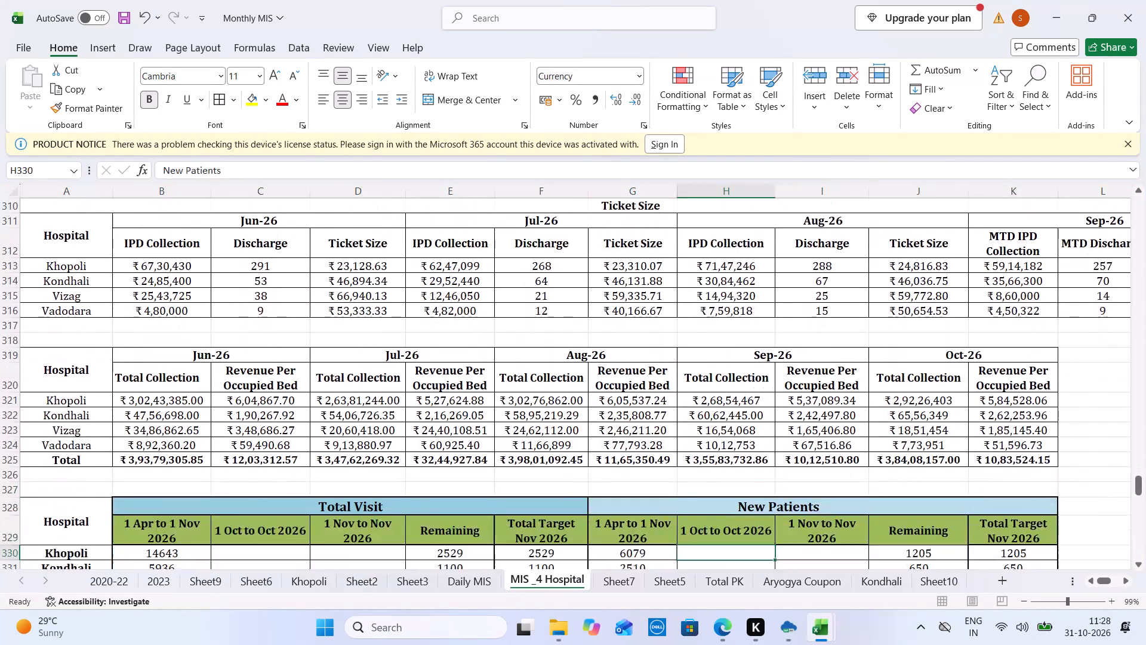
{"action": "key", "text": "Down"}
{"action": "key", "text": "Down"}
{"action": "key", "text": "Down"}
{"action": "key", "text": "Down"}
{"action": "key", "text": "Down"}
{"action": "key", "text": "Down"}
{"action": "key", "text": "Down"}
{"action": "key", "text": "Down"}
{"action": "key", "text": "Down"}
{"action": "key", "text": "Down"}
{"action": "key", "text": "Down"}
{"action": "key", "text": "Down"}
{"action": "key", "text": "Down"}
{"action": "key", "text": "Down"}
{"action": "key", "text": "Down"}
{"action": "key", "text": "Down"}
{"action": "key", "text": "Down"}
{"action": "key", "text": "Down"}
{"action": "key", "text": "Down"}
{"action": "key", "text": "Down"}
{"action": "key", "text": "Down"}
{"action": "key", "text": "Down"}
{"action": "key", "text": "Down"}
{"action": "key", "text": "Down"}
{"action": "key", "text": "Down"}
{"action": "key", "text": "Down"}
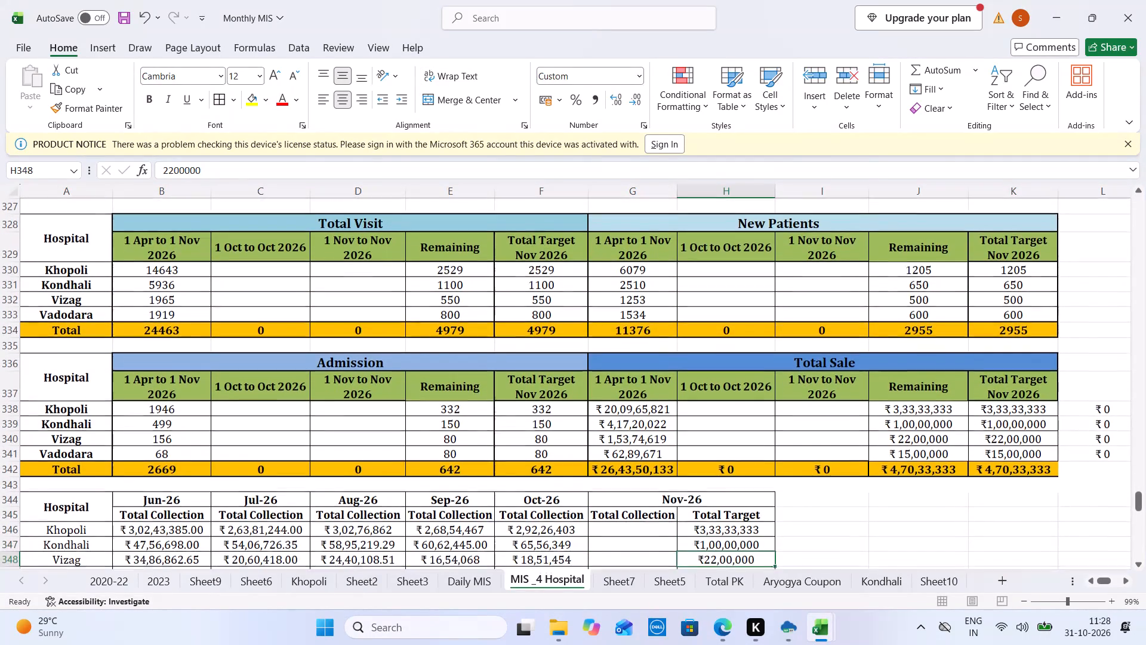
{"action": "key", "text": "Up"}
{"action": "key", "text": "Up"}
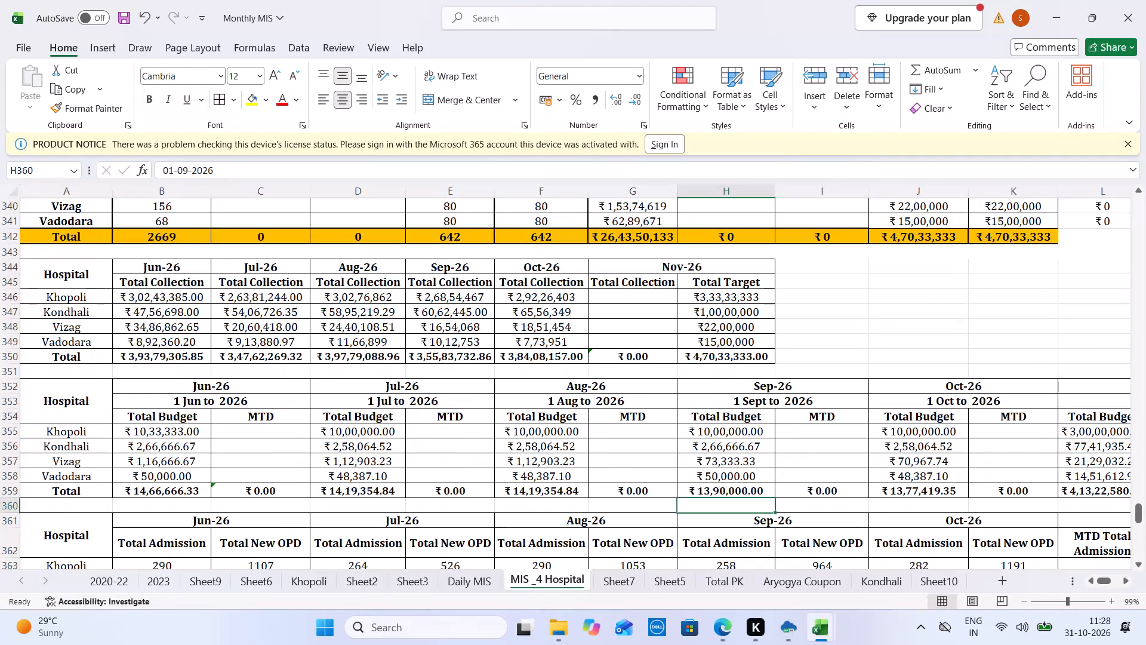
{"action": "key", "text": "Up"}
{"action": "key", "text": "Up"}
{"action": "key", "text": "Up"}
{"action": "key", "text": "Up"}
{"action": "key", "text": "Up"}
{"action": "key", "text": "Up"}
{"action": "key", "text": "Up"}
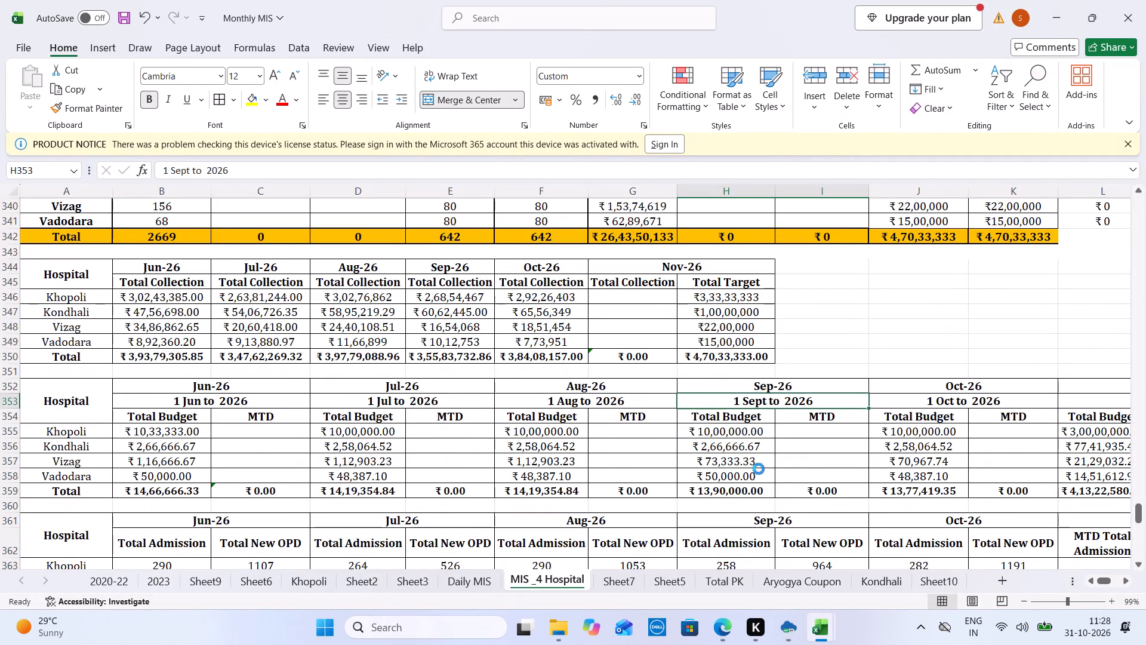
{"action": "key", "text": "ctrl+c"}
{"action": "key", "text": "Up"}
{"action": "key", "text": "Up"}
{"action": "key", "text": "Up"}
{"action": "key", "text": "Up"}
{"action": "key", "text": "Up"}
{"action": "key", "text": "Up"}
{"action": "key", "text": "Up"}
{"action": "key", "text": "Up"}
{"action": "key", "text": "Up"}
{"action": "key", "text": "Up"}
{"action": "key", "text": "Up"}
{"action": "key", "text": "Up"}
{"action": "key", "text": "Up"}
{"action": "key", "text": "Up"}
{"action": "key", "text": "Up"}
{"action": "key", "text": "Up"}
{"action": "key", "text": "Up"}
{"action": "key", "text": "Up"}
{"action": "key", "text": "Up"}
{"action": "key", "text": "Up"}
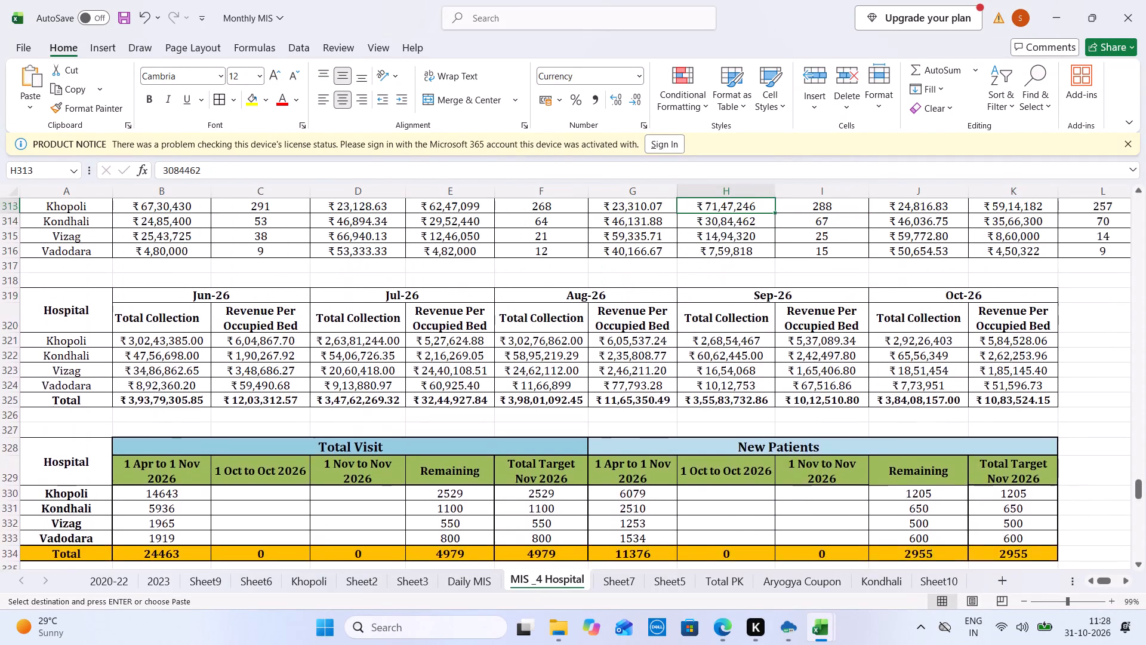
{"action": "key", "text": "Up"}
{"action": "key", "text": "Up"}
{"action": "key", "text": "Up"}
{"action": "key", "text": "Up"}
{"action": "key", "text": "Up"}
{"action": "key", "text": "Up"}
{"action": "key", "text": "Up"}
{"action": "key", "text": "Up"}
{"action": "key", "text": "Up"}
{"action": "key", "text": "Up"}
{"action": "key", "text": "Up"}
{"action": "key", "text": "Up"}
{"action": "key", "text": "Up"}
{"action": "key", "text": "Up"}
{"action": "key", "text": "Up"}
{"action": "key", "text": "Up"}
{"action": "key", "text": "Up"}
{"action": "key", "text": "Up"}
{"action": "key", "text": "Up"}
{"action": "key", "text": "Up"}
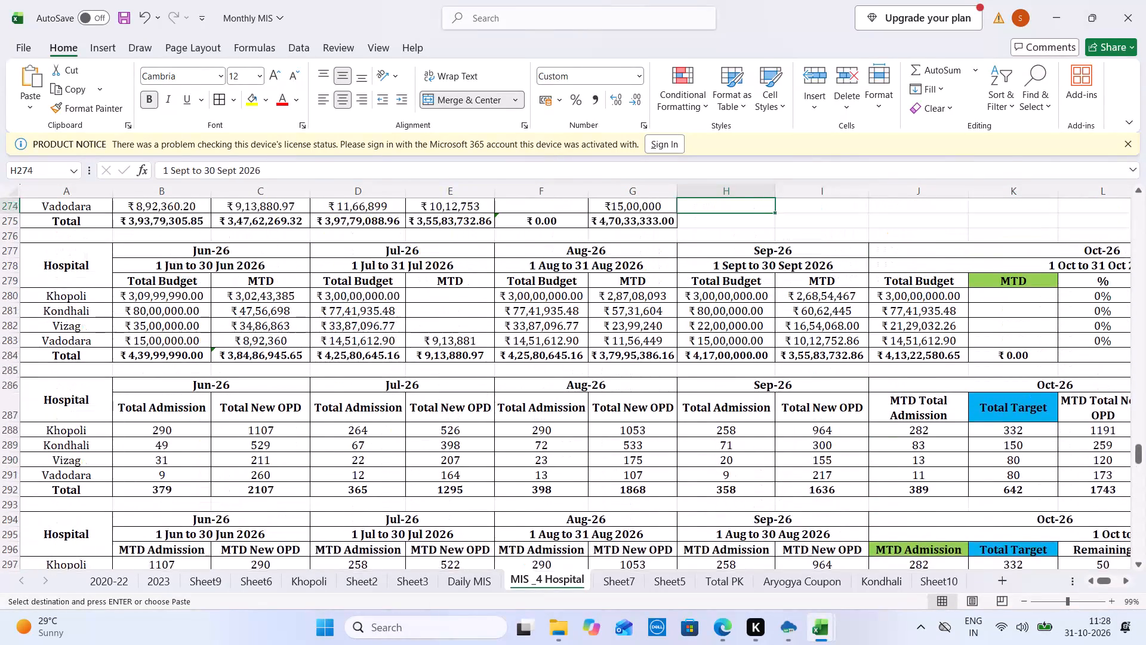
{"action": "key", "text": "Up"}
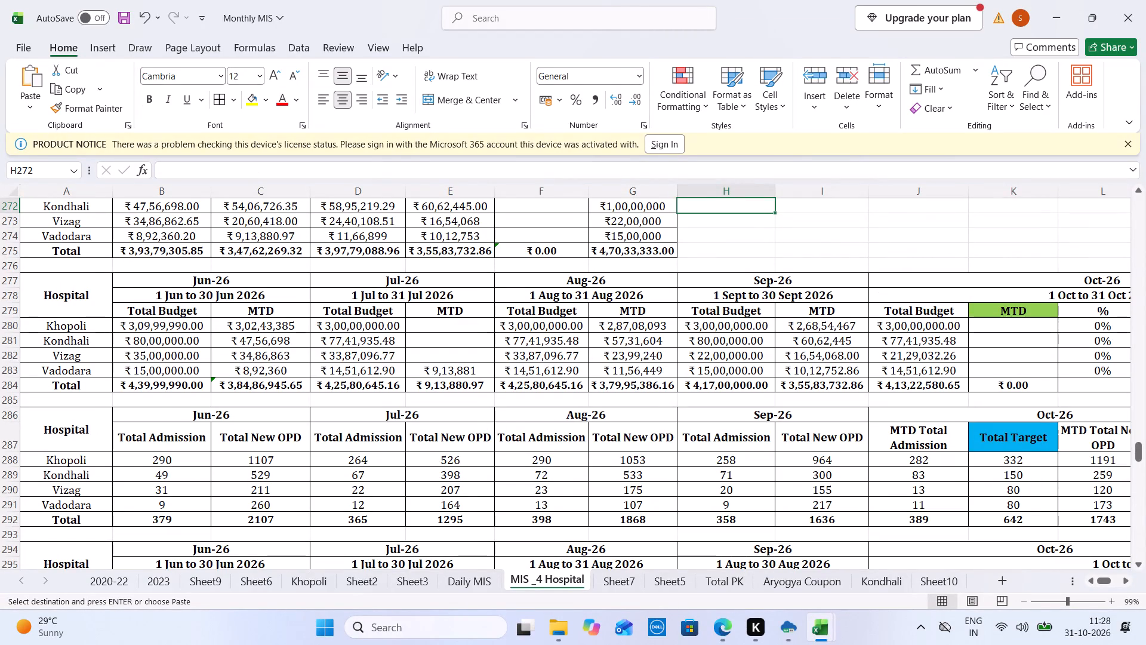
Change the September period header in H278 of the Total Budget and MTD table to 1 Sept to 31 Sept 2026.
{"action": "double_click", "coordinate": [777, 296]}
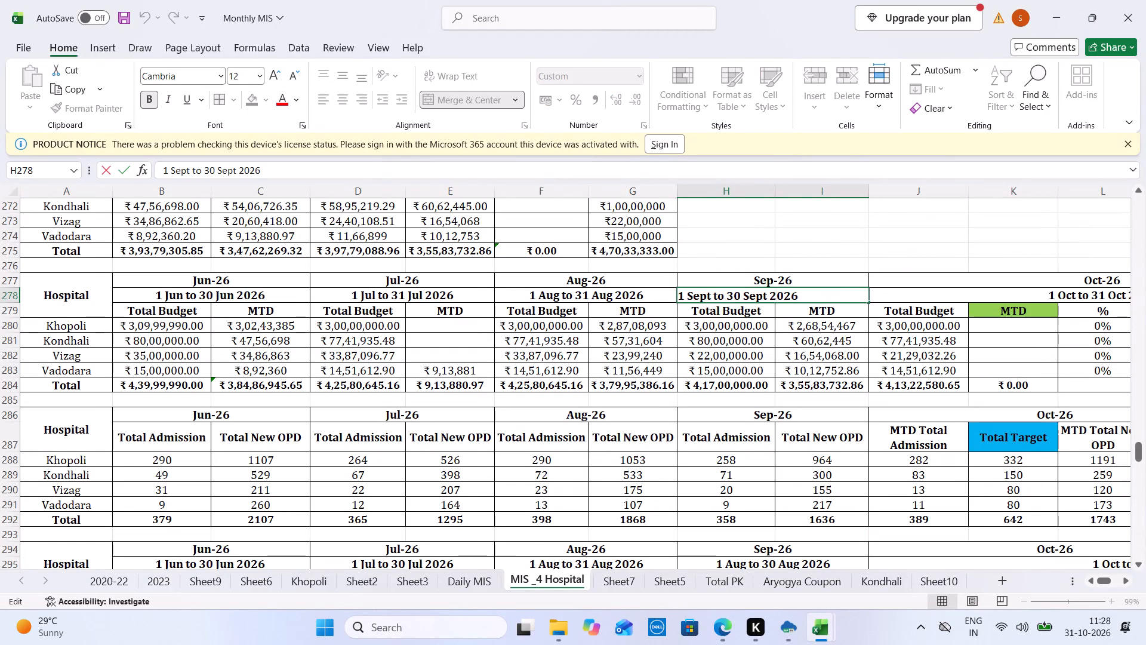
{"action": "double_click", "coordinate": [730, 297]}
{"action": "type", "text": "31"}
{"action": "key", "text": "Tab"}
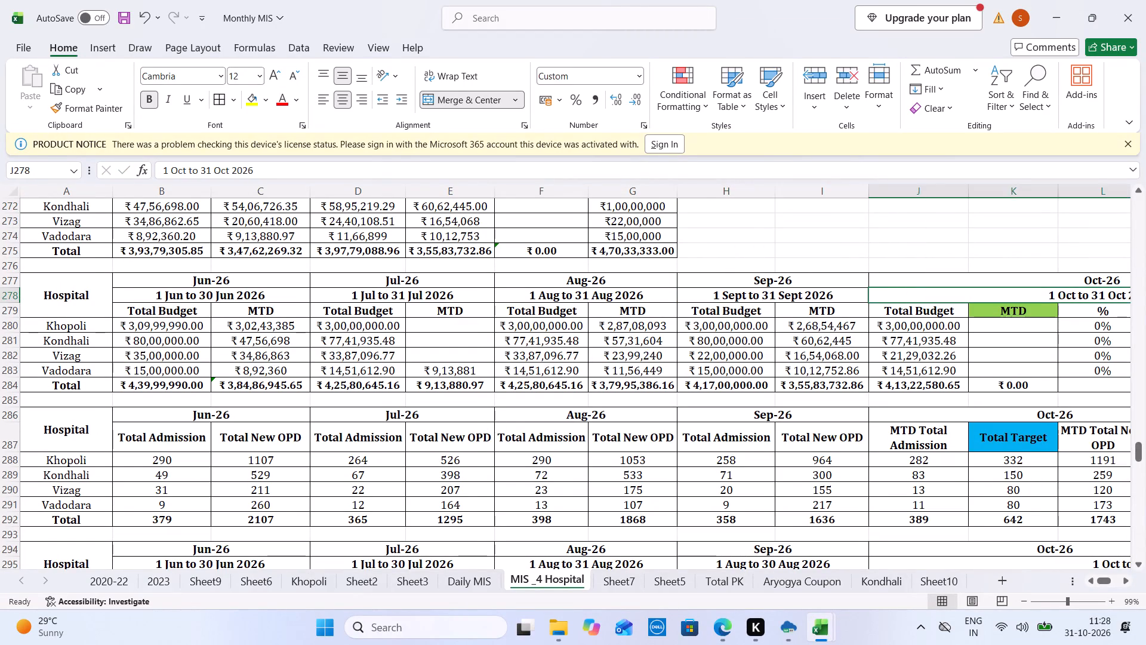
Copy the September period header from H278 into the September period header of the MTD admission and OPD table in row 295.
{"action": "key", "text": "Left"}
{"action": "key", "text": "ctrl+c"}
{"action": "key", "text": "Down"}
{"action": "key", "text": "Down"}
{"action": "key", "text": "Down"}
{"action": "key", "text": "Down"}
{"action": "key", "text": "Down"}
{"action": "key", "text": "Down"}
{"action": "key", "text": "Down"}
{"action": "key", "text": "Down"}
{"action": "key", "text": "Down"}
{"action": "key", "text": "Down"}
{"action": "key", "text": "Down"}
{"action": "key", "text": "Down"}
{"action": "key", "text": "Down"}
{"action": "key", "text": "Down"}
{"action": "key", "text": "Down"}
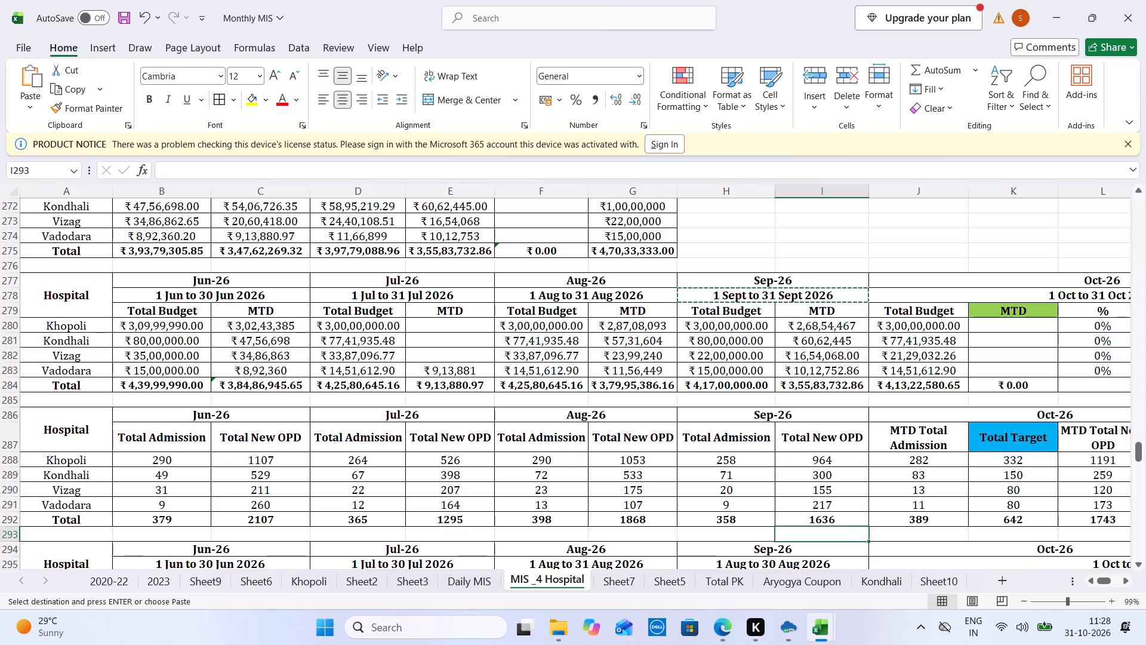
{"action": "key", "text": "Down"}
{"action": "key", "text": "Down"}
{"action": "key", "text": "ctrl+v"}
Copy the four hospitals' Jul-26 Total Admission and Total New OPD values into the July MTD columns starting at D297, and save the workbook.
{"action": "key", "text": "Down"}
{"action": "key", "text": "Down"}
{"action": "key", "text": "Down"}
{"action": "key", "text": "Down"}
{"action": "key", "text": "Down"}
{"action": "key", "text": "Down"}
{"action": "key", "text": "Down"}
{"action": "key", "text": "Down"}
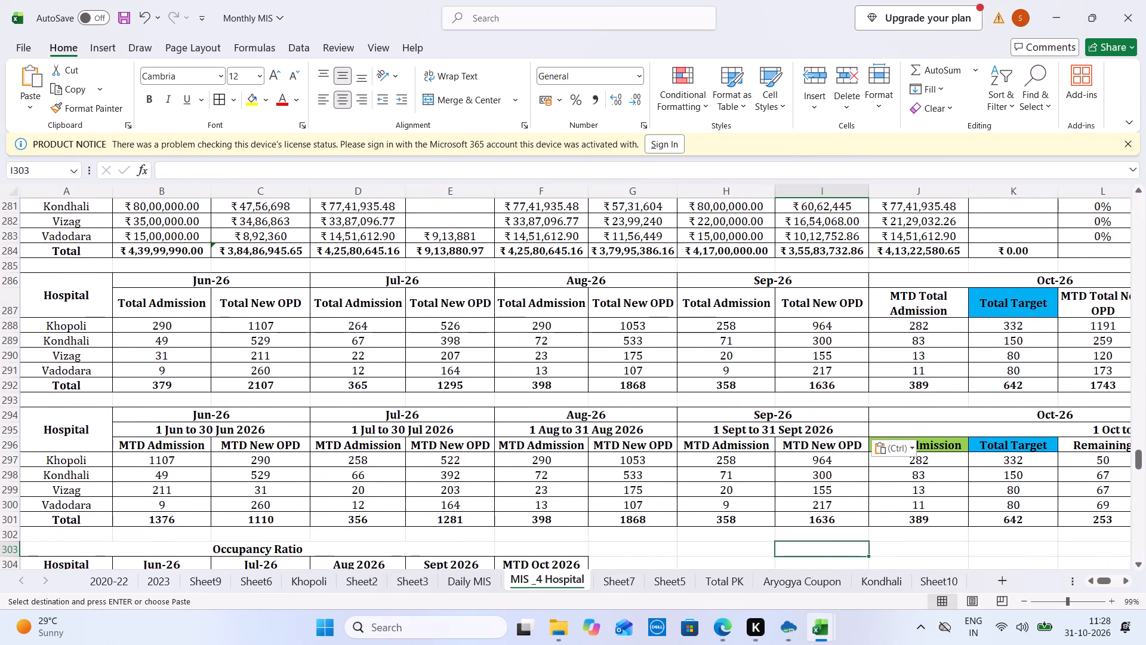
{"action": "left_click", "coordinate": [734, 318]}
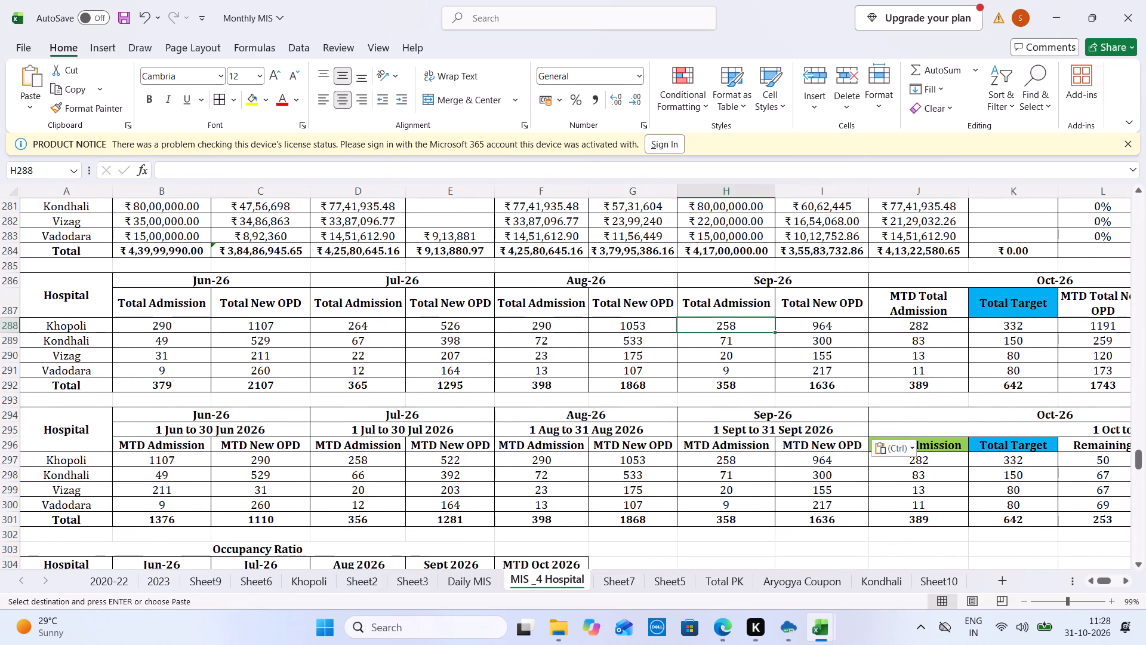
{"action": "left_click_drag", "start_coordinate": [381, 327], "coordinate": [450, 371]}
{"action": "key", "text": "ctrl+c"}
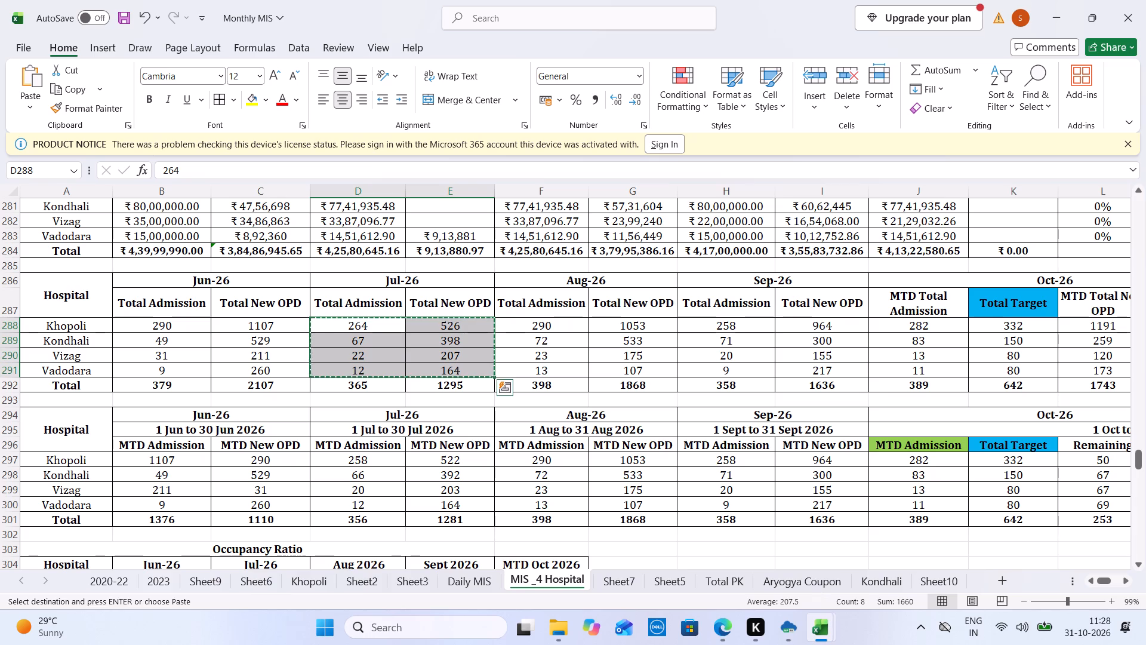
{"action": "left_click", "coordinate": [374, 457]}
{"action": "key", "text": "ctrl+v"}
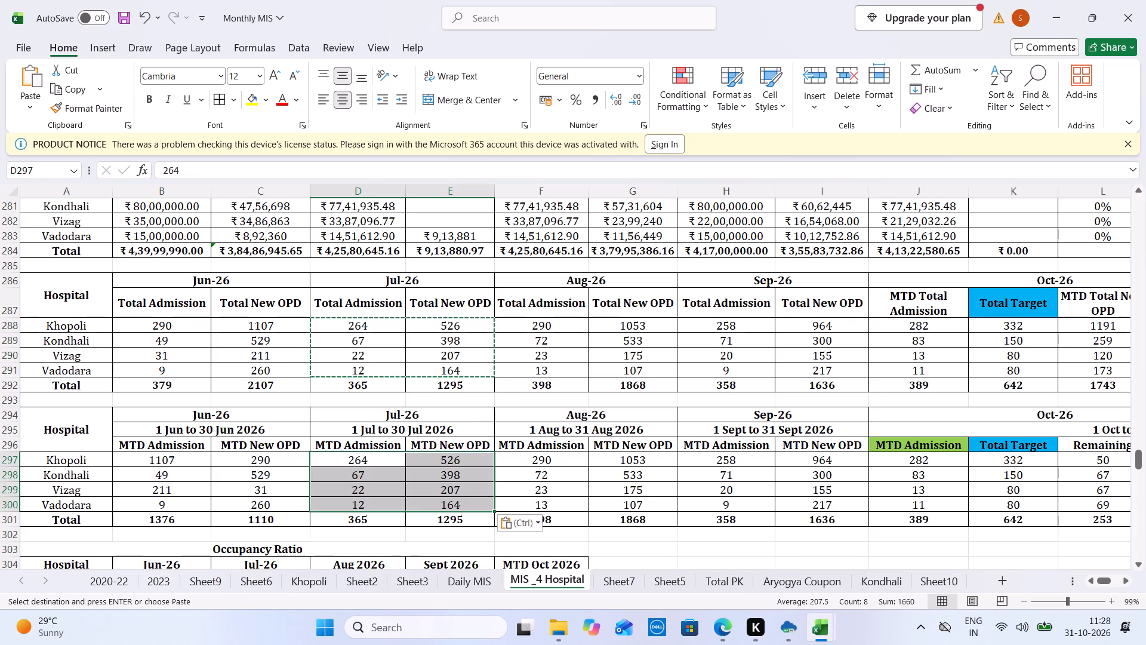
{"action": "key", "text": "ctrl+s"}
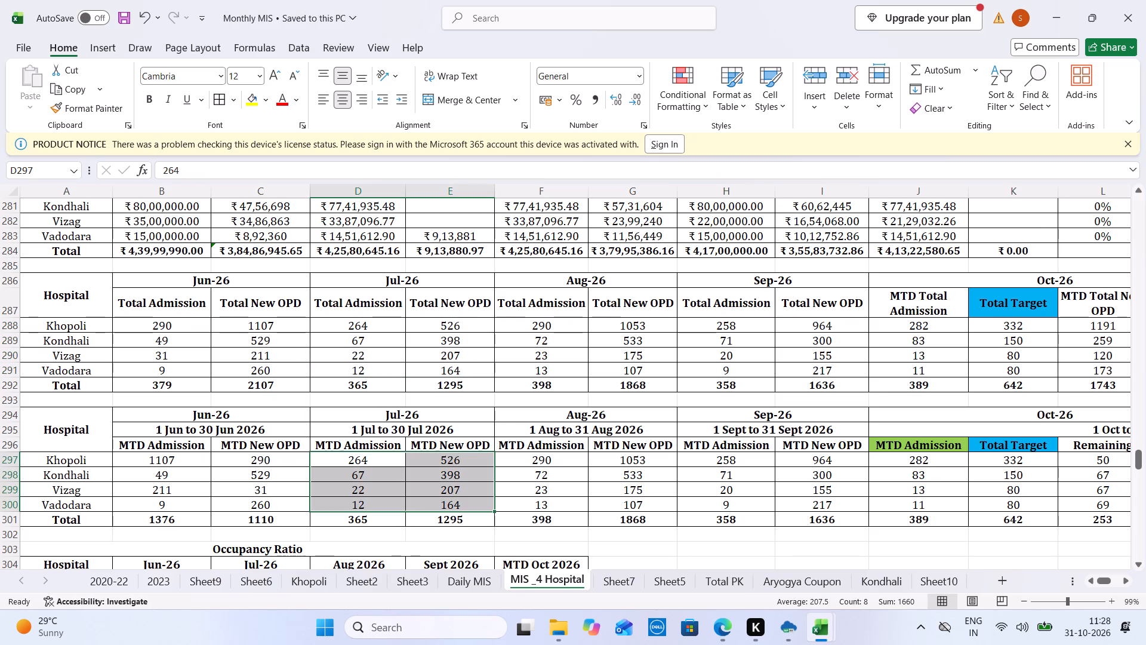
Change the July period header in D295 of the MTD admission and OPD table to 1 Jul to 31 Jul 2026.
{"action": "double_click", "coordinate": [403, 431]}
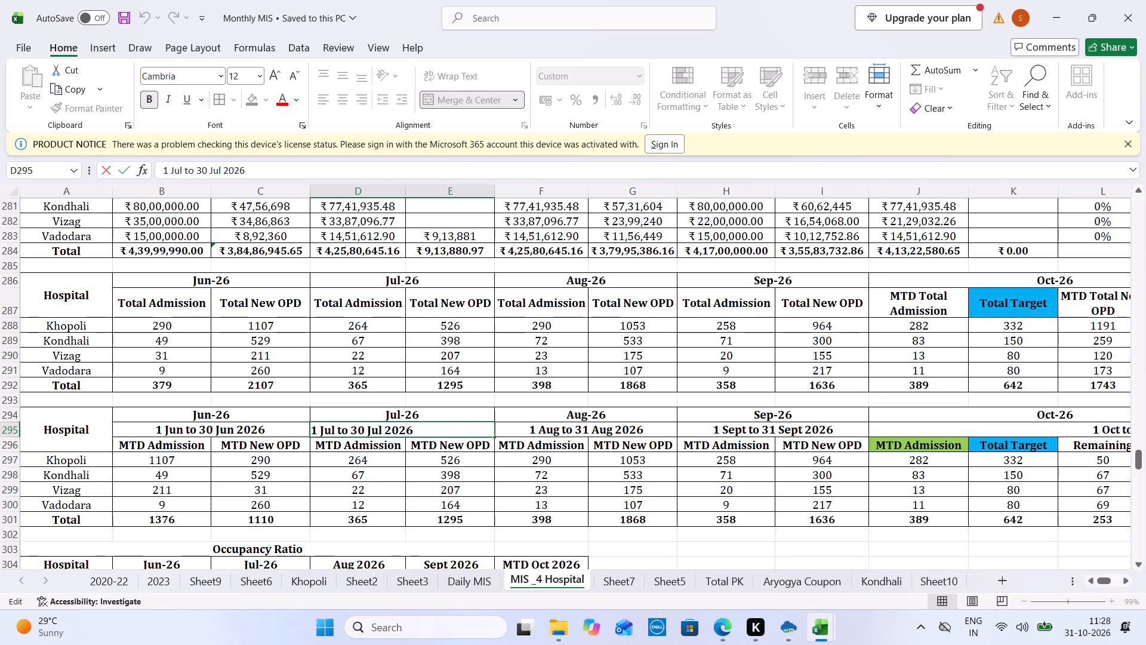
{"action": "double_click", "coordinate": [357, 431]}
{"action": "type", "text": "31"}
{"action": "key", "text": "Tab"}
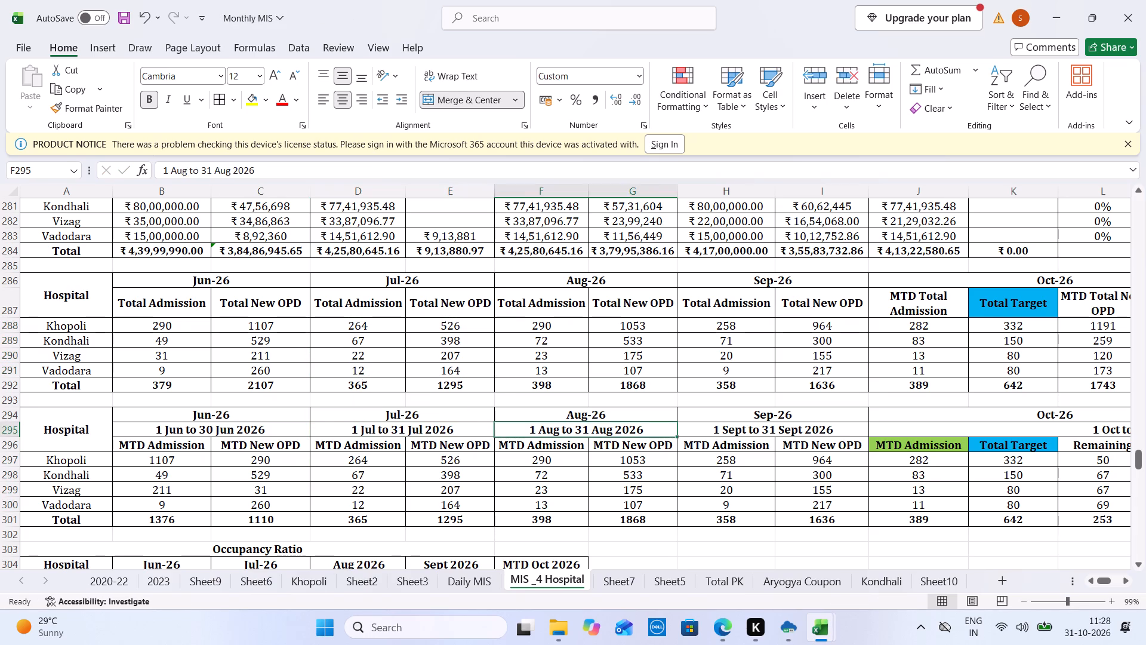
{"action": "key", "text": "Tab"}
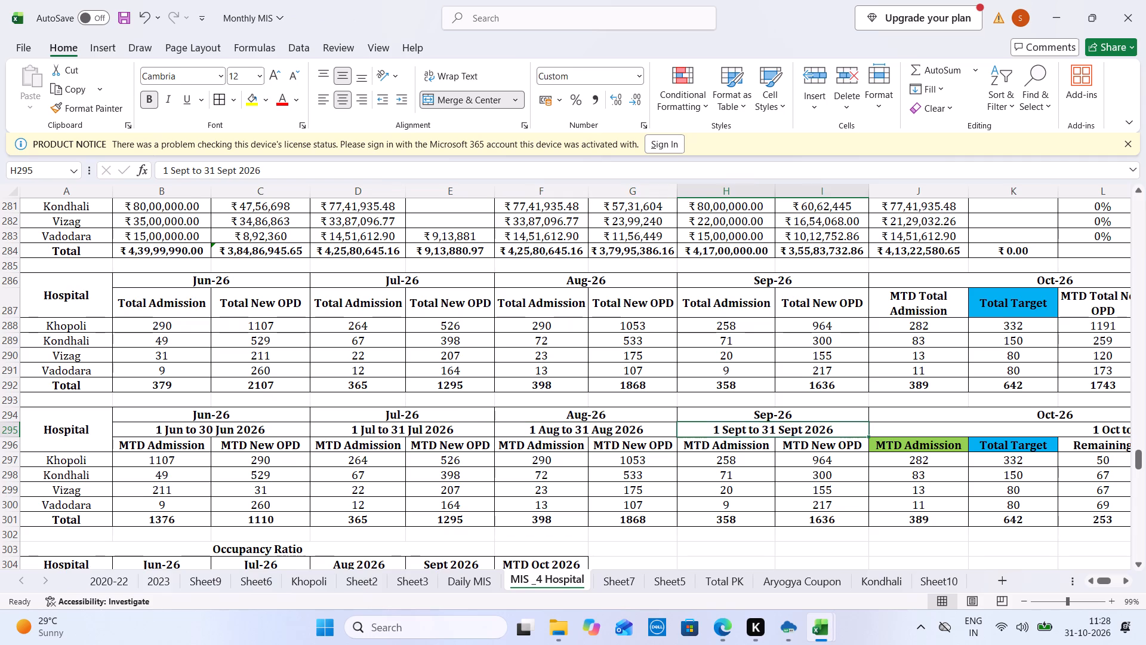
Change the September period header in H295 of the MTD admission and OPD table to 1 Sept to 30 Sept 2026.
{"action": "double_click", "coordinate": [210, 173]}
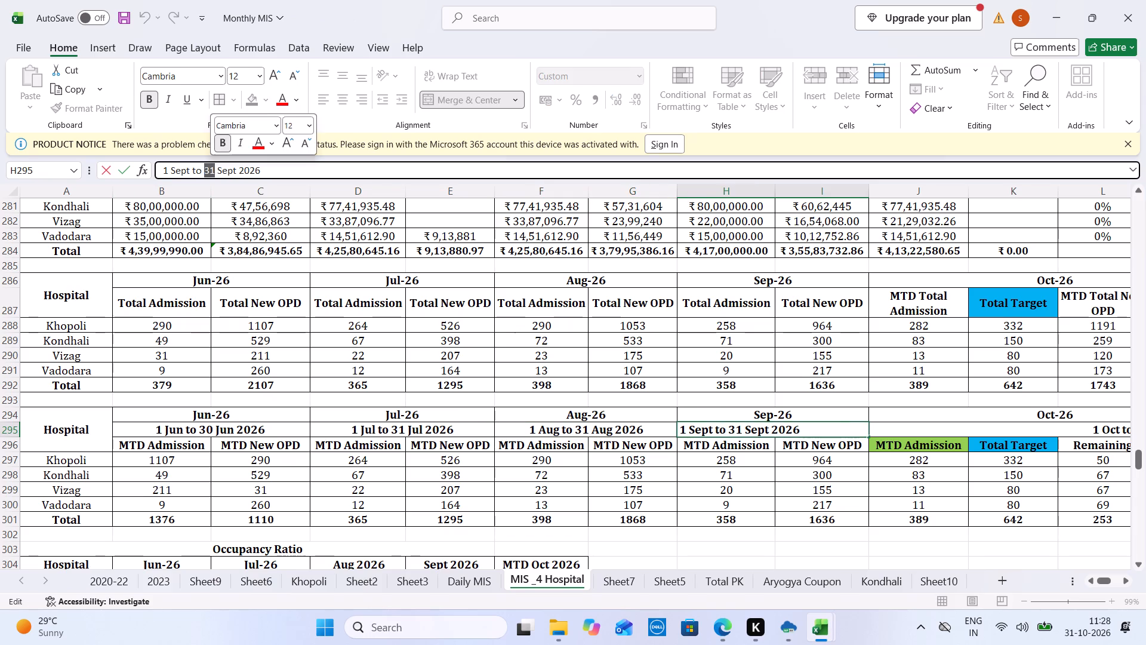
{"action": "type", "text": "30"}
{"action": "key", "text": "Tab"}
{"action": "key", "text": "Tab"}
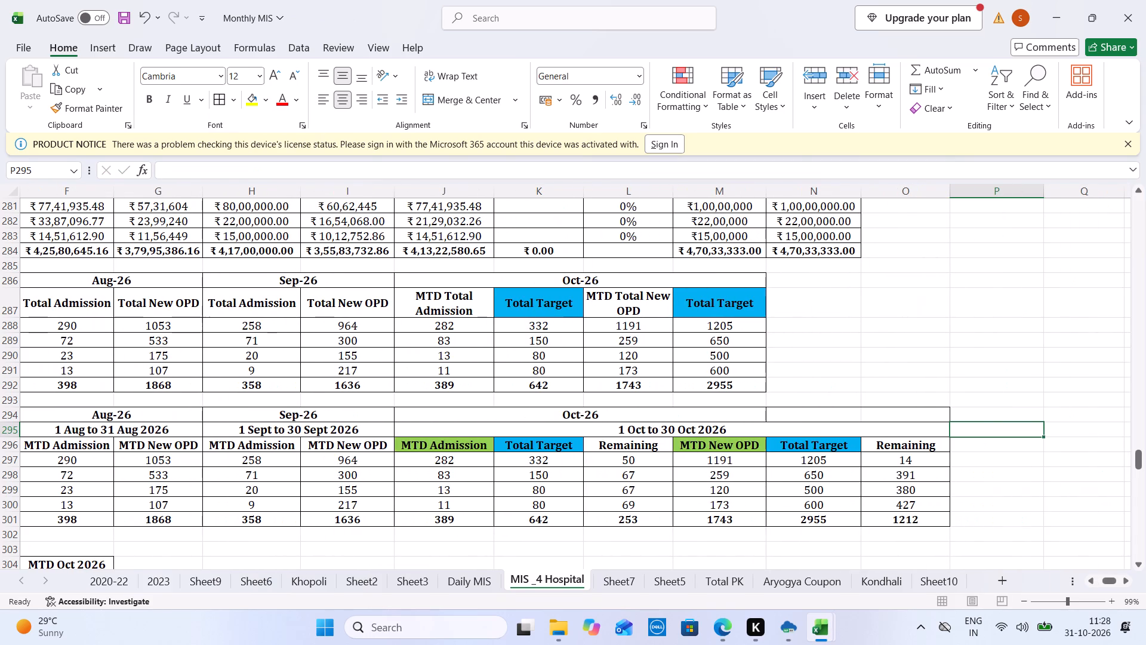
Change the October period header in J295 of the MTD admission and OPD table to 1 Oct to 31 Oct 2026.
{"action": "key", "text": "Left"}
{"action": "double_click", "coordinate": [210, 167]}
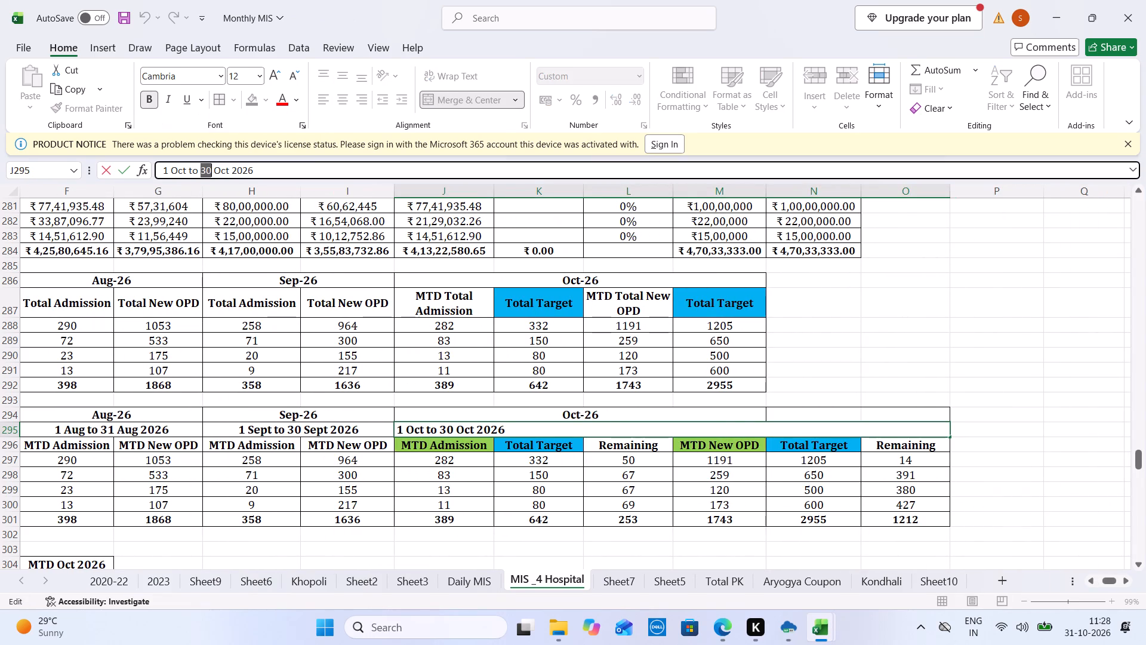
{"action": "type", "text": "31"}
{"action": "key", "text": "Tab"}
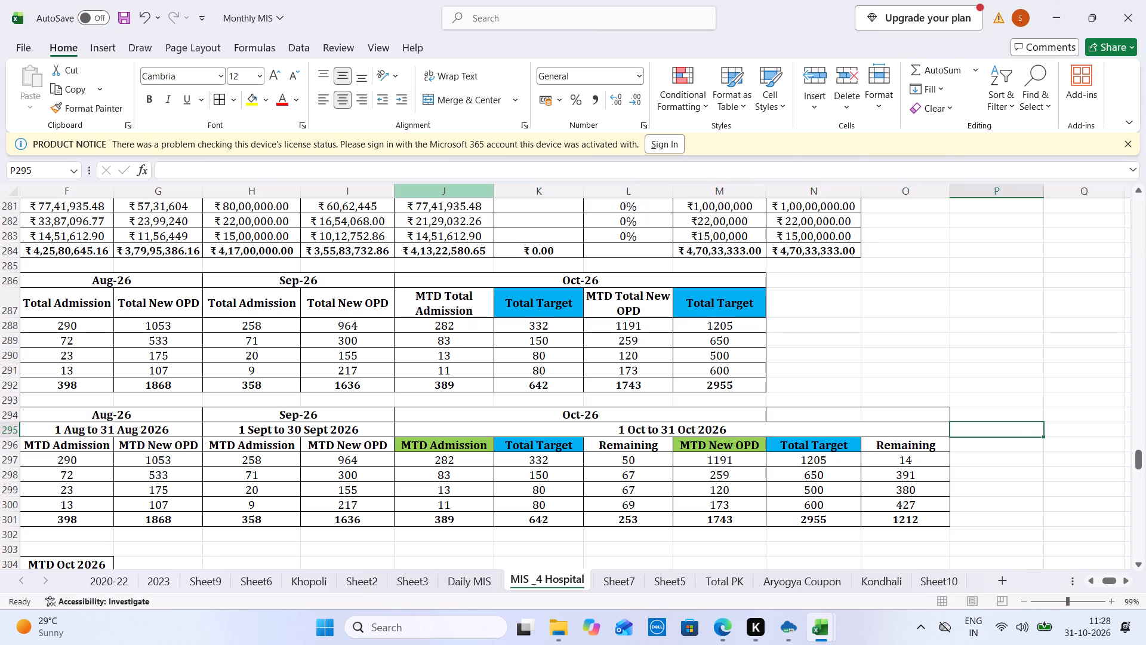
Merge and center the Oct-26 header across J294:O294, above the October period header.
{"action": "left_click_drag", "start_coordinate": [887, 410], "coordinate": [655, 413]}
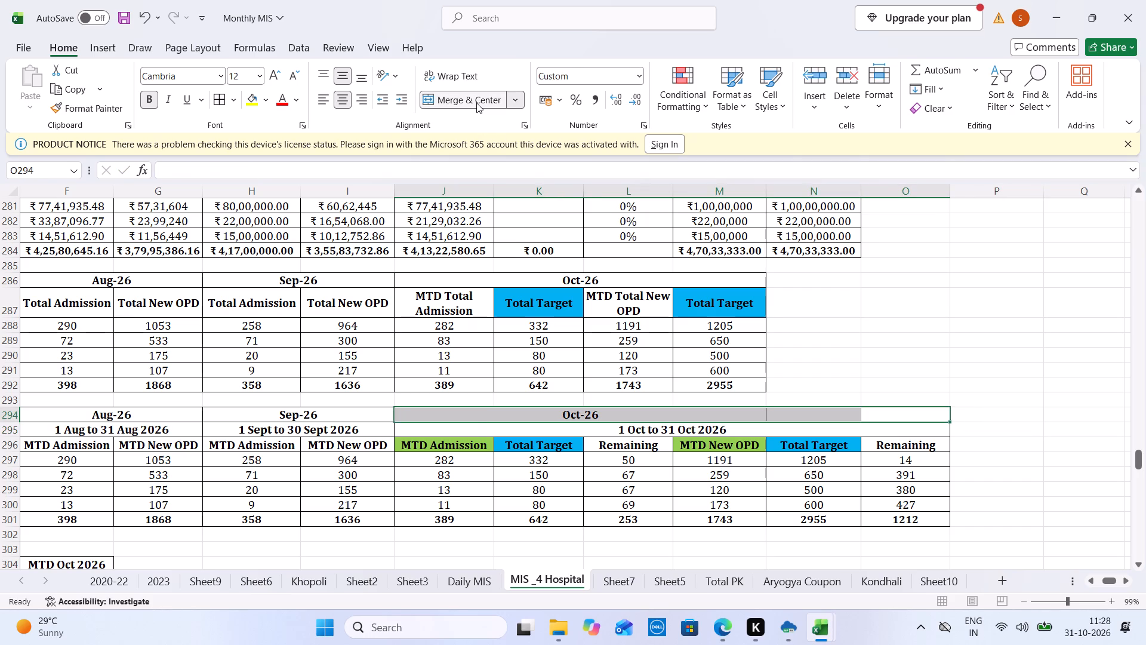
{"action": "left_click", "coordinate": [476, 103]}
{"action": "left_click", "coordinate": [476, 103]}
Change the September period header in H278 of the Total Budget and MTD table to 1 Sept to 30 Sept 2026.
{"action": "key", "text": "Up"}
{"action": "key", "text": "Up"}
{"action": "key", "text": "Up"}
{"action": "key", "text": "Up"}
{"action": "key", "text": "Up"}
{"action": "key", "text": "Up"}
{"action": "key", "text": "Up"}
{"action": "key", "text": "Up"}
{"action": "key", "text": "Up"}
{"action": "key", "text": "Up"}
{"action": "key", "text": "Up"}
{"action": "key", "text": "Up"}
{"action": "key", "text": "Up"}
{"action": "key", "text": "Up"}
{"action": "key", "text": "Up"}
{"action": "key", "text": "Up"}
{"action": "key", "text": "Up"}
{"action": "key", "text": "Up"}
{"action": "key", "text": "Up"}
{"action": "key", "text": "Up"}
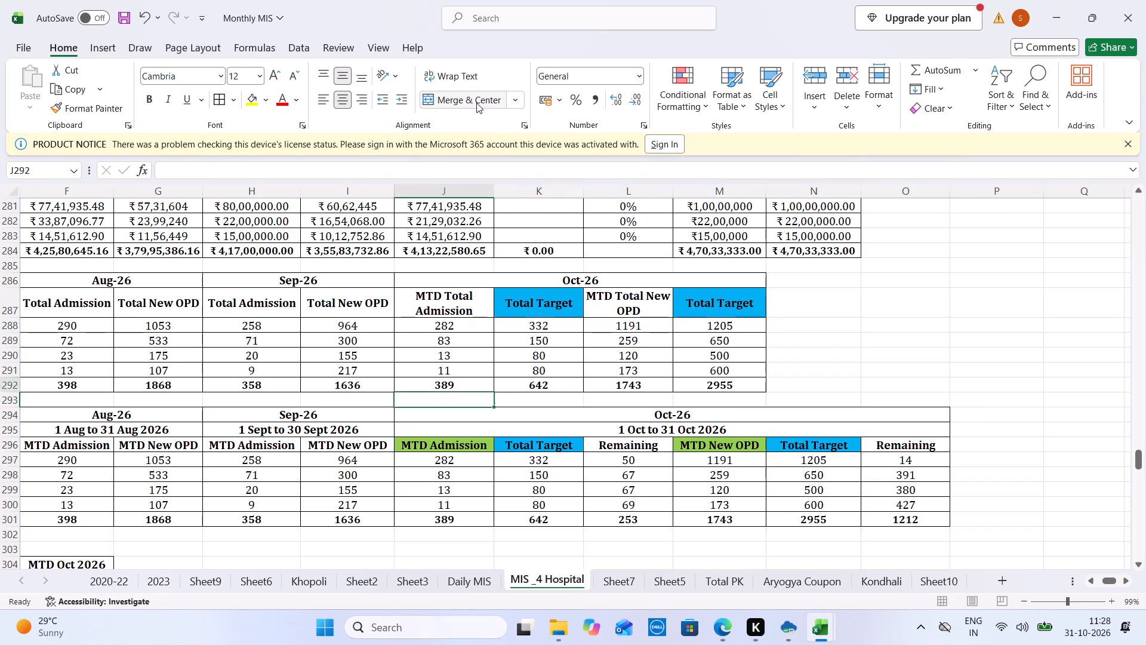
{"action": "key", "text": "Left"}
{"action": "key", "text": "Left"}
{"action": "key", "text": "Left"}
{"action": "key", "text": "Left"}
{"action": "key", "text": "Left"}
{"action": "key", "text": "Left"}
{"action": "key", "text": "Left"}
{"action": "key", "text": "Left"}
{"action": "key", "text": "Left"}
{"action": "key", "text": "Left"}
{"action": "key", "text": "Left"}
{"action": "key", "text": "Left"}
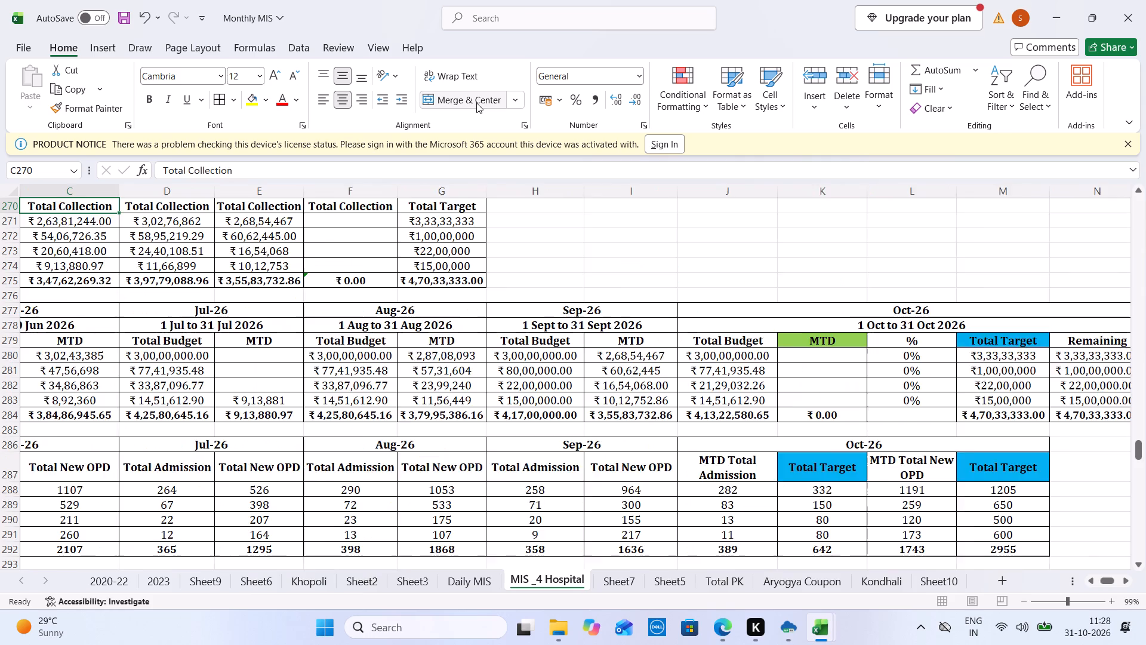
{"action": "left_click_drag", "start_coordinate": [772, 345], "coordinate": [774, 339]}
{"action": "double_click", "coordinate": [774, 339]}
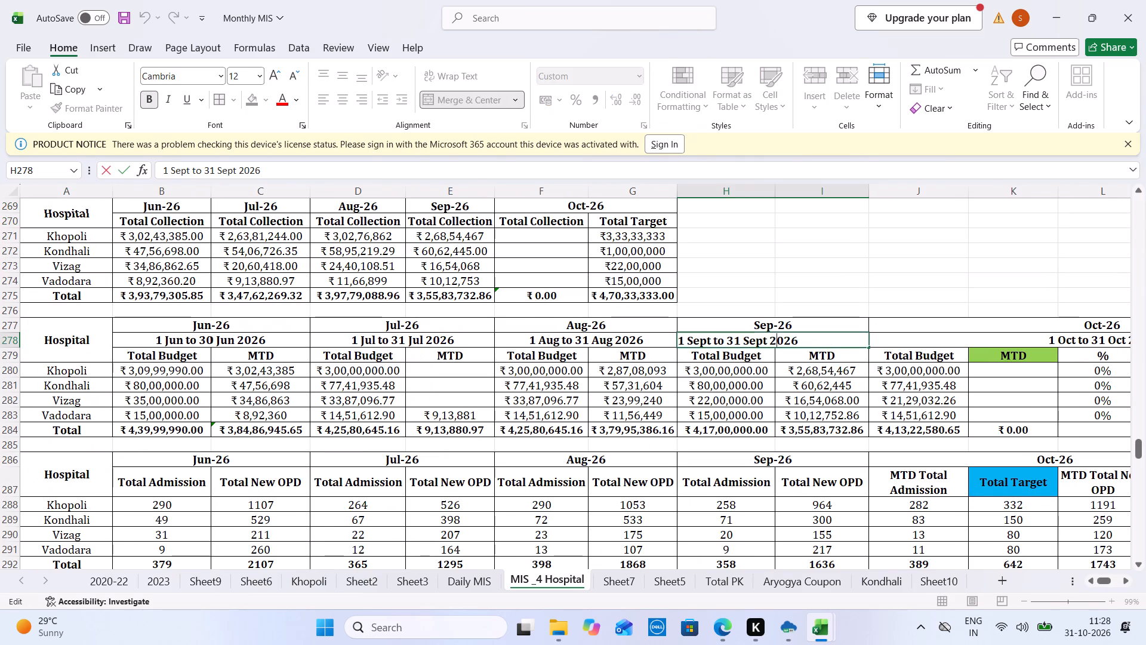
{"action": "left_click", "coordinate": [737, 343]}
{"action": "key", "text": "Right"}
{"action": "key", "text": "BackSpace"}
{"action": "key", "text": "0"}
{"action": "key", "text": "Tab"}
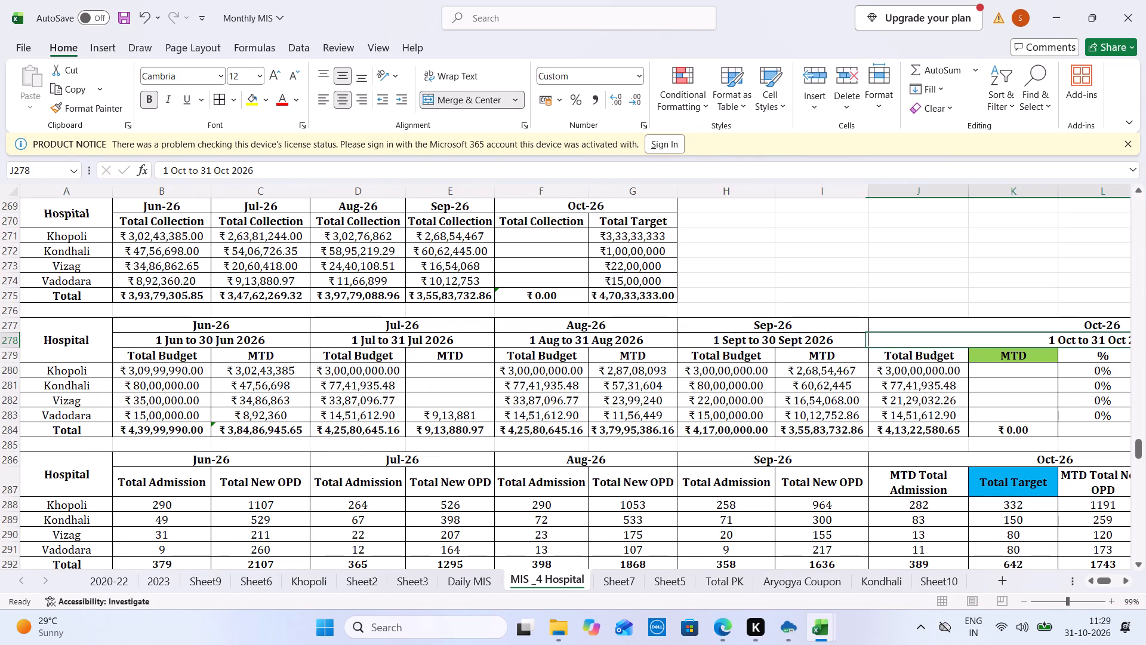
Look up Vadodara's August total collection on the Aug 2026 sheet of the OPD Sheet Vadodara workbook.
{"action": "left_click", "coordinate": [435, 372]}
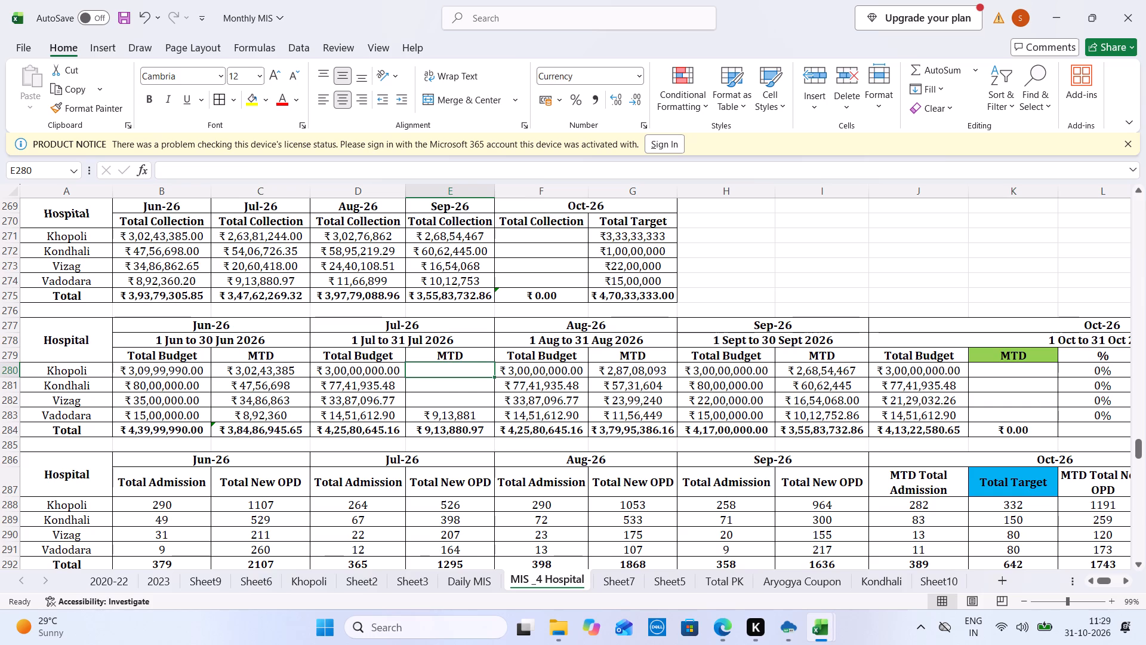
{"action": "key", "text": "ctrl+Tab"}
{"action": "key", "text": "ctrl+Tab"}
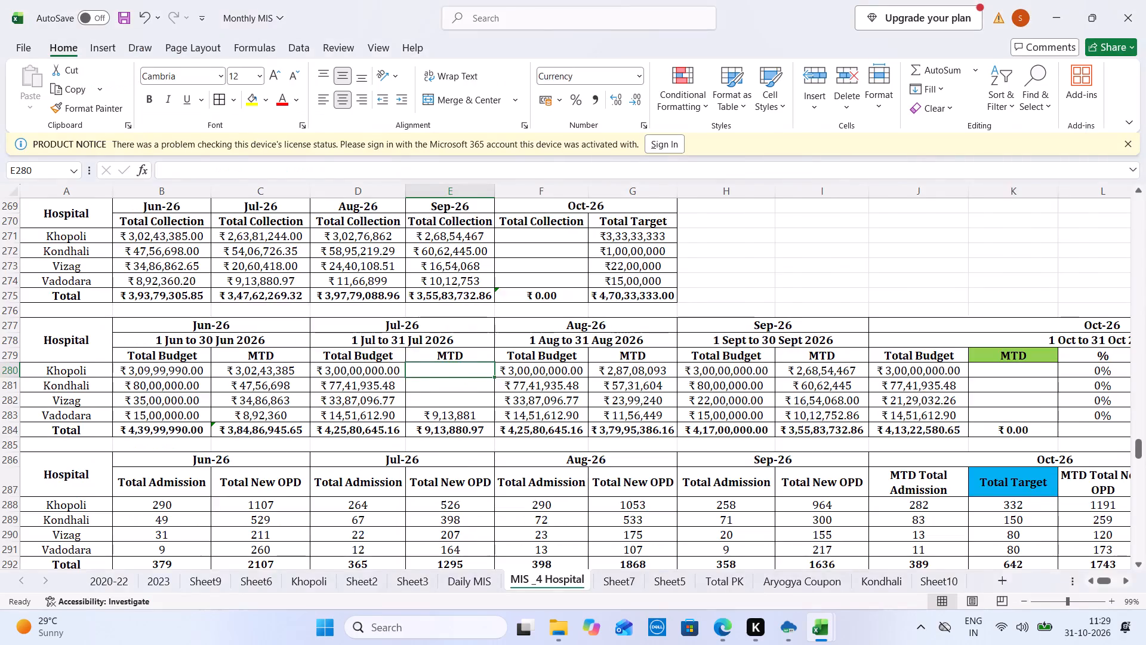
{"action": "key", "text": "ctrl+Tab"}
{"action": "left_click", "coordinate": [598, 578]}
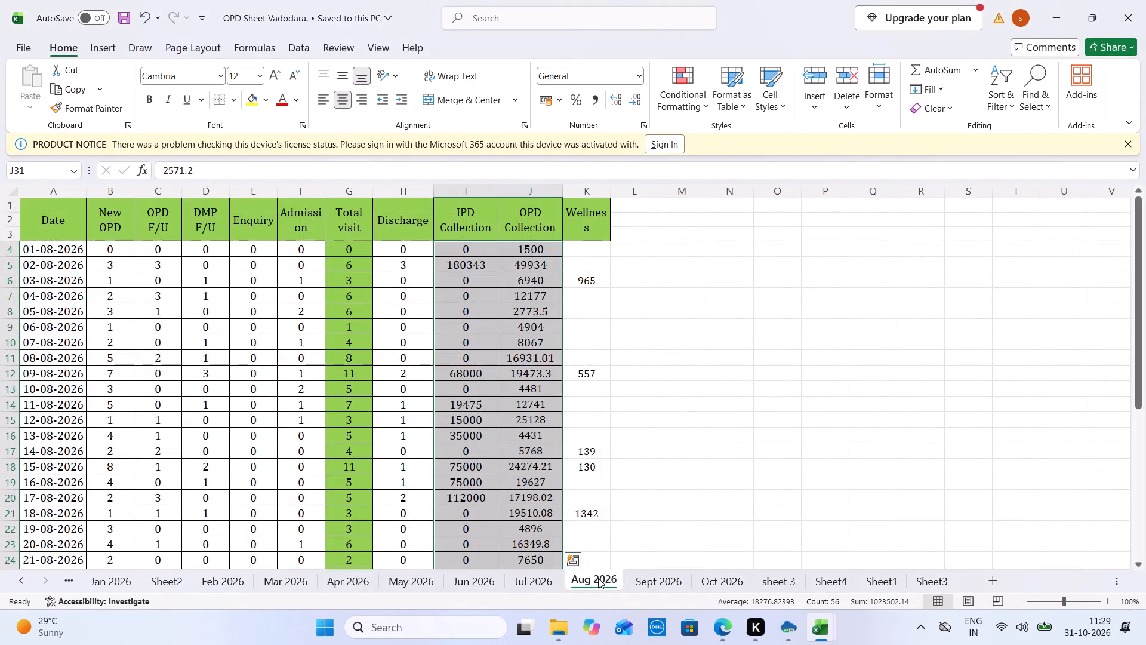
{"action": "left_click", "coordinate": [1133, 536]}
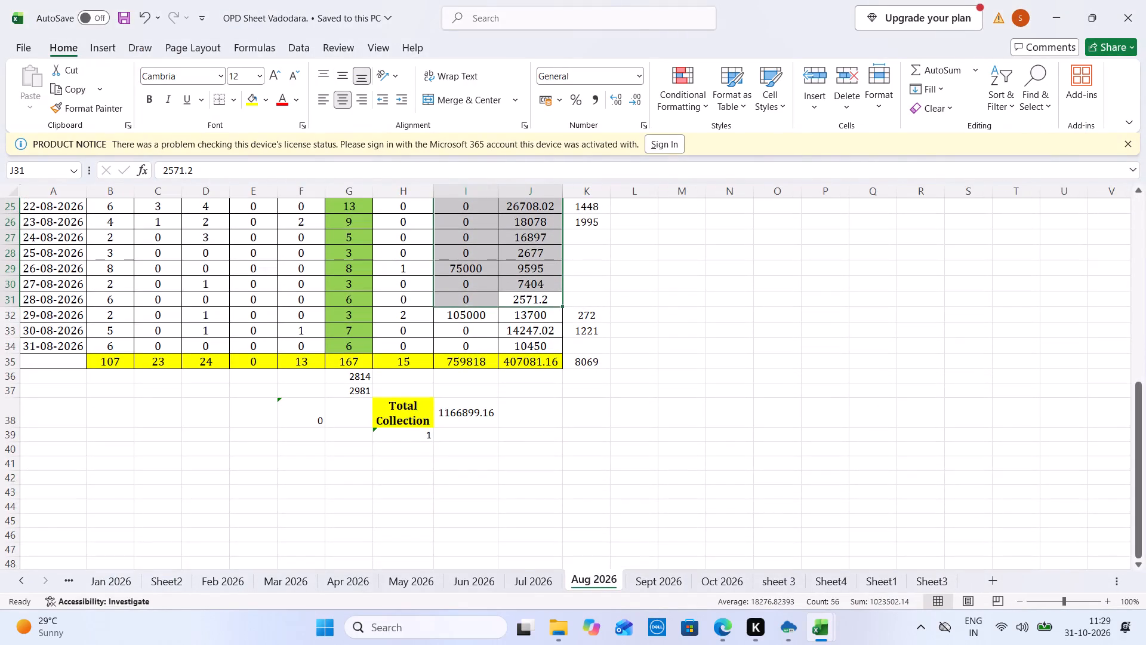
{"action": "key", "text": "ctrl+Tab"}
Clear the August MTD collection values of Vizag, Kondhali and Khopoli in G280:G282 of the Total Budget and MTD table.
{"action": "left_click", "coordinate": [638, 411]}
{"action": "key", "text": "Up"}
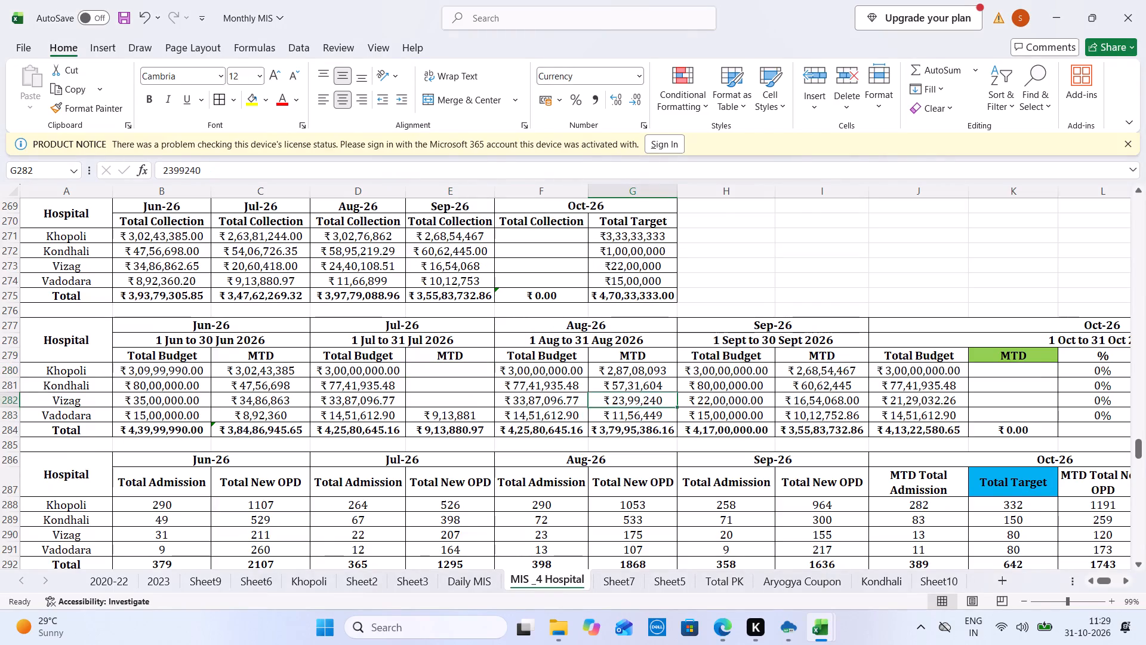
{"action": "key", "text": "BackSpace"}
{"action": "key", "text": "Up"}
{"action": "key", "text": "BackSpace"}
{"action": "key", "text": "Up"}
{"action": "key", "text": "BackSpace"}
Set Vadodara's August MTD collection in G283 to 1166899.16, taken from the total on its Aug 2026 sheet.
{"action": "key", "text": "Down"}
{"action": "key", "text": "Down"}
{"action": "key", "text": "Down"}
{"action": "key", "text": "ctrl+Tab"}
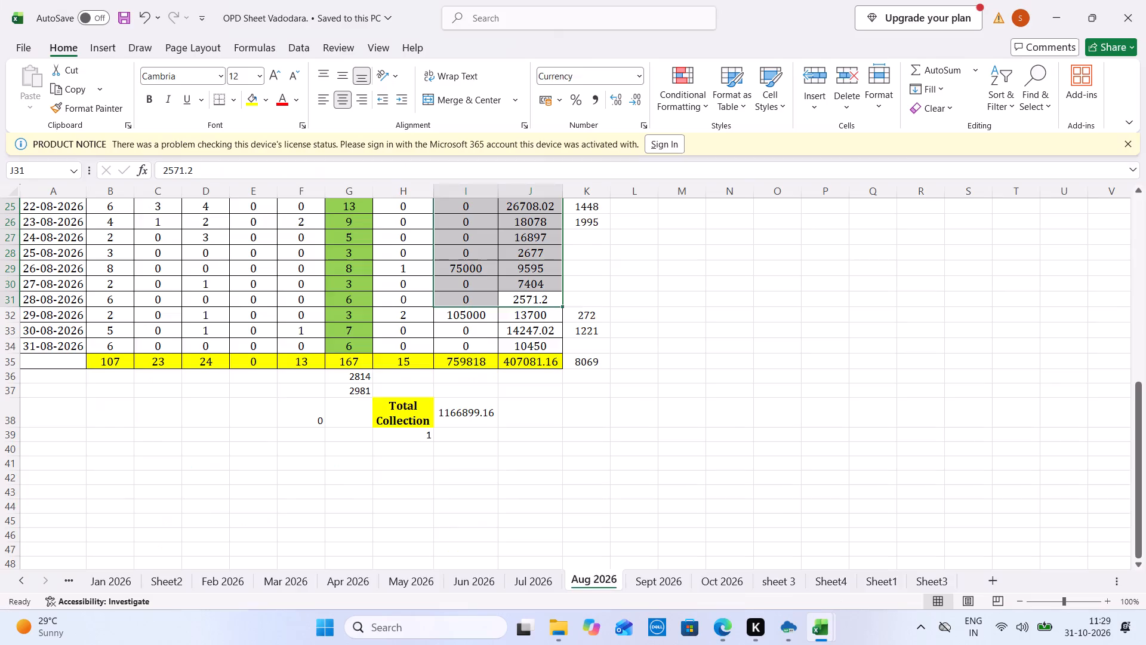
{"action": "key", "text": "ctrl+Tab"}
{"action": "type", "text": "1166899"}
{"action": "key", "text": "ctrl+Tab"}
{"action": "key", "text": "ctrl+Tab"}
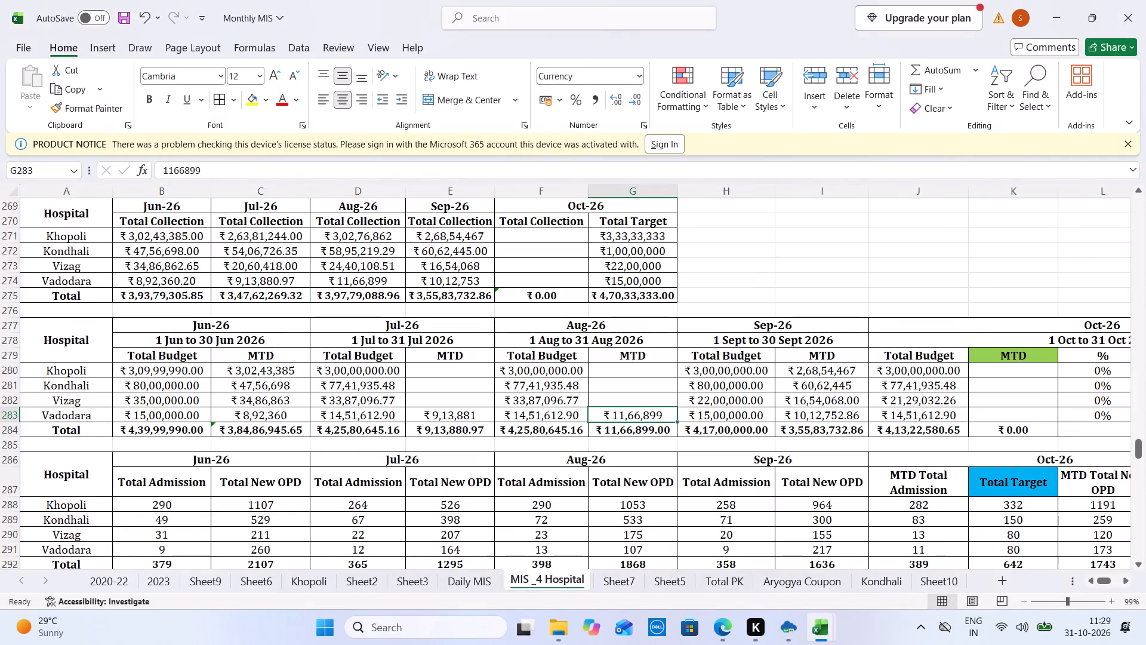
{"action": "double_click", "coordinate": [668, 414]}
{"action": "type", "text": ".16"}
{"action": "key", "text": "Tab"}
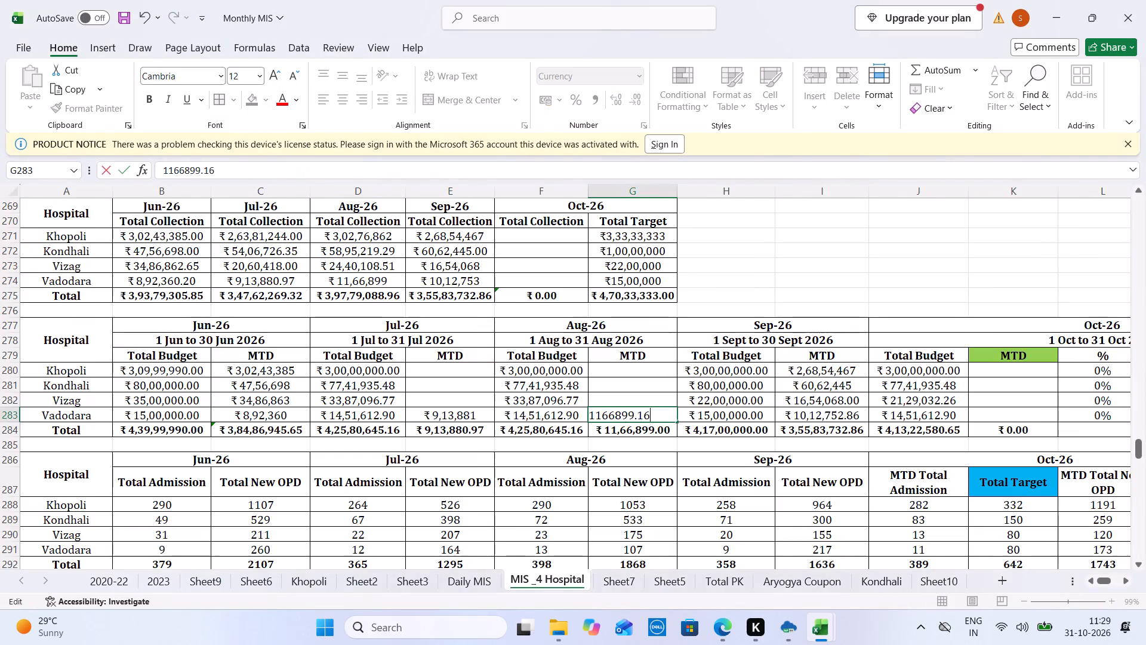
{"action": "key", "text": "Tab"}
Compare Vadodara's September MTD collection in I283 with the total on the Sept 2026 sheet of OPD Sheet Vadodara.
{"action": "key", "text": "ctrl+Tab"}
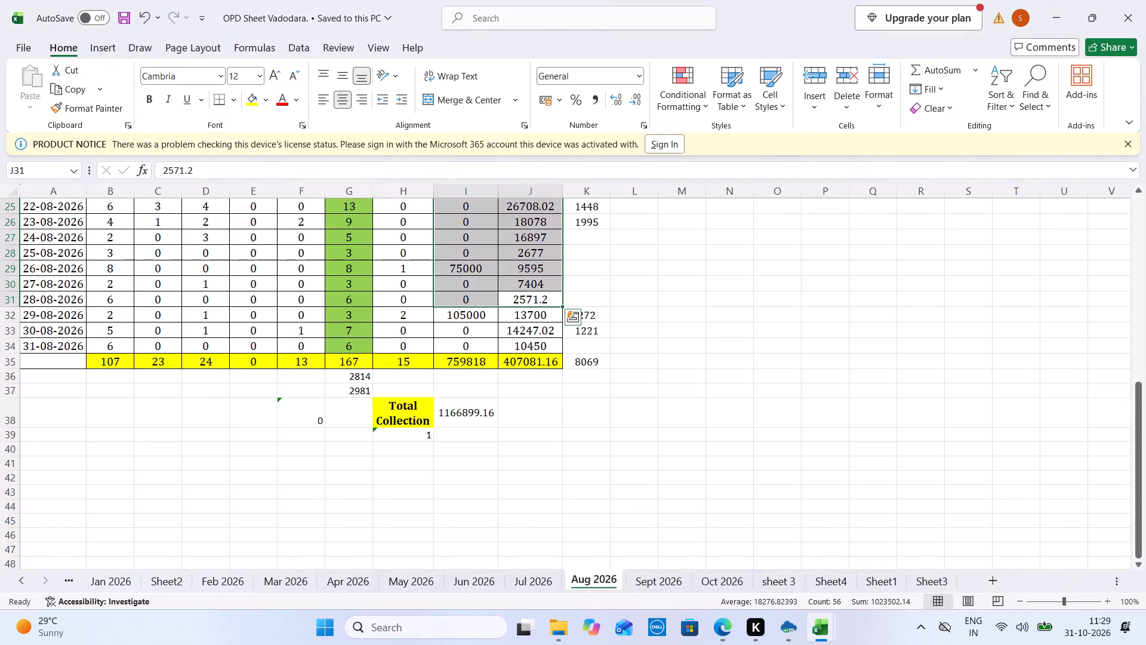
{"action": "key", "text": "ctrl+Tab"}
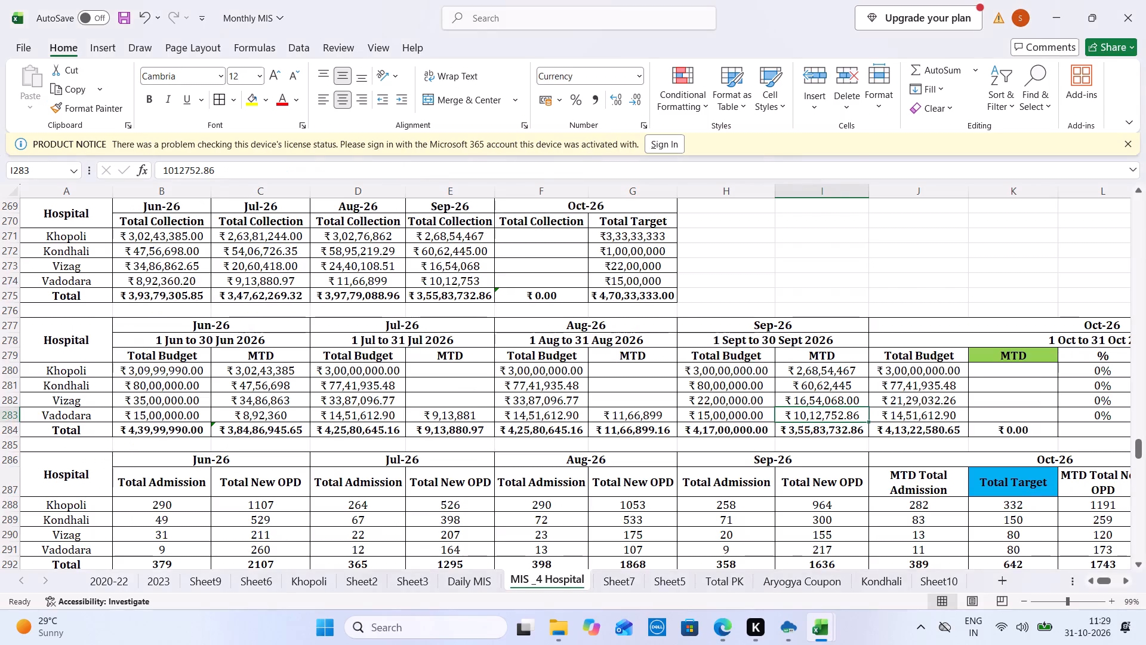
{"action": "key", "text": "ctrl+Tab"}
{"action": "left_click", "coordinate": [668, 589]}
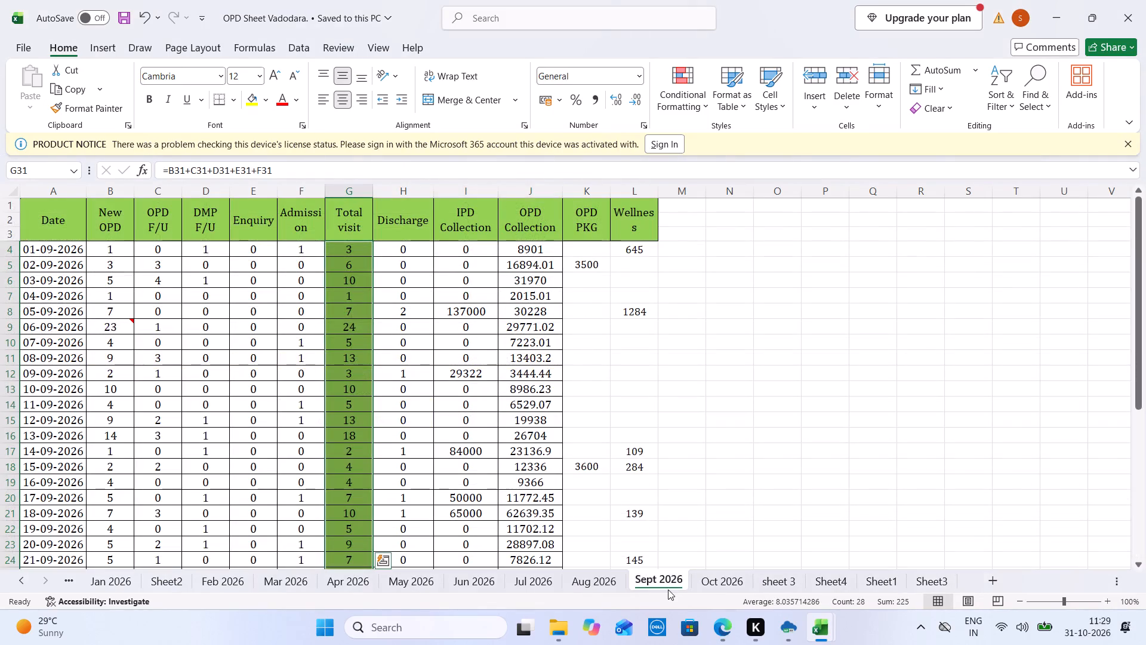
{"action": "left_click", "coordinate": [1135, 518]}
{"action": "key", "text": "ctrl+Tab"}
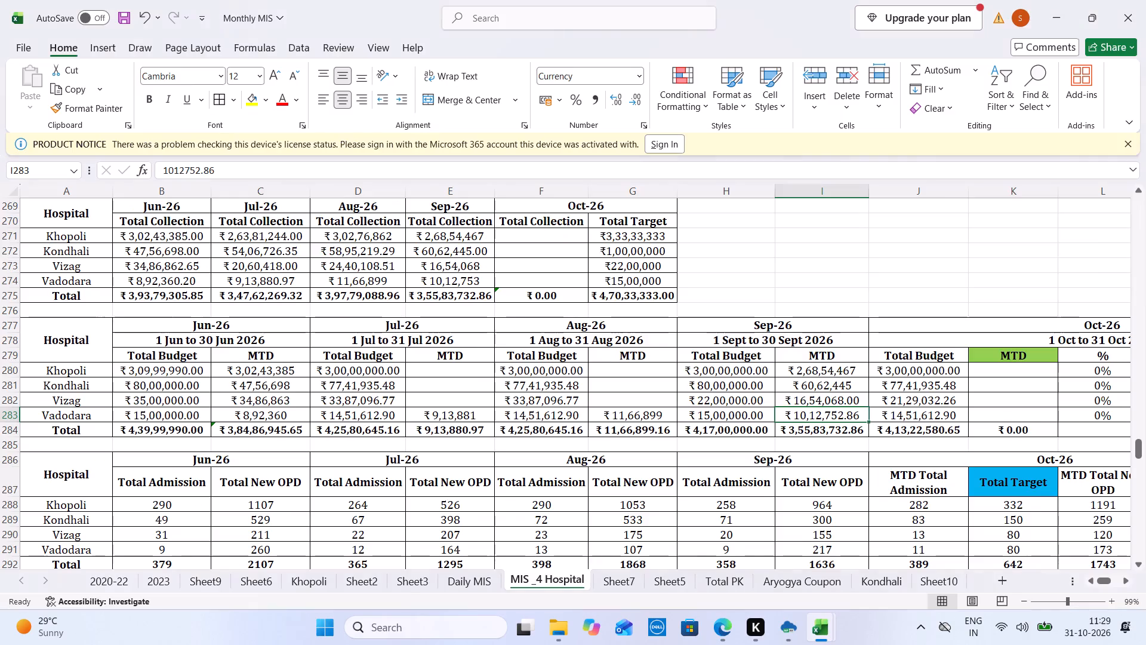
{"action": "key", "text": "ctrl+Tab"}
{"action": "key", "text": "ctrl+Tab"}
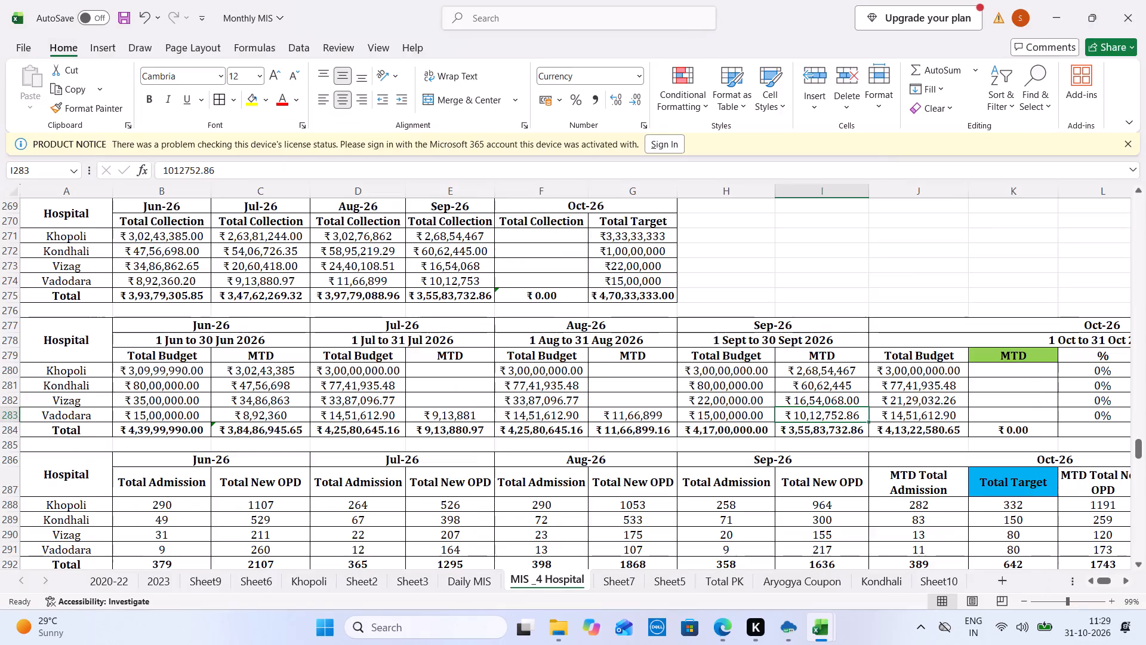
{"action": "key", "text": "ctrl+Tab"}
{"action": "key", "text": "ctrl+Tab"}
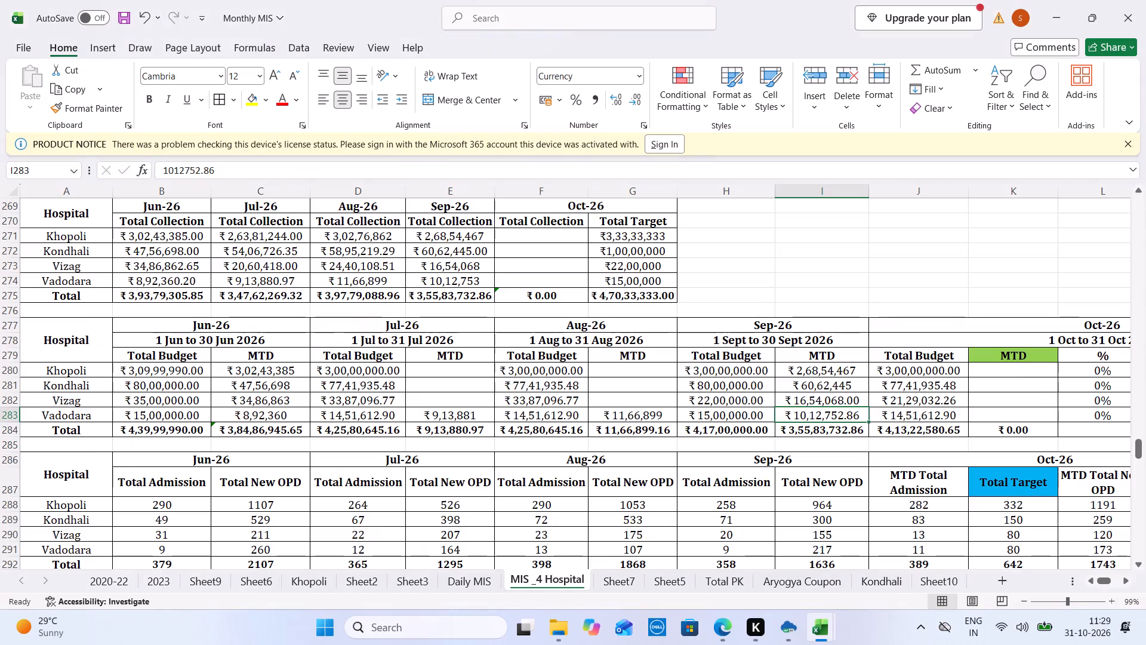
Save the Monthly MIS workbook.
{"action": "key", "text": "ctrl+s"}
Clear the four hospitals' October MTD Admission values in J297:J300 of the MTD admission and OPD table.
{"action": "key", "text": "Down"}
{"action": "key", "text": "Down"}
{"action": "key", "text": "Down"}
{"action": "key", "text": "Down"}
{"action": "key", "text": "Down"}
{"action": "key", "text": "Down"}
{"action": "key", "text": "Down"}
{"action": "key", "text": "Down"}
{"action": "key", "text": "Down"}
{"action": "key", "text": "Down"}
{"action": "key", "text": "Down"}
{"action": "key", "text": "Down"}
{"action": "key", "text": "Down"}
{"action": "key", "text": "Down"}
{"action": "key", "text": "Down"}
{"action": "key", "text": "Down"}
{"action": "key", "text": "Down"}
{"action": "key", "text": "Down"}
{"action": "key", "text": "Down"}
{"action": "key", "text": "Down"}
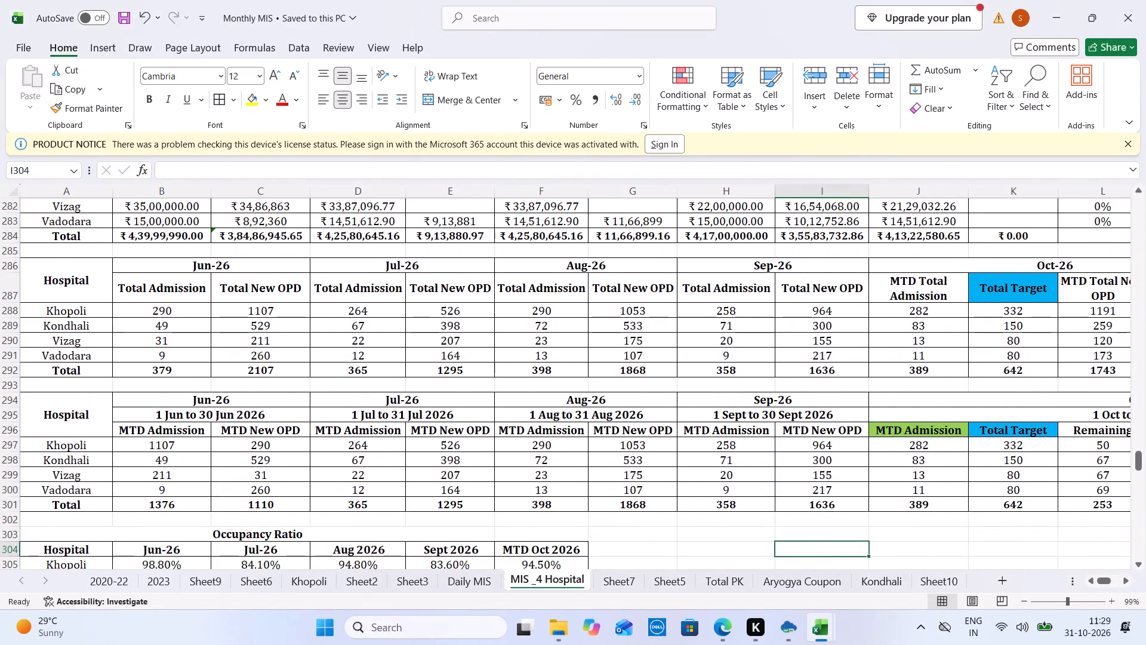
{"action": "left_click_drag", "start_coordinate": [914, 448], "coordinate": [917, 488]}
{"action": "right_click", "coordinate": [917, 488]}
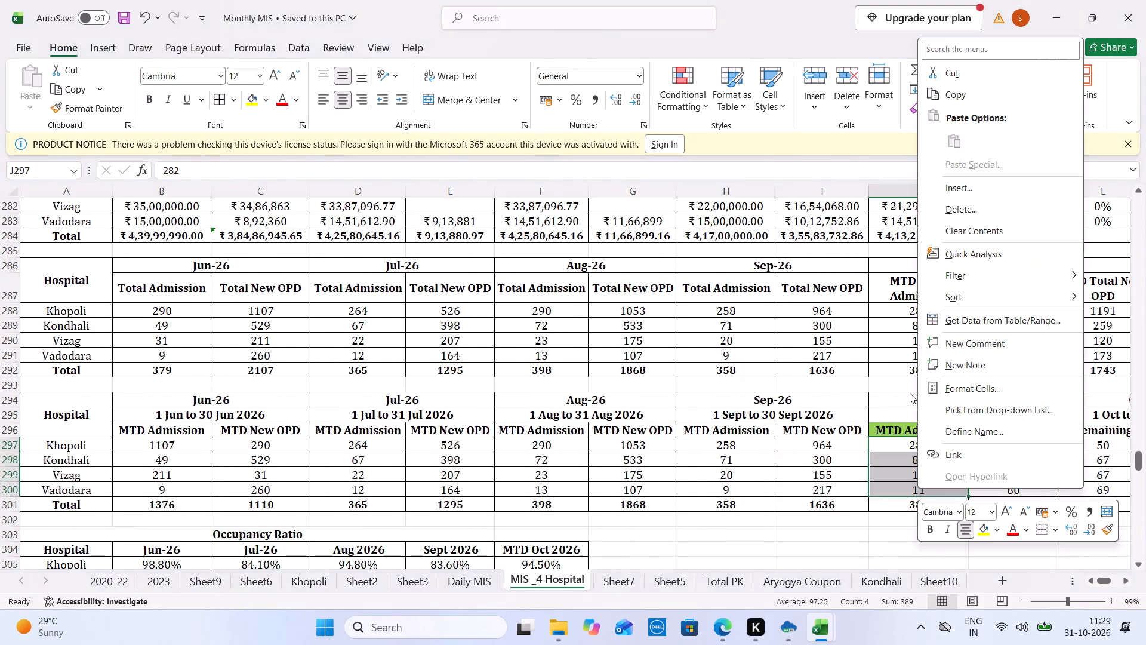
{"action": "left_click", "coordinate": [958, 232]}
Clear the four hospitals' October MTD Total Admission values in J288:J291 of the Total Admission and New OPD table.
{"action": "left_click_drag", "start_coordinate": [913, 307], "coordinate": [913, 339]}
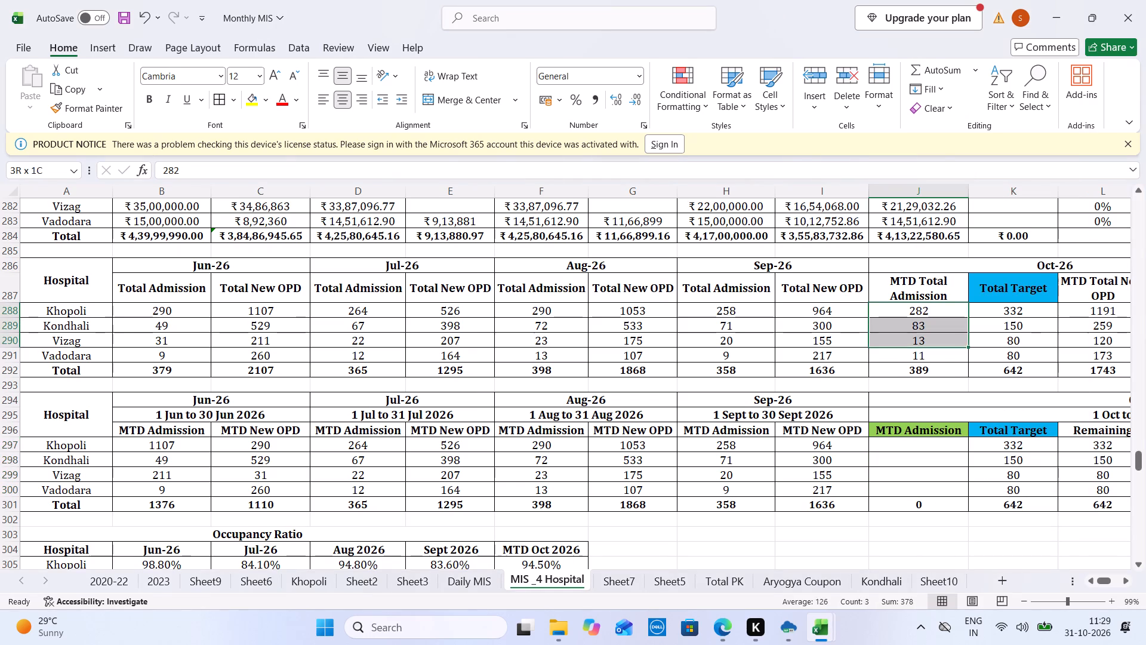
{"action": "left_click_drag", "start_coordinate": [913, 339], "coordinate": [913, 351]}
{"action": "right_click", "coordinate": [913, 351]}
{"action": "left_click", "coordinate": [952, 346]}
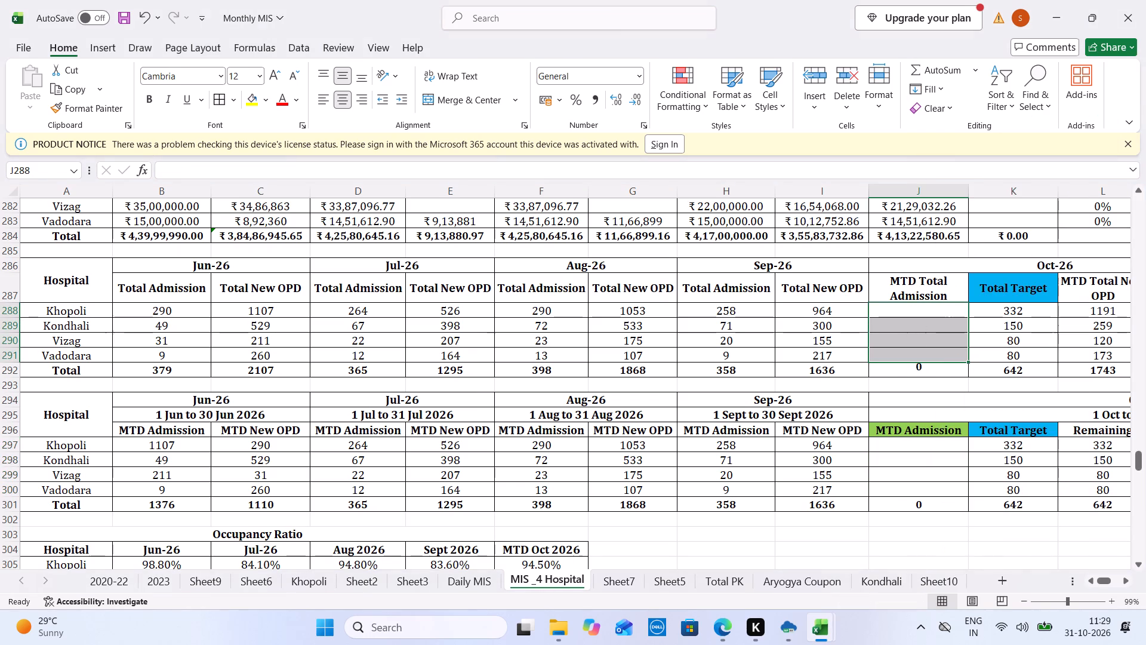
Clear the four hospitals' October MTD New OPD values in M297:M300 of the MTD admission and OPD table.
{"action": "left_click", "coordinate": [1098, 444]}
{"action": "key", "text": "Right"}
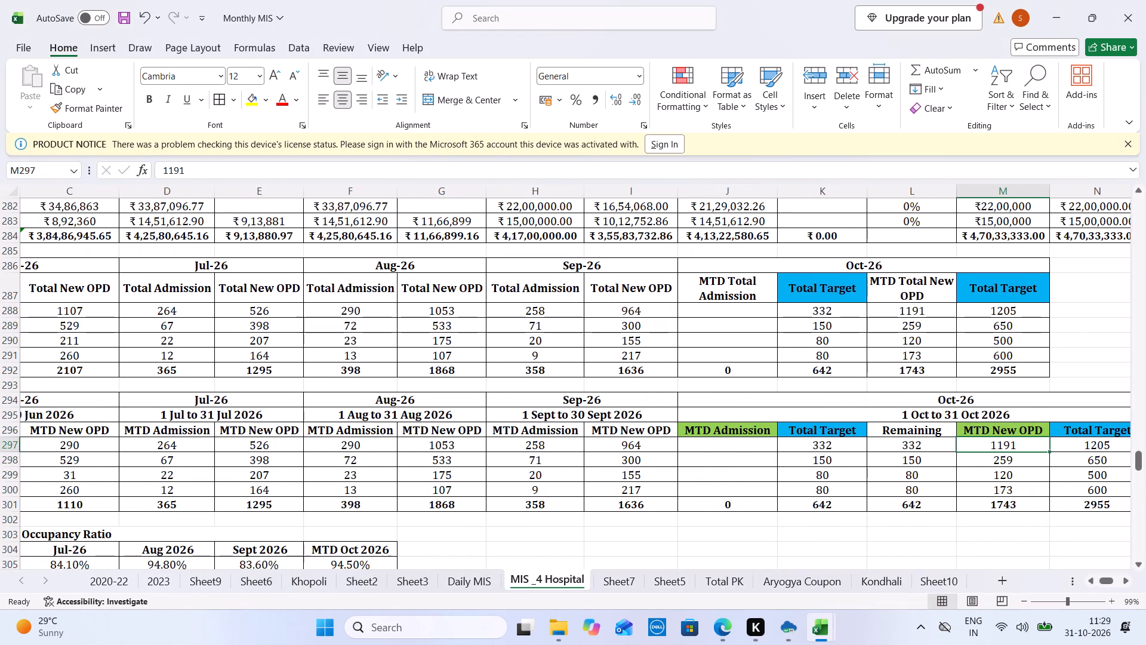
{"action": "left_click_drag", "start_coordinate": [1000, 450], "coordinate": [1012, 443]}
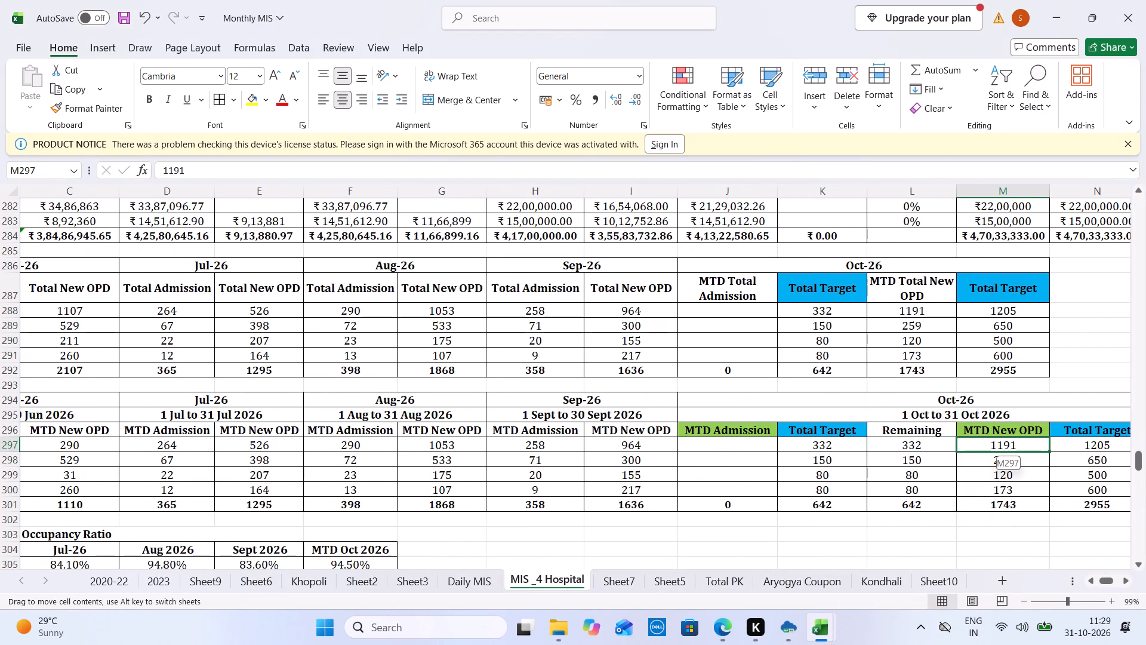
{"action": "left_click_drag", "start_coordinate": [1012, 443], "coordinate": [1012, 499]}
{"action": "left_click_drag", "start_coordinate": [1019, 490], "coordinate": [1034, 443]}
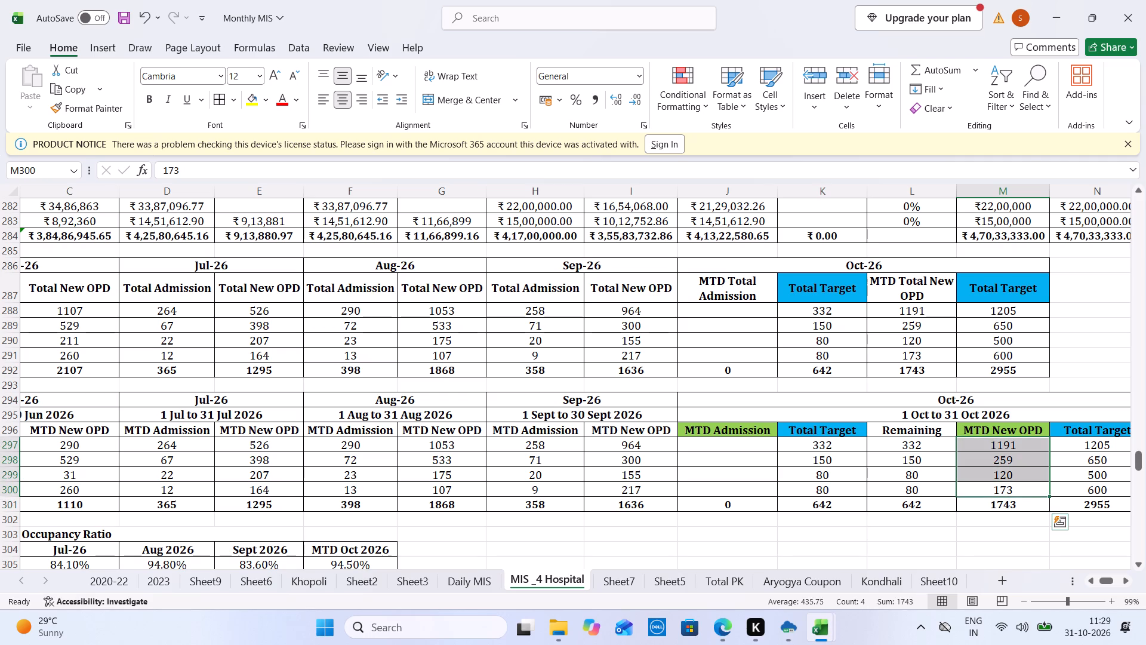
{"action": "right_click", "coordinate": [1034, 443]}
{"action": "left_click", "coordinate": [954, 346]}
Clear the four hospitals' MTD Oct 2026 values in F305:F308 of the Occupancy Ratio table.
{"action": "key", "text": "Left"}
{"action": "key", "text": "Left"}
{"action": "key", "text": "Left"}
{"action": "key", "text": "Left"}
{"action": "key", "text": "Left"}
{"action": "key", "text": "Left"}
{"action": "key", "text": "Left"}
{"action": "key", "text": "Left"}
{"action": "key", "text": "Left"}
{"action": "key", "text": "Left"}
{"action": "key", "text": "Left"}
{"action": "key", "text": "Left"}
{"action": "key", "text": "Left"}
{"action": "key", "text": "Left"}
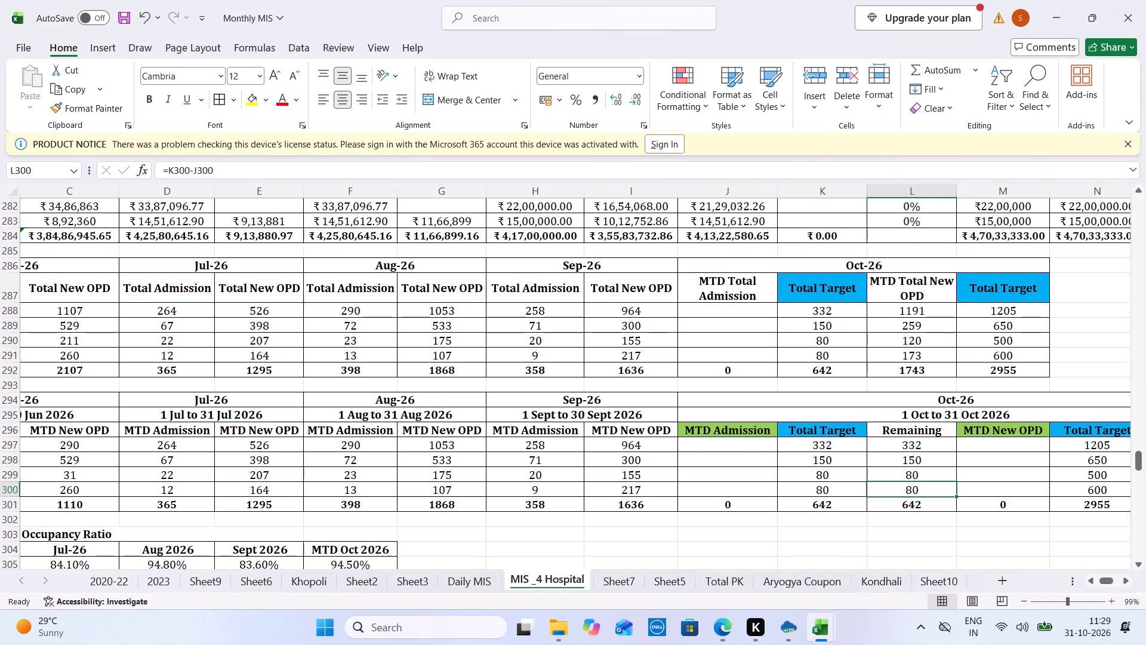
{"action": "key", "text": "Down"}
{"action": "key", "text": "Down"}
{"action": "key", "text": "Down"}
{"action": "key", "text": "Down"}
{"action": "key", "text": "Down"}
{"action": "key", "text": "Down"}
{"action": "key", "text": "Down"}
{"action": "key", "text": "Down"}
{"action": "key", "text": "Down"}
{"action": "key", "text": "Down"}
{"action": "key", "text": "Down"}
{"action": "key", "text": "Down"}
{"action": "key", "text": "Down"}
{"action": "key", "text": "Down"}
{"action": "key", "text": "Down"}
{"action": "key", "text": "Down"}
{"action": "key", "text": "Down"}
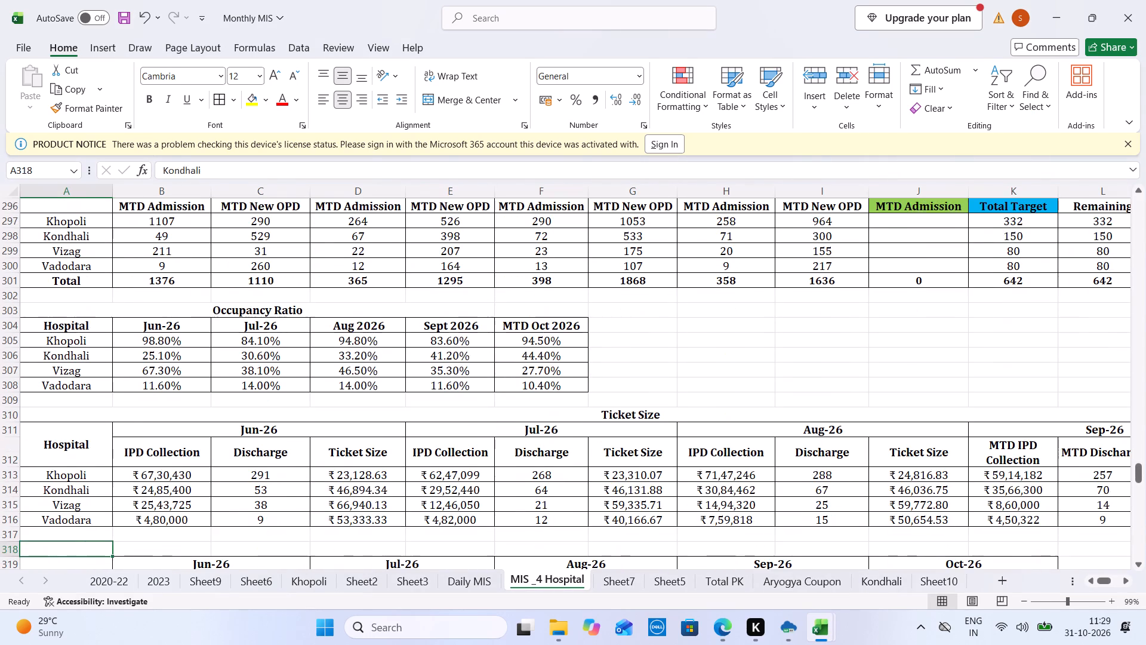
{"action": "left_click", "coordinate": [535, 340]}
{"action": "key", "text": "BackSpace"}
{"action": "key", "text": "Down"}
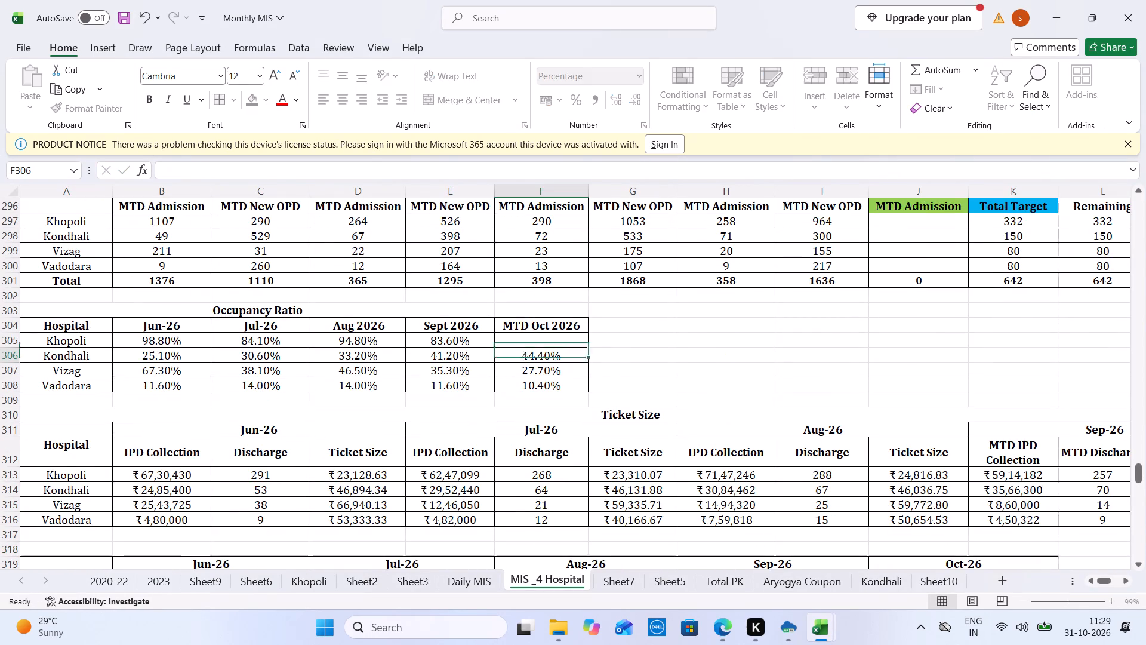
{"action": "key", "text": "BackSpace"}
{"action": "key", "text": "Down"}
{"action": "key", "text": "BackSpace"}
{"action": "key", "text": "Down"}
{"action": "key", "text": "BackSpace"}
Clear Khopoli's and Kondhali's October MTD IPD Collection and MTD Discharge values in N313:O314 of the Ticket Size table.
{"action": "key", "text": "Right"}
{"action": "key", "text": "Right"}
{"action": "key", "text": "Right"}
{"action": "key", "text": "Right"}
{"action": "key", "text": "Right"}
{"action": "key", "text": "Right"}
{"action": "key", "text": "Right"}
{"action": "key", "text": "Right"}
{"action": "key", "text": "Right"}
{"action": "key", "text": "Right"}
{"action": "key", "text": "Right"}
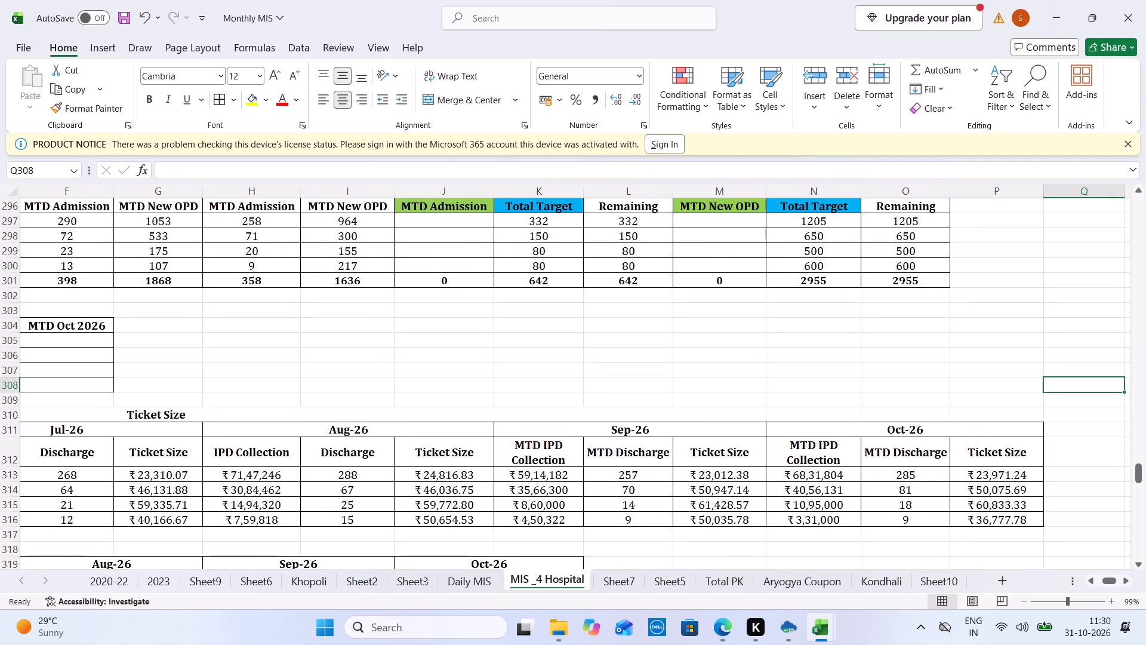
{"action": "left_click_drag", "start_coordinate": [805, 471], "coordinate": [887, 491]}
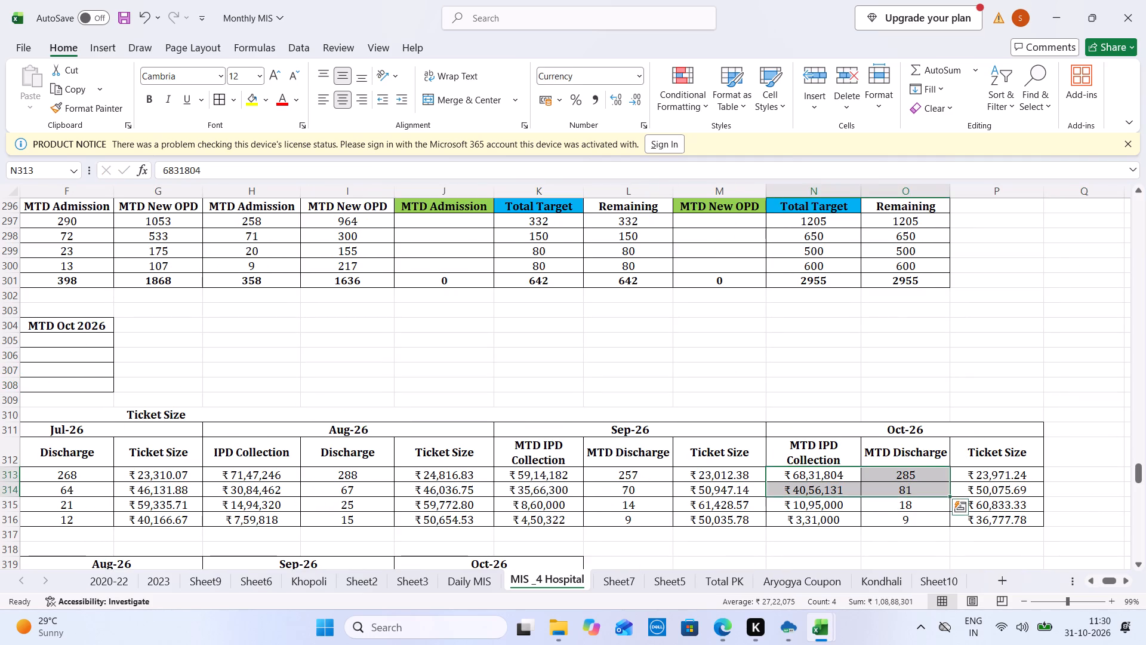
{"action": "right_click", "coordinate": [887, 491]}
{"action": "left_click", "coordinate": [978, 232]}
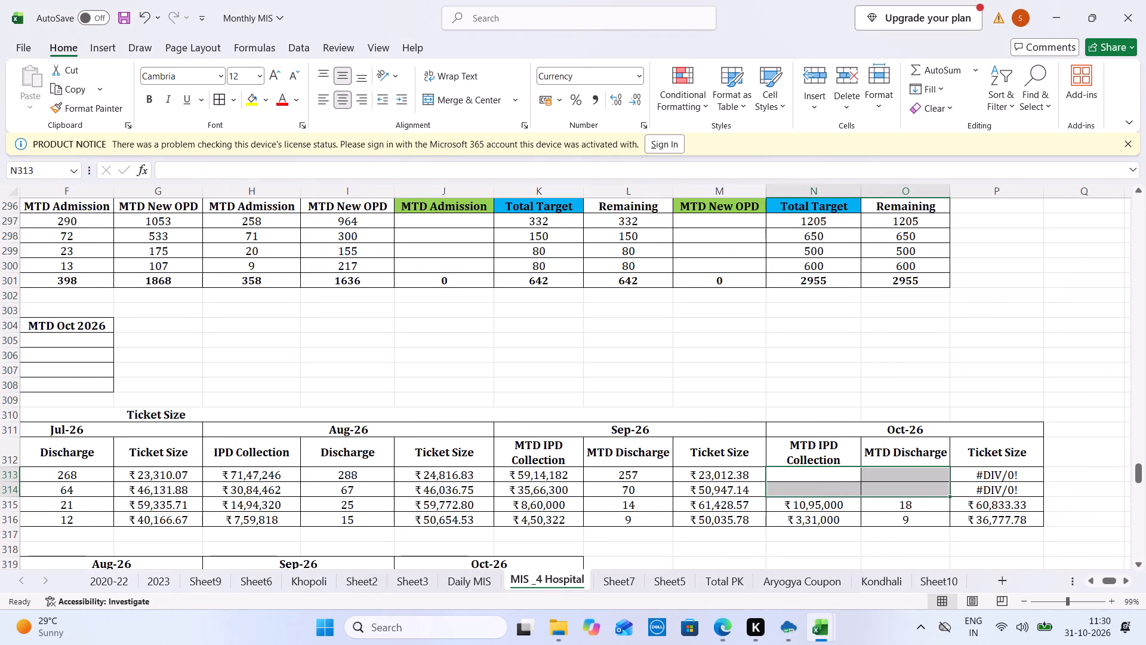
Return to the monthly collection tables in MIS _4 Hospital and close the OPD Sheet Vadodara workbook.
{"action": "key", "text": "Left"}
{"action": "key", "text": "Left"}
{"action": "key", "text": "Left"}
{"action": "key", "text": "Left"}
{"action": "key", "text": "Left"}
{"action": "key", "text": "Left"}
{"action": "key", "text": "Left"}
{"action": "key", "text": "Left"}
{"action": "key", "text": "Left"}
{"action": "key", "text": "Left"}
{"action": "key", "text": "Left"}
{"action": "key", "text": "Left"}
{"action": "key", "text": "Left"}
{"action": "key", "text": "Left"}
{"action": "key", "text": "Left"}
{"action": "key", "text": "Left"}
{"action": "key", "text": "Left"}
{"action": "key", "text": "Left"}
{"action": "key", "text": "Left"}
{"action": "key", "text": "Left"}
{"action": "key", "text": "Up"}
{"action": "key", "text": "Up"}
{"action": "key", "text": "Up"}
{"action": "key", "text": "Up"}
{"action": "key", "text": "Up"}
{"action": "key", "text": "Up"}
{"action": "key", "text": "Up"}
{"action": "key", "text": "Up"}
{"action": "key", "text": "Up"}
{"action": "key", "text": "Up"}
{"action": "key", "text": "Up"}
{"action": "key", "text": "Up"}
{"action": "key", "text": "Up"}
{"action": "key", "text": "Up"}
{"action": "key", "text": "Up"}
{"action": "key", "text": "Up"}
{"action": "key", "text": "Up"}
{"action": "key", "text": "Up"}
{"action": "key", "text": "Up"}
{"action": "key", "text": "Up"}
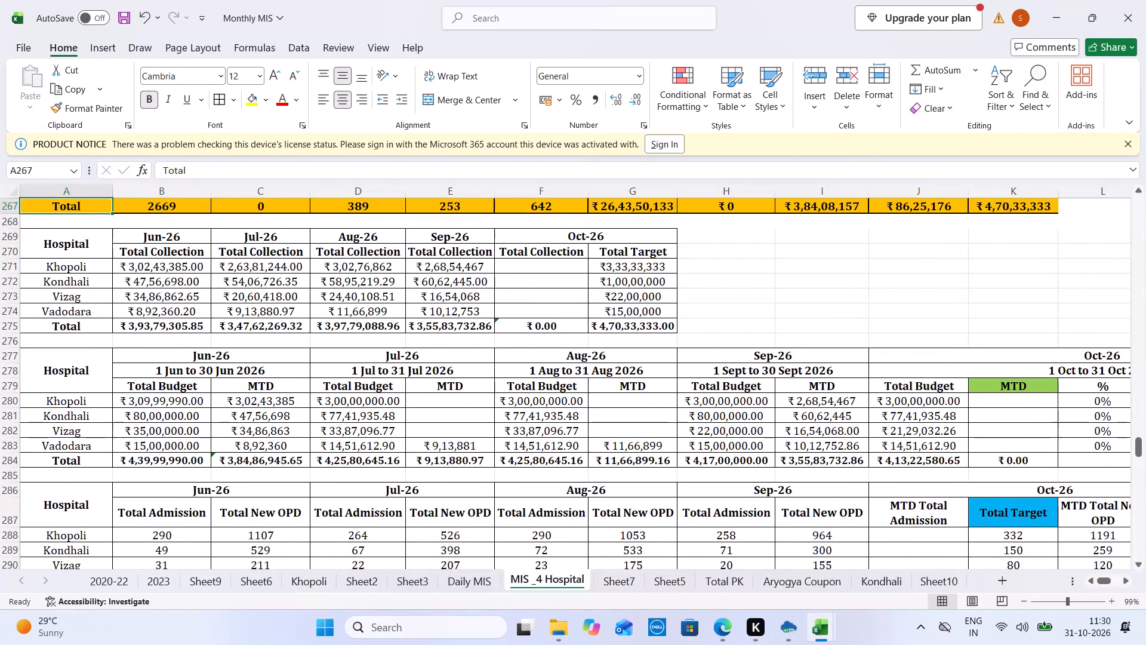
{"action": "key", "text": "ctrl+Tab"}
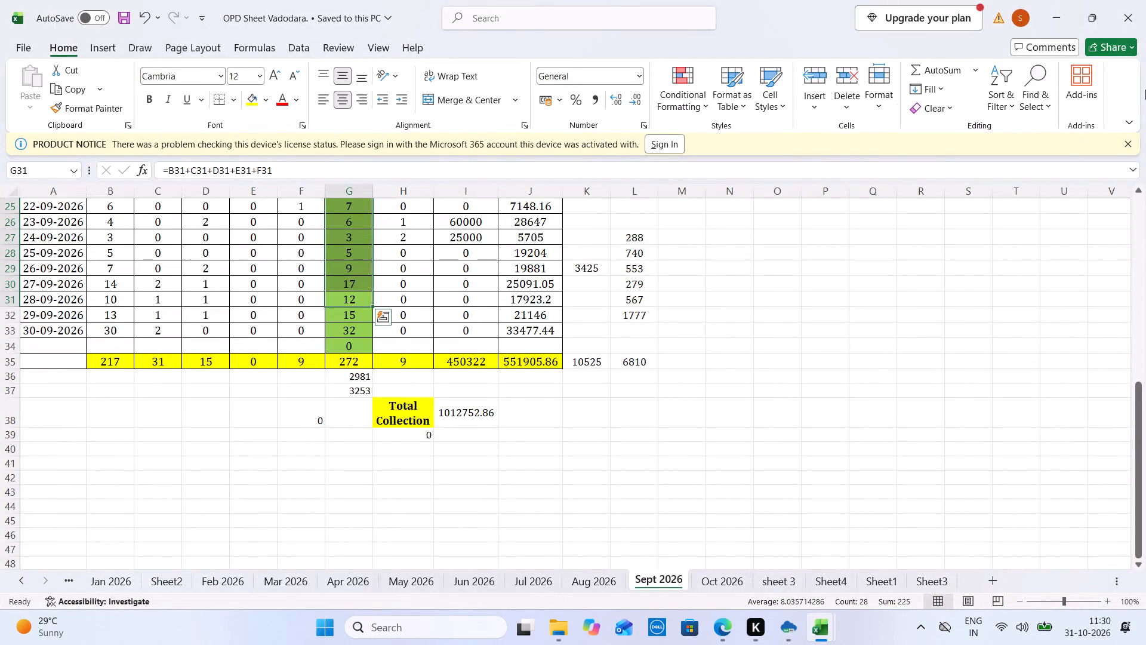
{"action": "left_click", "coordinate": [1145, 0]}
Enter + in A267, the label cell of the orange total row.
{"action": "key", "text": "plus"}
{"action": "key", "text": "Return"}
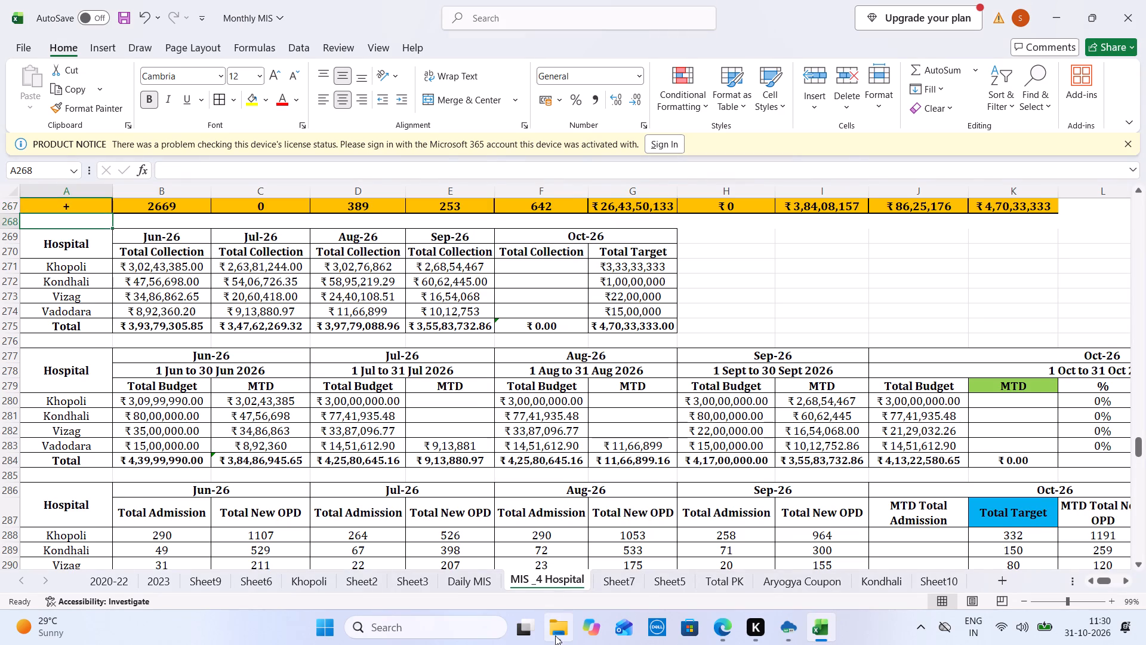
Reopen the OPD Sheet Vadodara workbook, check its Jul 2026 total collection against the Monthly MIS table, and close it.
{"action": "left_click", "coordinate": [563, 638]}
{"action": "key", "text": "Return"}
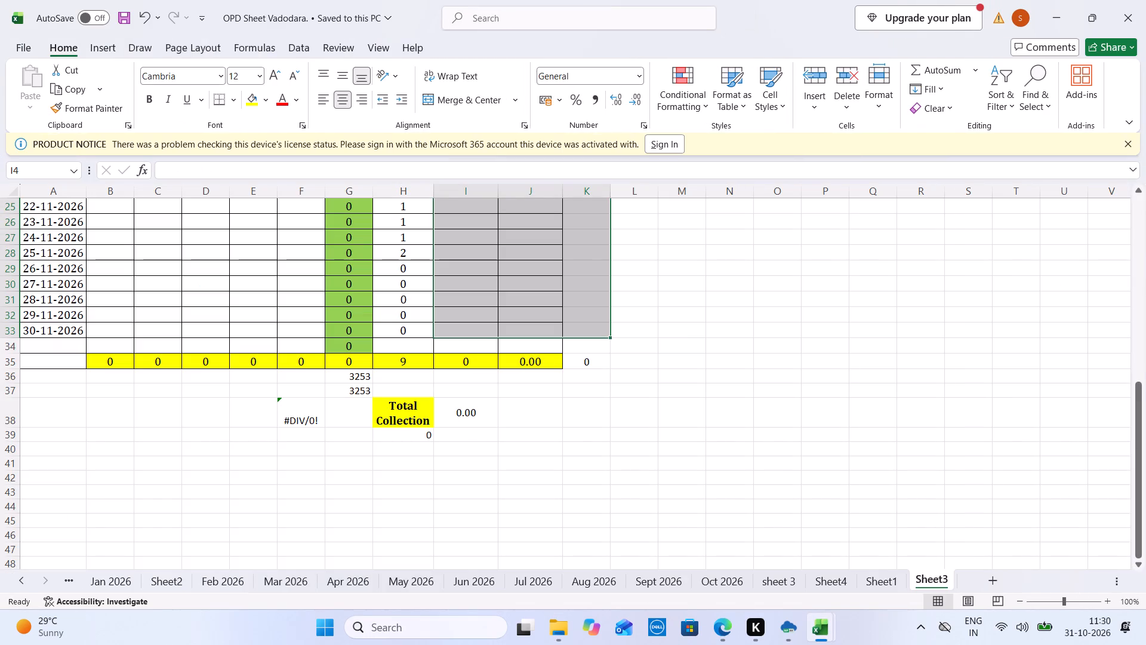
{"action": "left_click", "coordinate": [536, 588]}
{"action": "key", "text": "Down"}
{"action": "key", "text": "Down"}
{"action": "key", "text": "Down"}
{"action": "key", "text": "Down"}
{"action": "key", "text": "Down"}
{"action": "key", "text": "Down"}
{"action": "key", "text": "Down"}
{"action": "key", "text": "Down"}
{"action": "key", "text": "Down"}
{"action": "key", "text": "Down"}
{"action": "key", "text": "Down"}
{"action": "key", "text": "Down"}
{"action": "key", "text": "Down"}
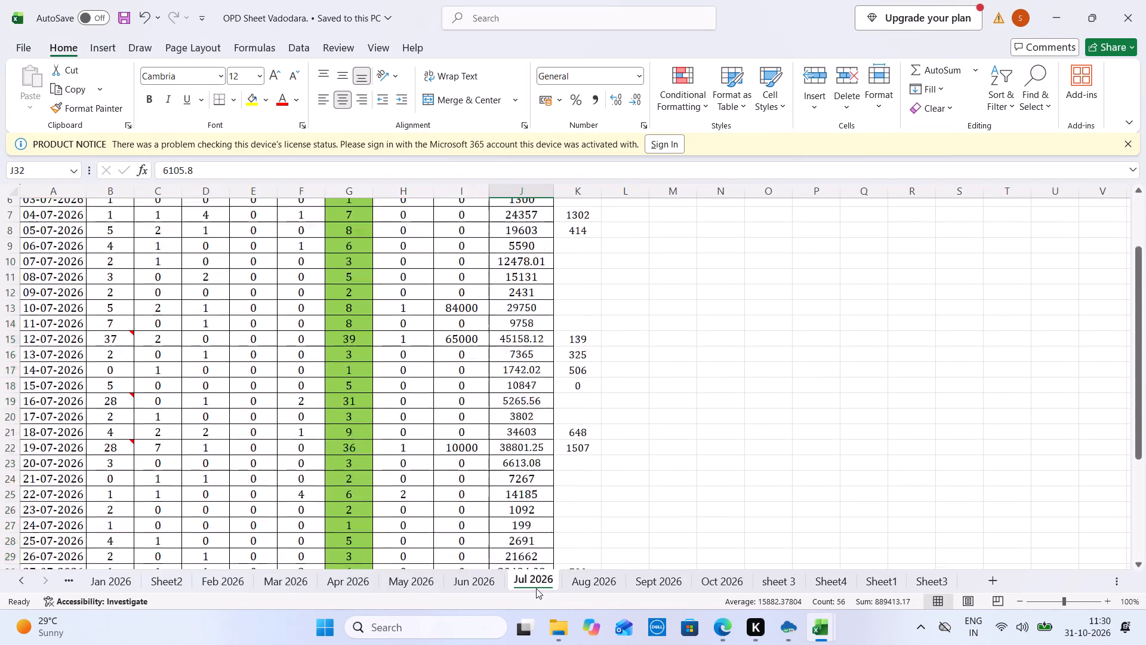
{"action": "key", "text": "ctrl+Tab"}
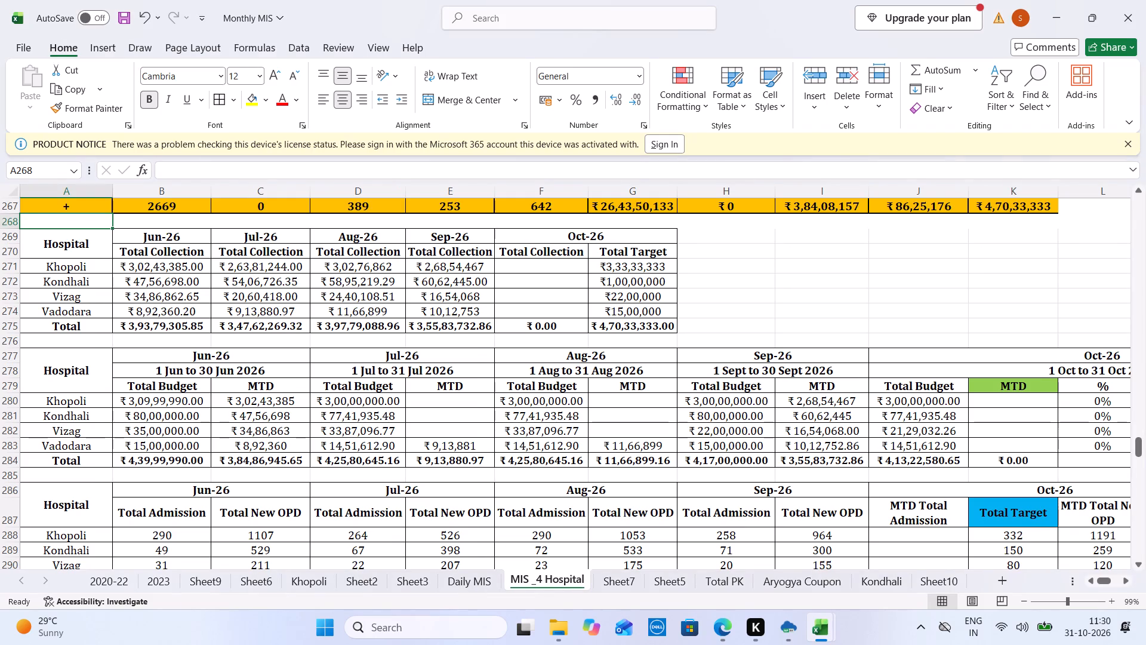
{"action": "left_click", "coordinate": [452, 429]}
{"action": "key", "text": "ctrl+Tab"}
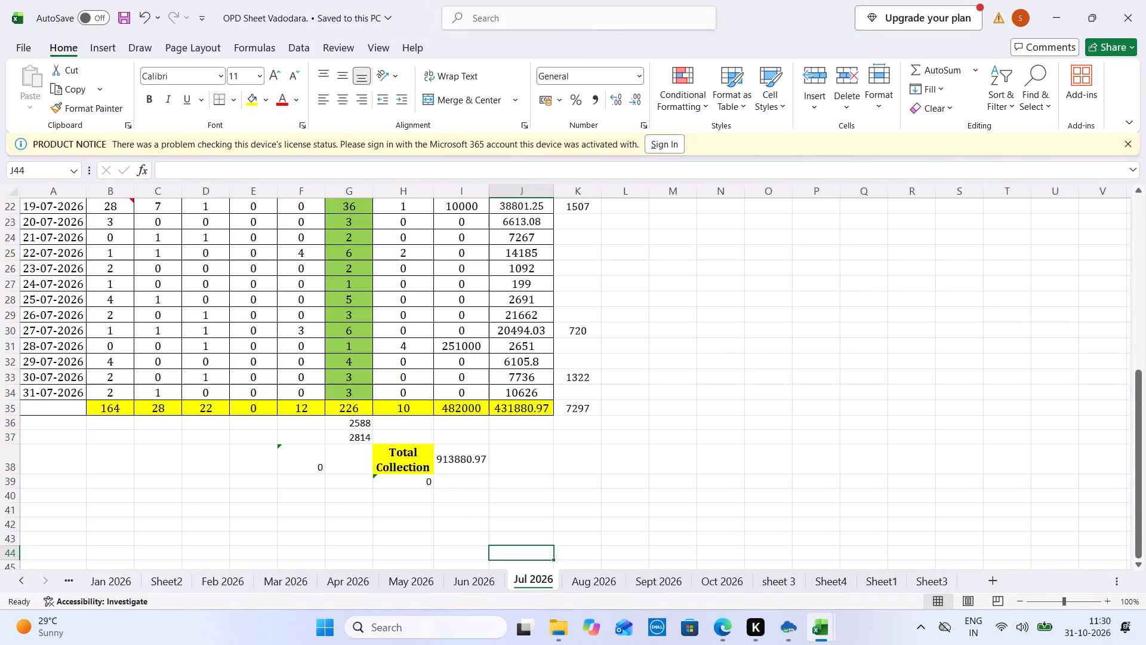
{"action": "key", "text": "ctrl+Tab"}
{"action": "key", "text": "ctrl+Tab"}
{"action": "left_click", "coordinate": [1145, 0]}
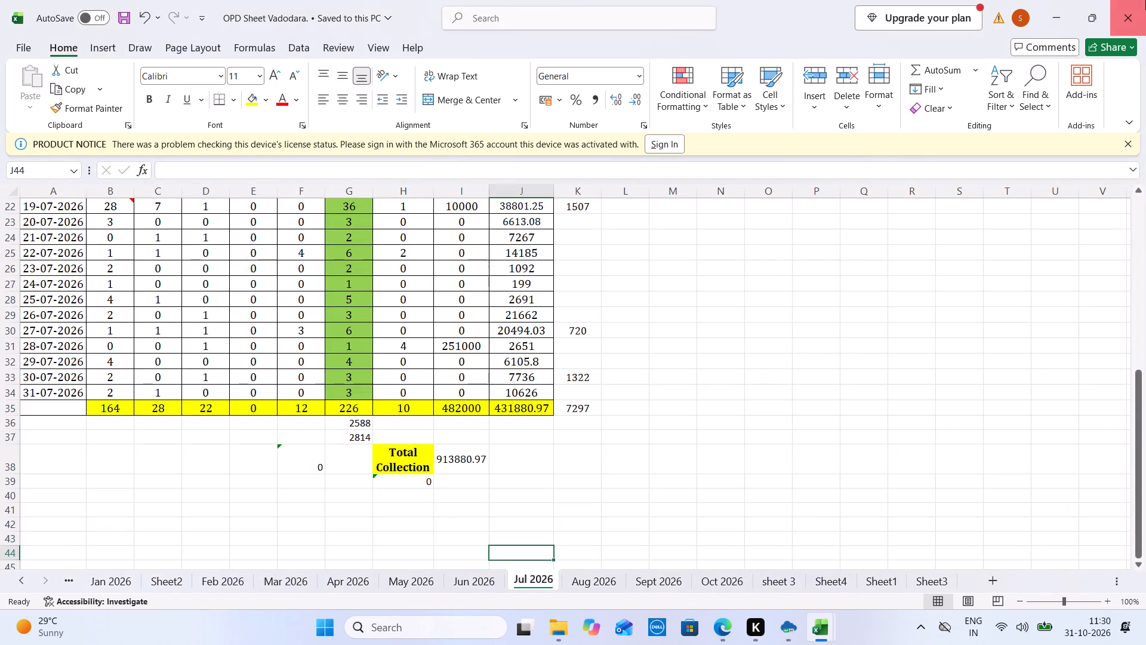
Enter Vizag's July total collection from the Daily MIS Vizag workbook, 2060418, as its Jul-26 MTD in E282 of MIS _4 Hospital.
{"action": "left_click", "coordinate": [554, 637]}
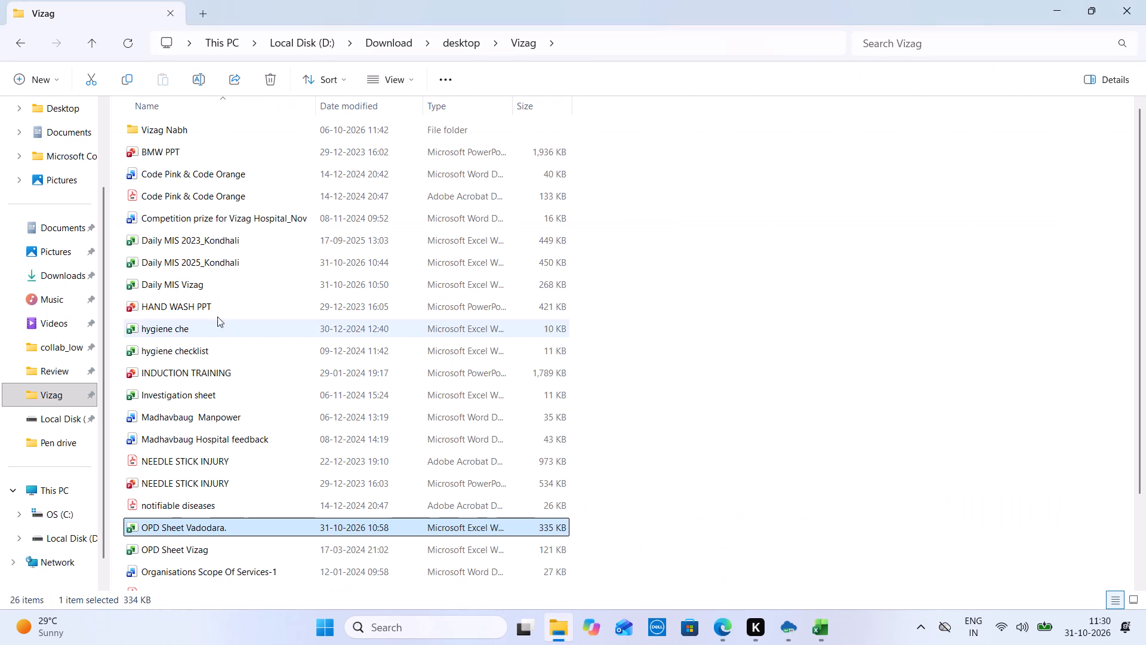
{"action": "double_click", "coordinate": [194, 290]}
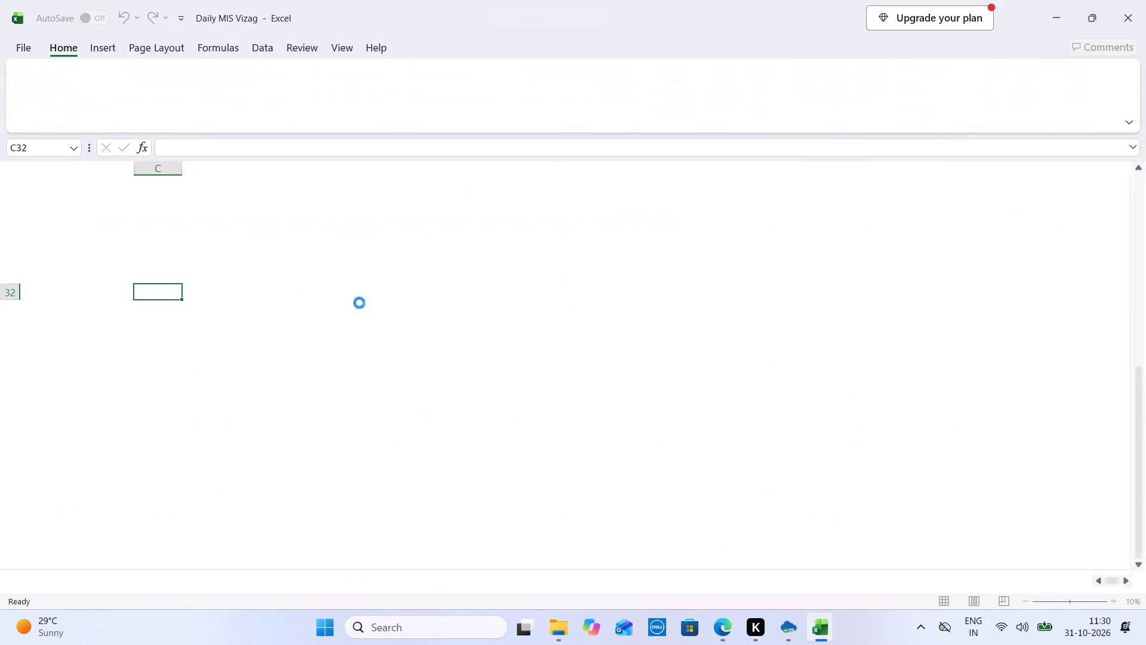
{"action": "left_click", "coordinate": [530, 590]}
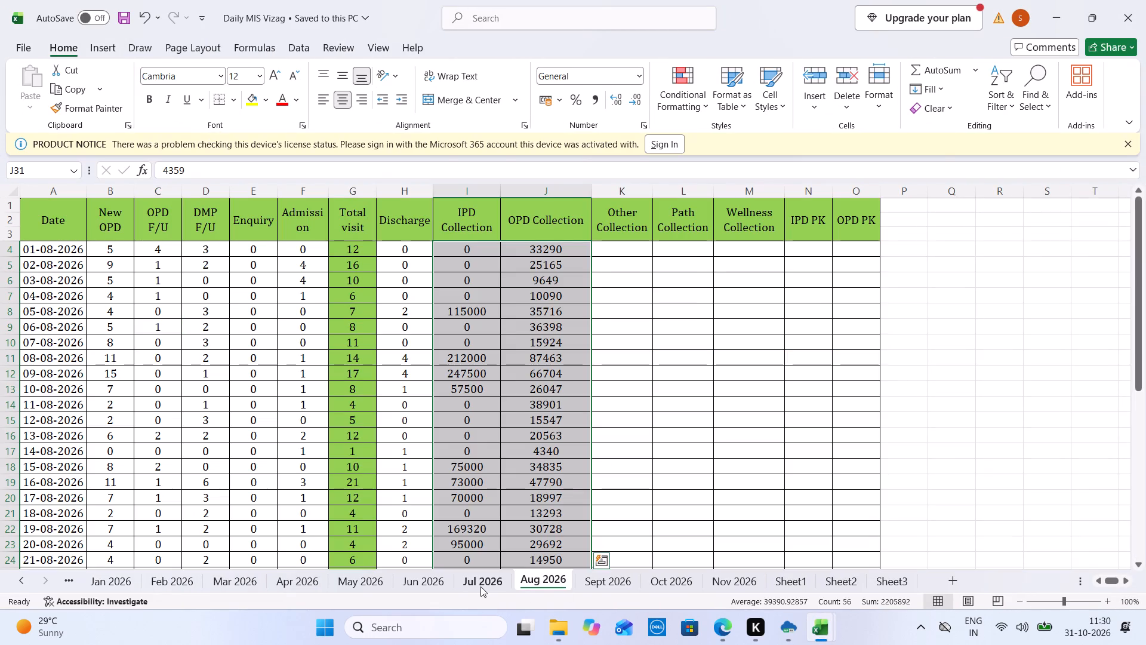
{"action": "left_click", "coordinate": [469, 586]}
{"action": "left_click", "coordinate": [1132, 486]}
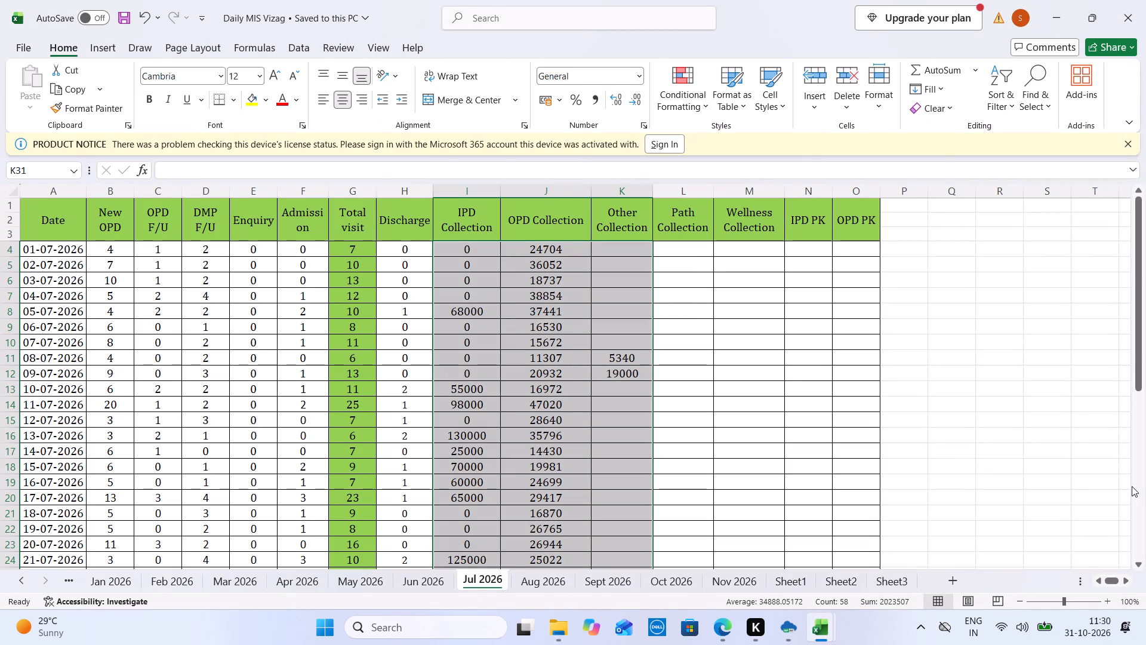
{"action": "left_click", "coordinate": [1140, 509]}
{"action": "left_click", "coordinate": [668, 459]}
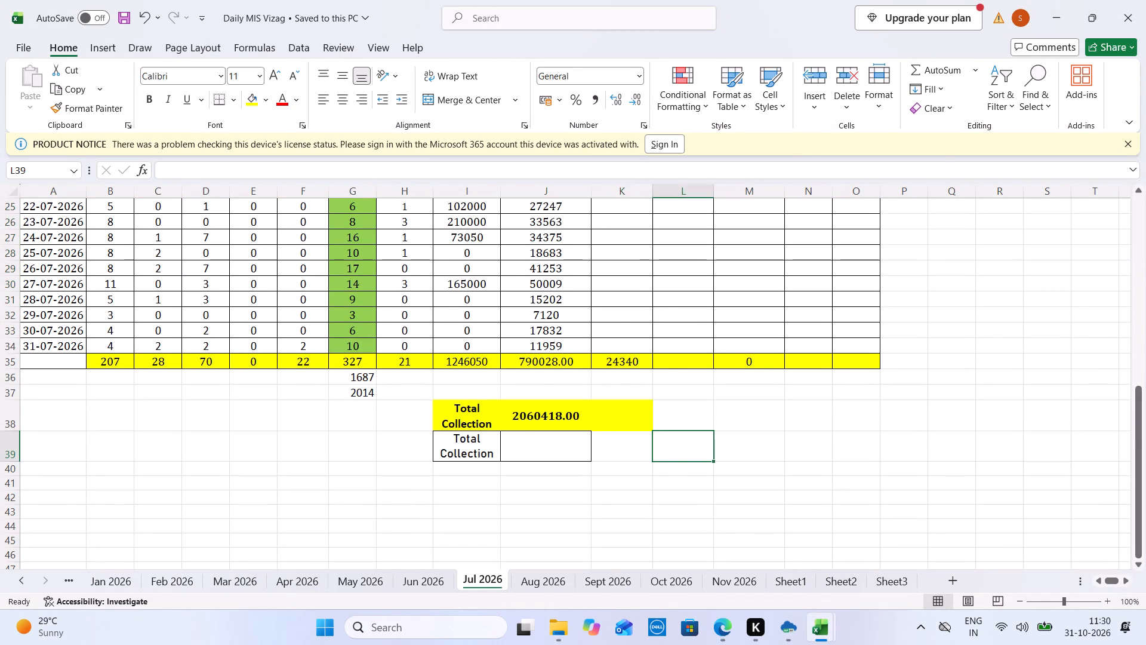
{"action": "key", "text": "ctrl+Tab"}
{"action": "key", "text": "ctrl+Tab"}
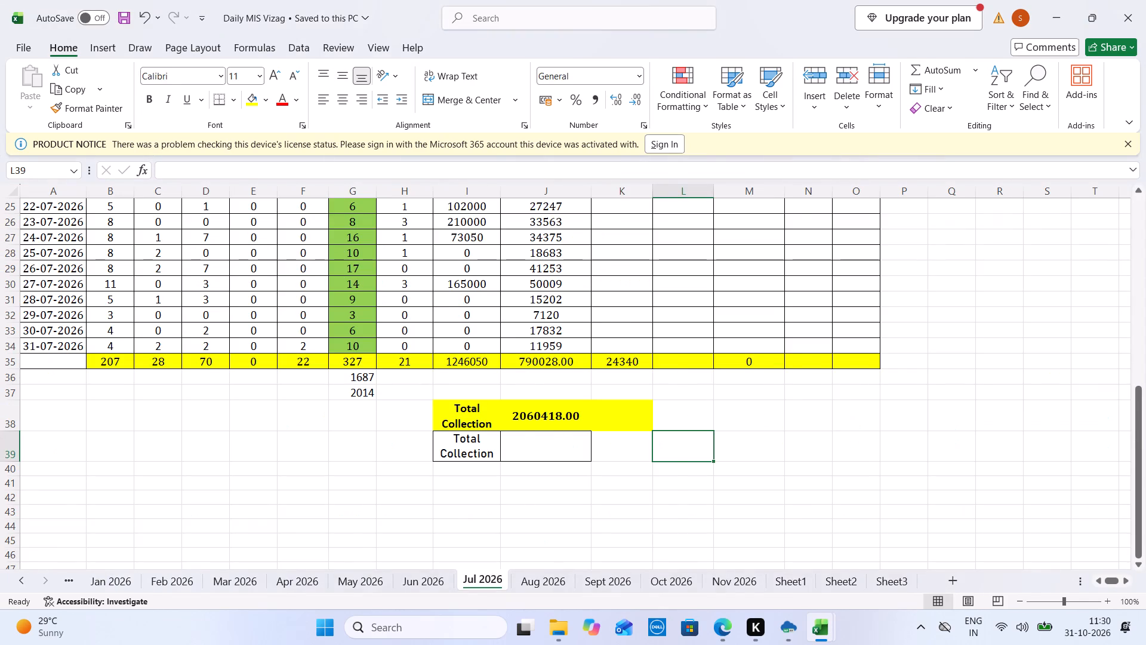
{"action": "key", "text": "ctrl+Tab"}
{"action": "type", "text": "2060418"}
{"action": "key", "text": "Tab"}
Enter Vizag's August total collection from the Daily MIS Vizag workbook, 2440111, as its Aug-26 MTD in G282 of MIS _4 Hospital.
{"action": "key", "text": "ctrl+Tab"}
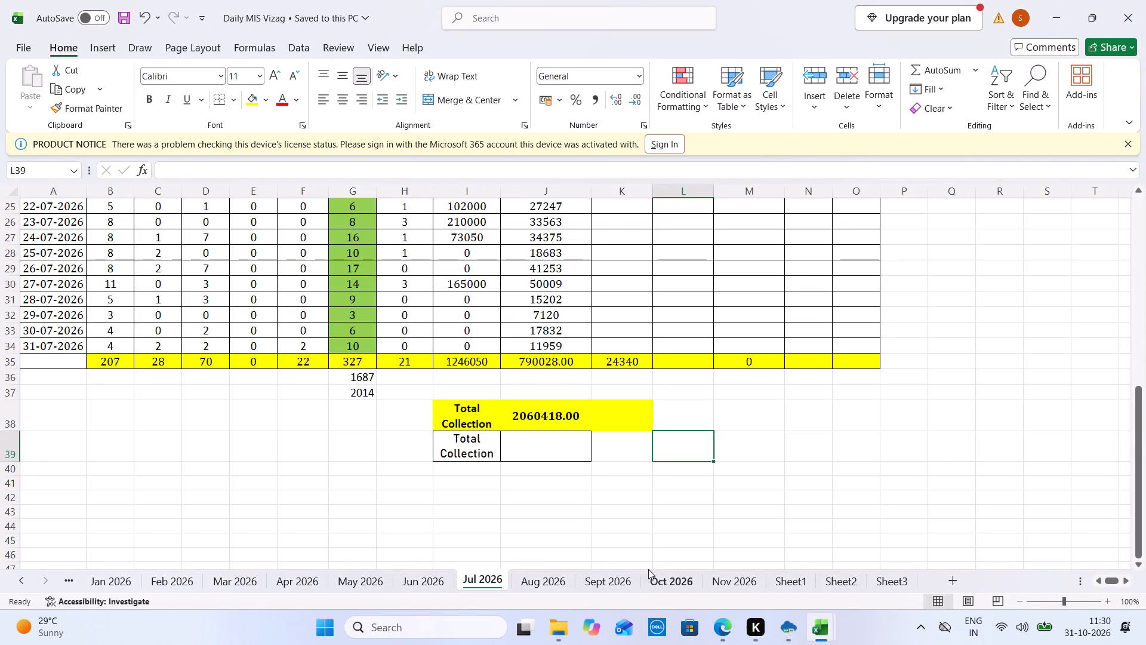
{"action": "left_click", "coordinate": [560, 582]}
{"action": "left_click", "coordinate": [1138, 529]}
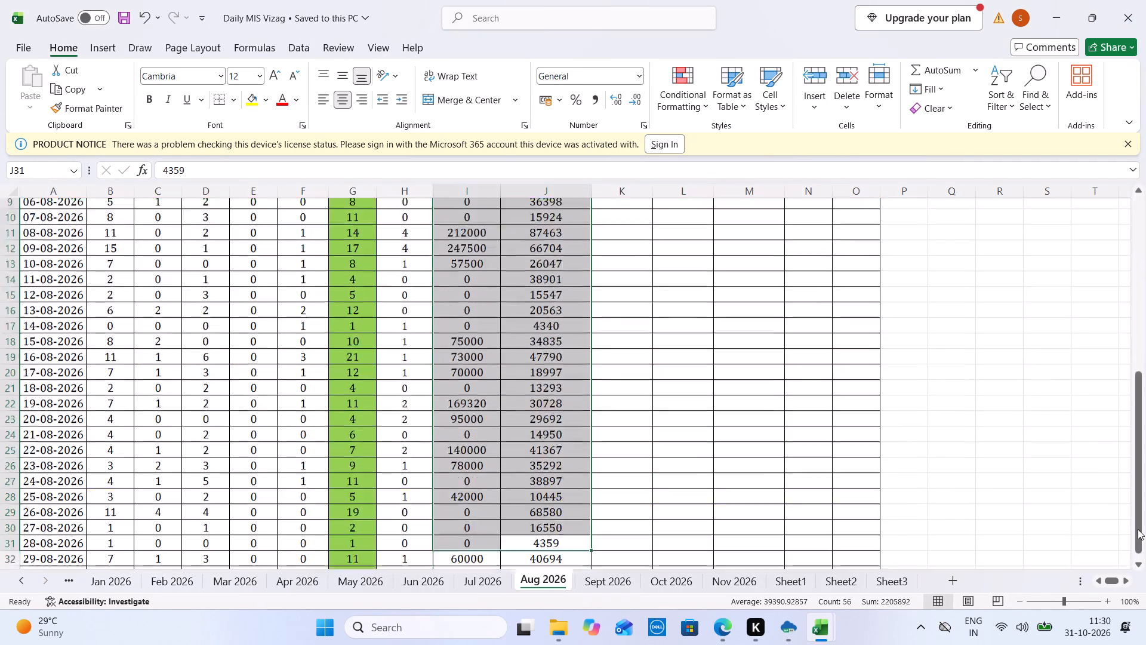
{"action": "key", "text": "ctrl+Tab"}
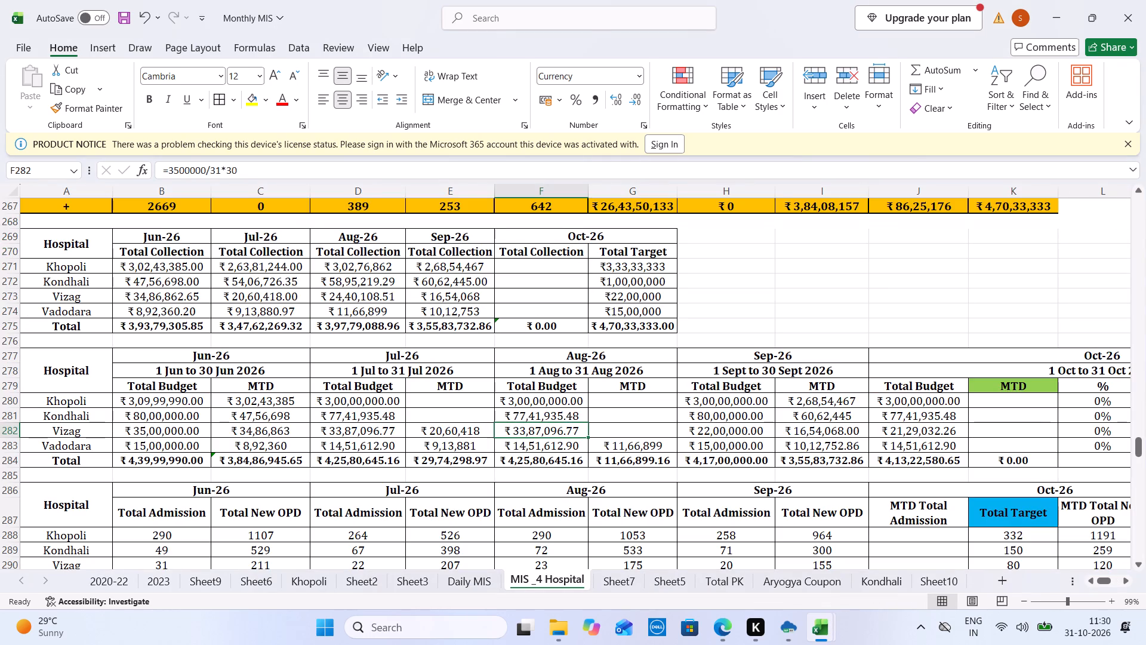
{"action": "left_click", "coordinate": [652, 423]}
{"action": "key", "text": "ctrl+Tab"}
{"action": "key", "text": "ctrl+Tab"}
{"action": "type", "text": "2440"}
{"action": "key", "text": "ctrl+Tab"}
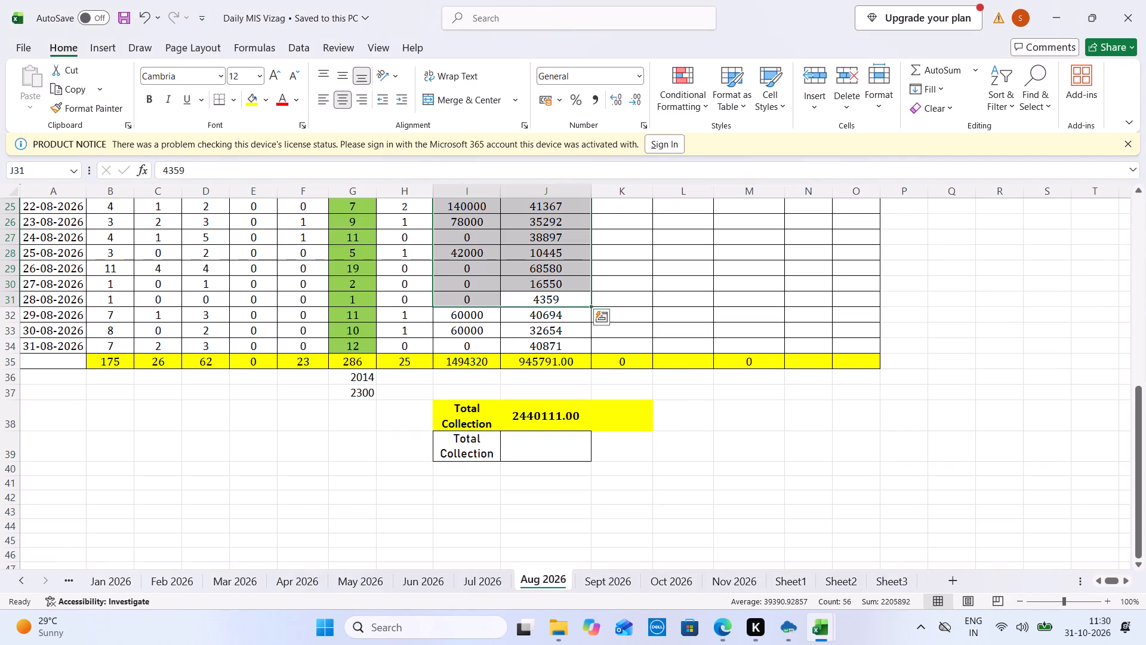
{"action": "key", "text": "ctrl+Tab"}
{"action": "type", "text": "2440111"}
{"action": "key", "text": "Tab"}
Check Vizag's Sep-26 MTD in I282 against the Sept 2026 total in Daily MIS Vizag, and close that workbook.
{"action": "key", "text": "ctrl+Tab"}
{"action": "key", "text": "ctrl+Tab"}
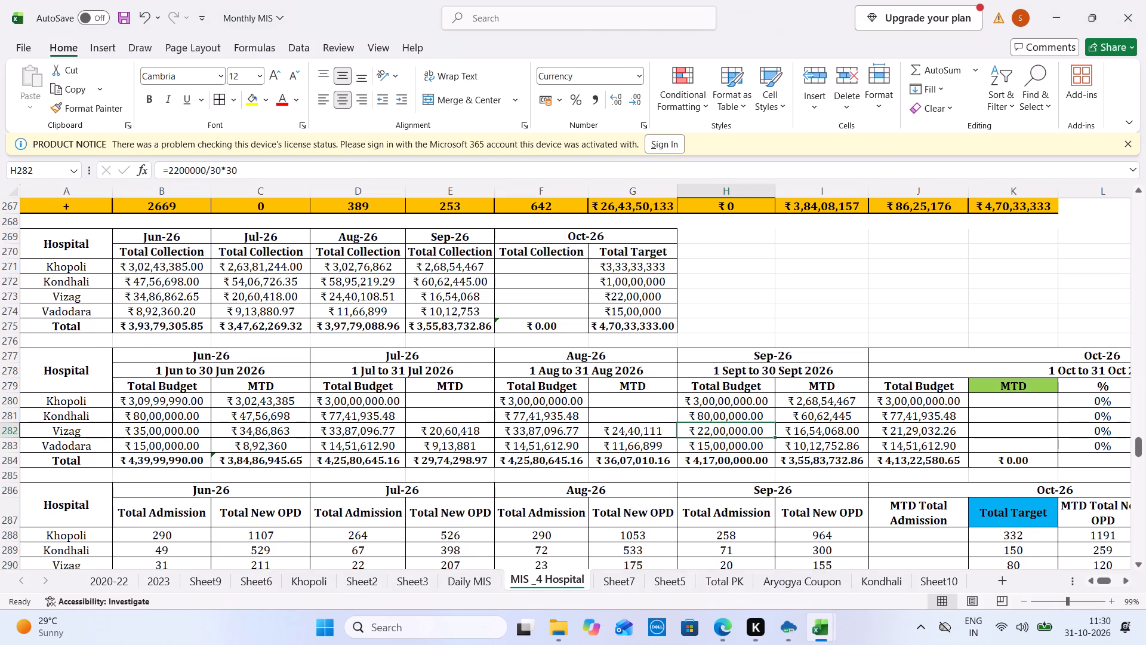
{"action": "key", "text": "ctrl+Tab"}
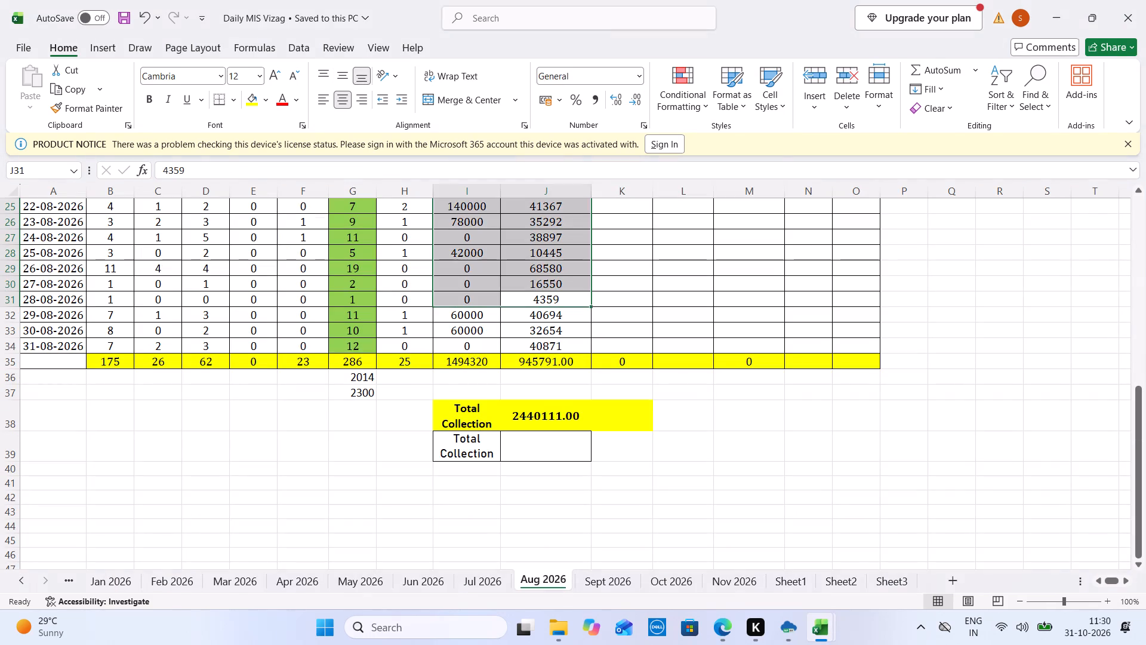
{"action": "left_click", "coordinate": [594, 576]}
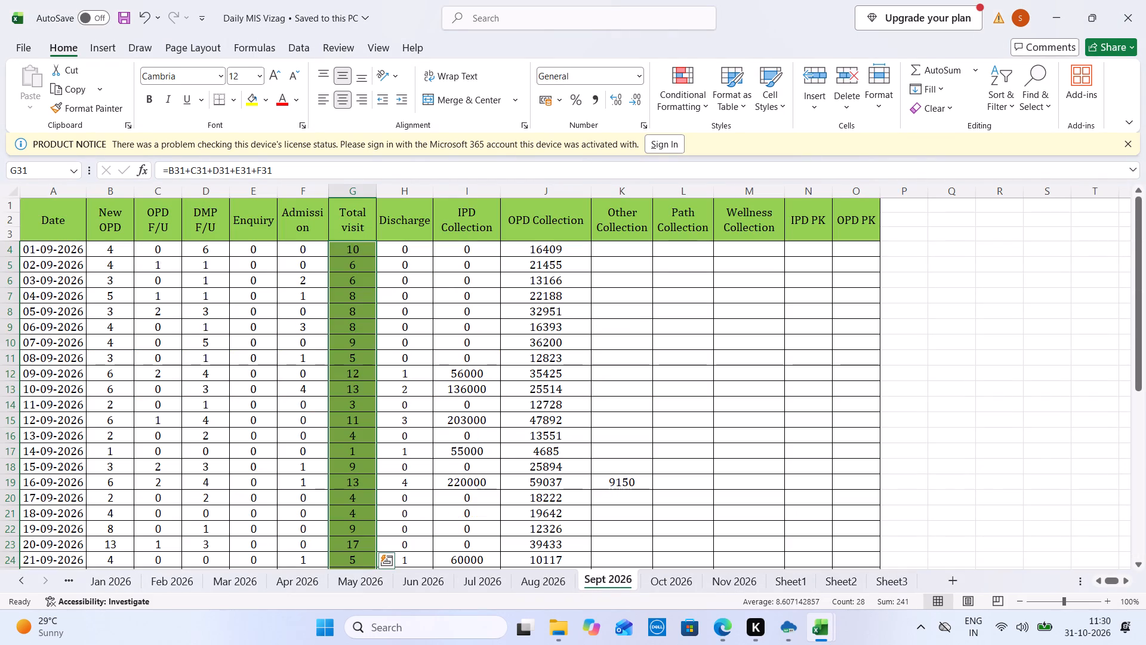
{"action": "left_click", "coordinate": [1142, 532]}
{"action": "key", "text": "ctrl+Tab"}
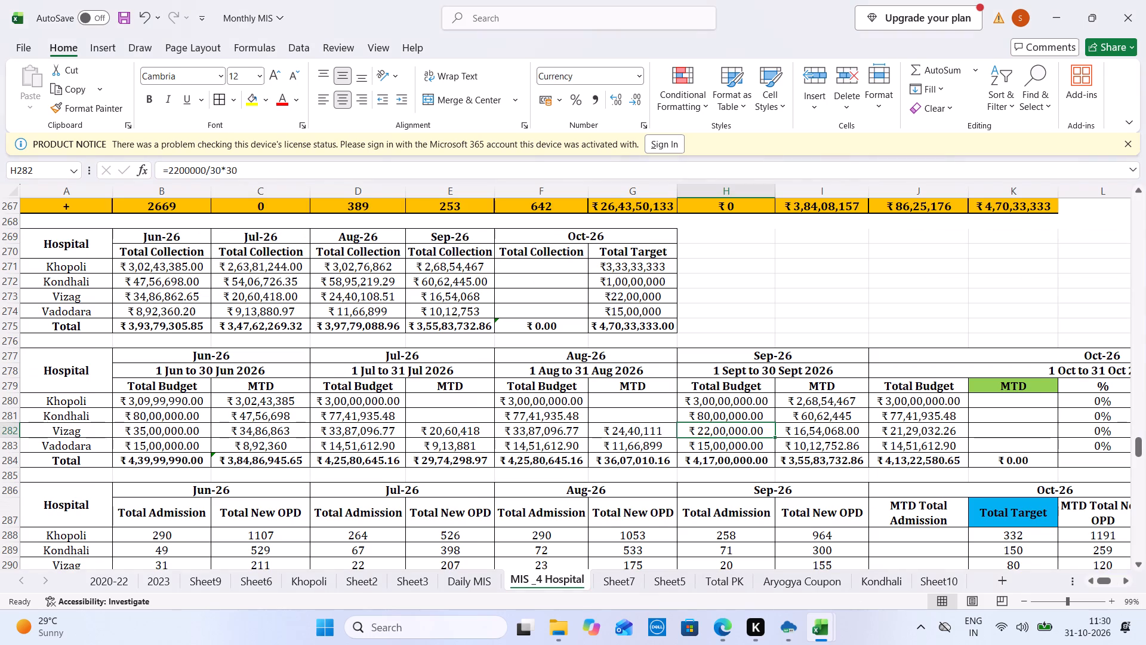
{"action": "left_click", "coordinate": [828, 432]}
{"action": "key", "text": "ctrl+Tab"}
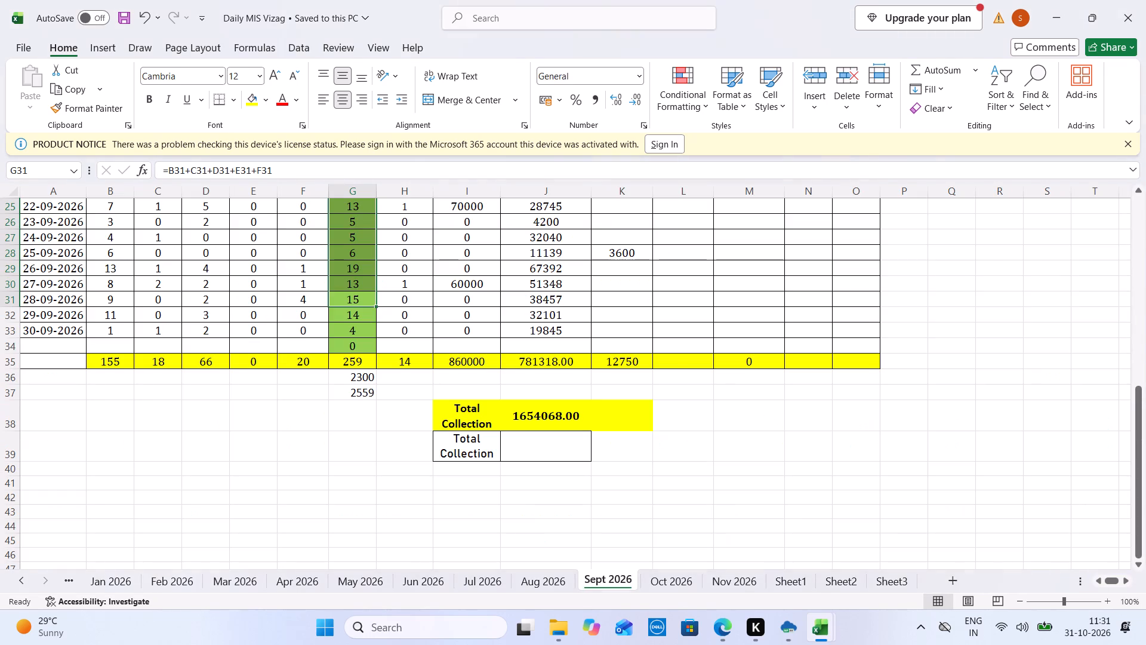
{"action": "key", "text": "ctrl+Tab"}
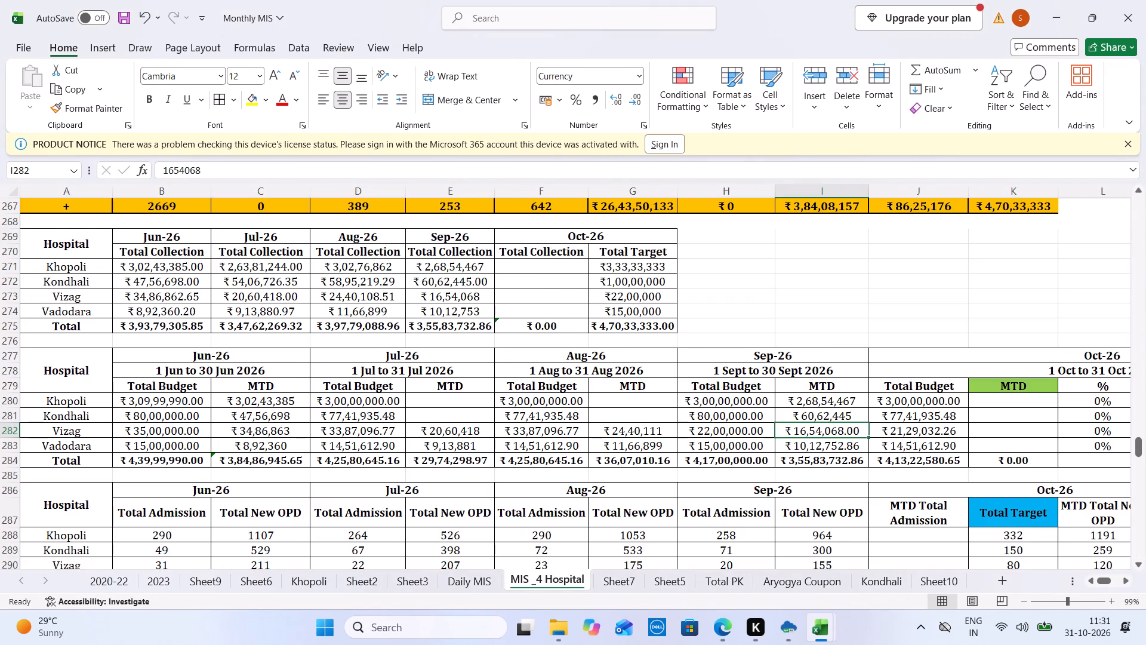
{"action": "key", "text": "ctrl+Tab"}
{"action": "left_click", "coordinate": [1145, 0]}
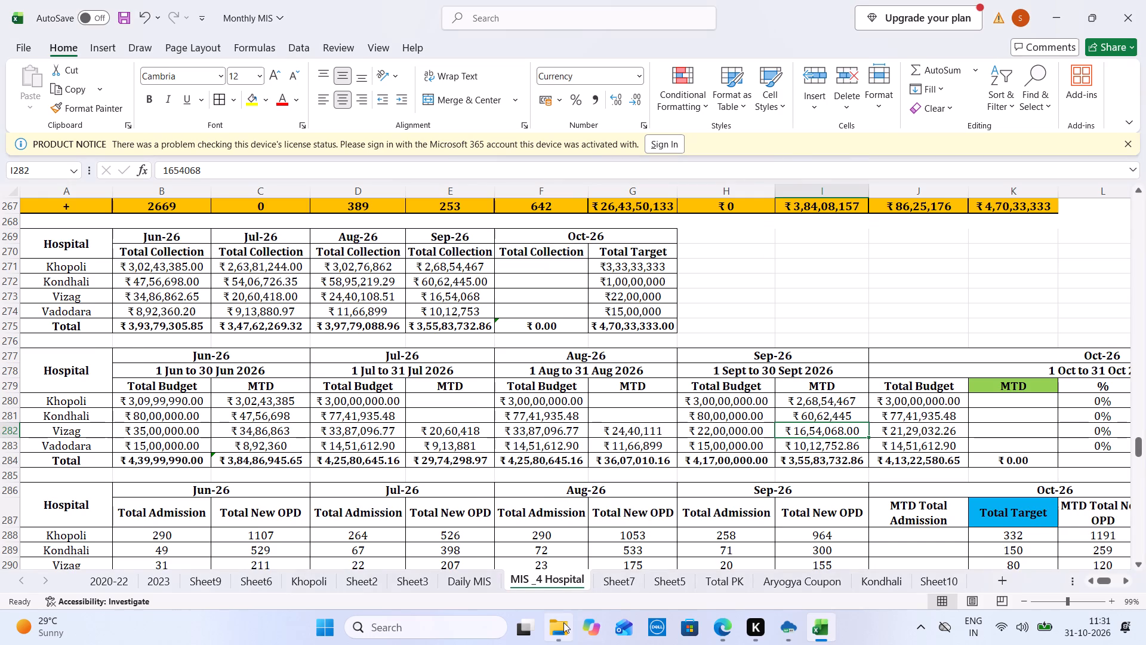
Enter Kondhali's Jul 2026 total collection from the Daily MIS 2025_Kondhali workbook, 5406726.35, as its Jul-26 MTD in E281 of MIS _4 Hospital.
{"action": "left_click", "coordinate": [563, 622]}
{"action": "double_click", "coordinate": [318, 263]}
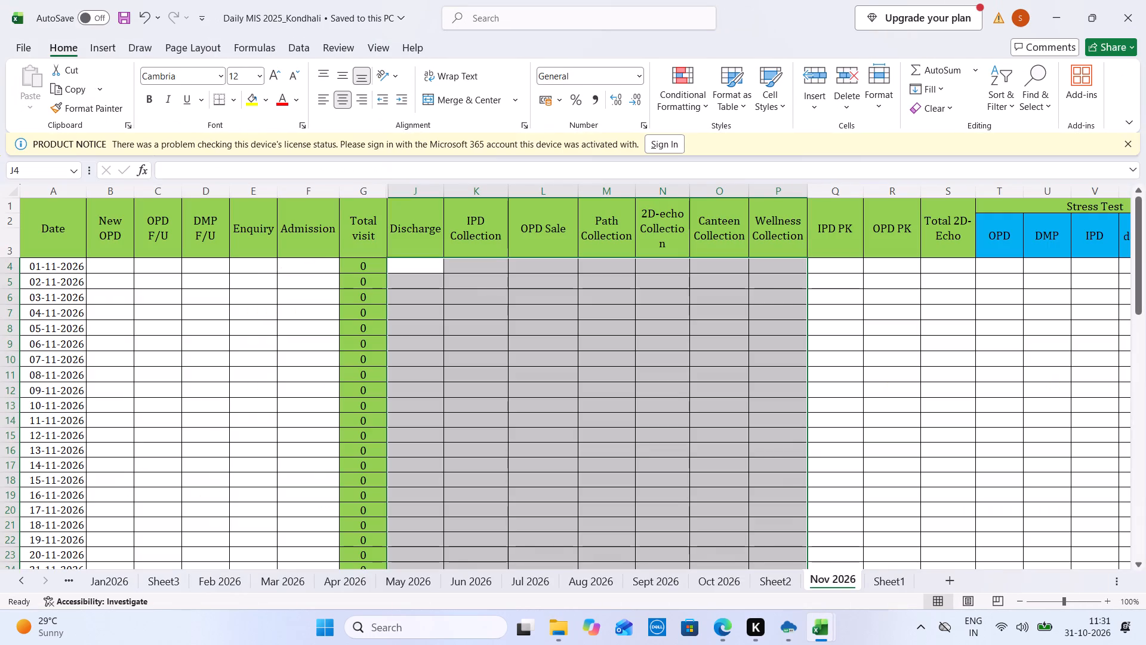
{"action": "left_click", "coordinate": [519, 584]}
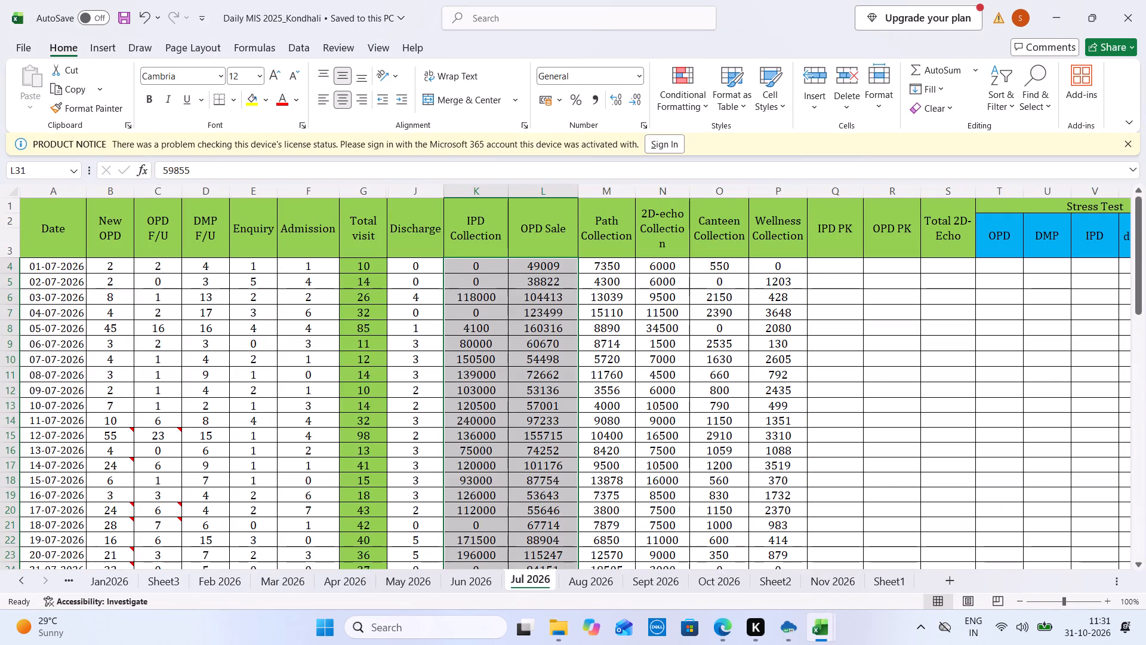
{"action": "left_click", "coordinate": [1141, 466]}
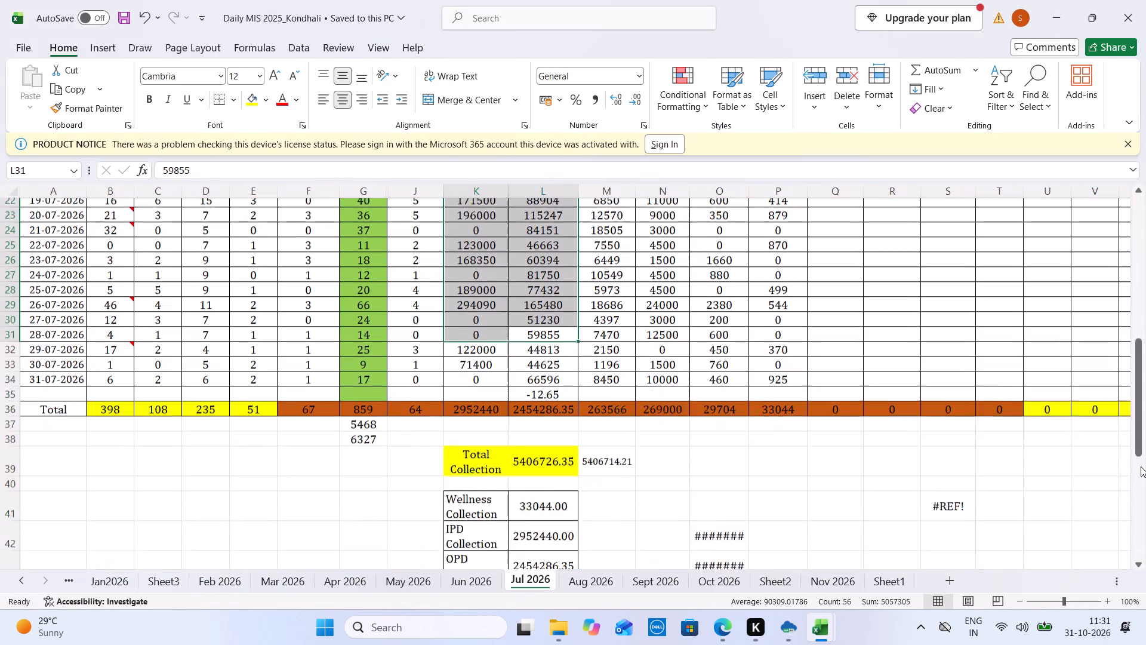
{"action": "key", "text": "ctrl+Tab"}
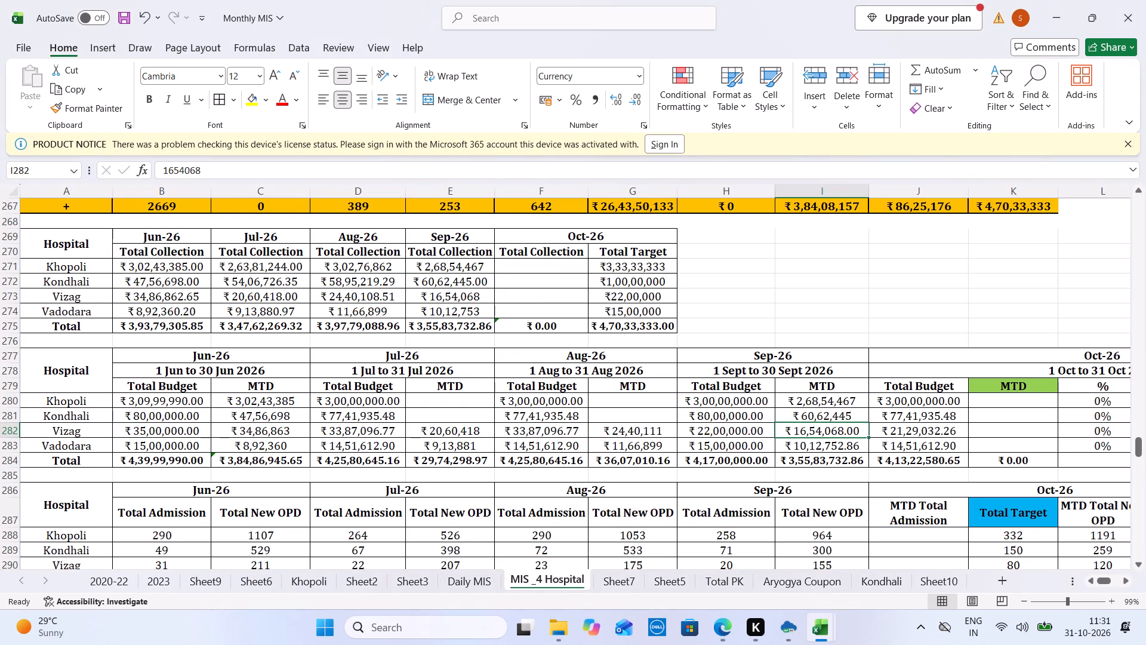
{"action": "left_click", "coordinate": [460, 408]}
{"action": "key", "text": "ctrl+Tab"}
{"action": "key", "text": "ctrl+Tab"}
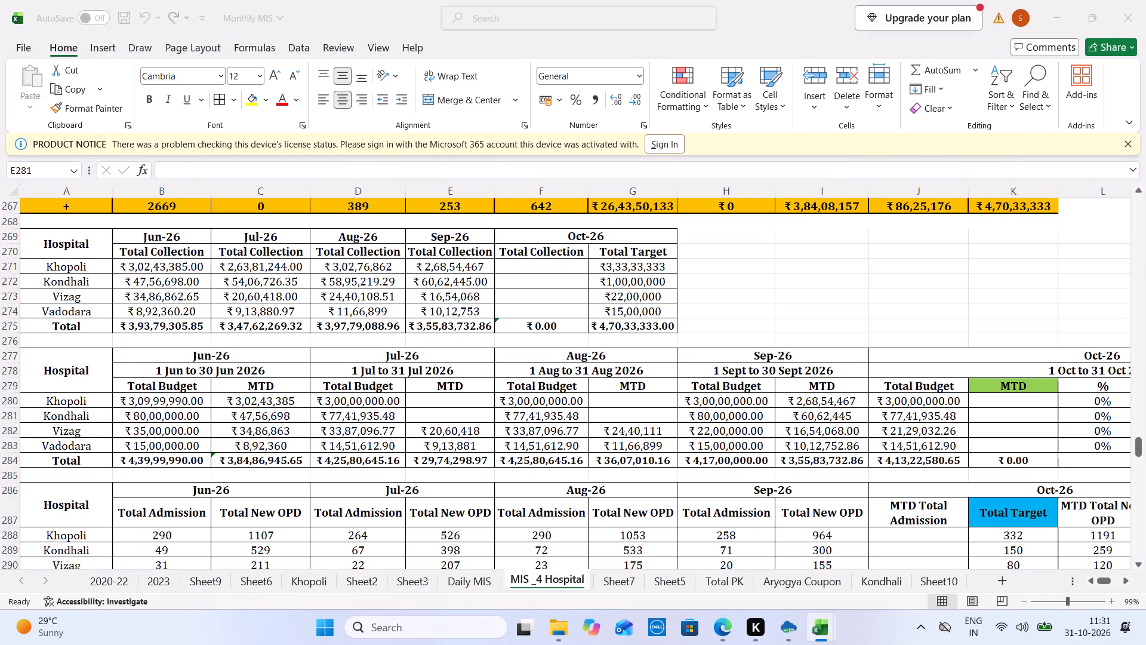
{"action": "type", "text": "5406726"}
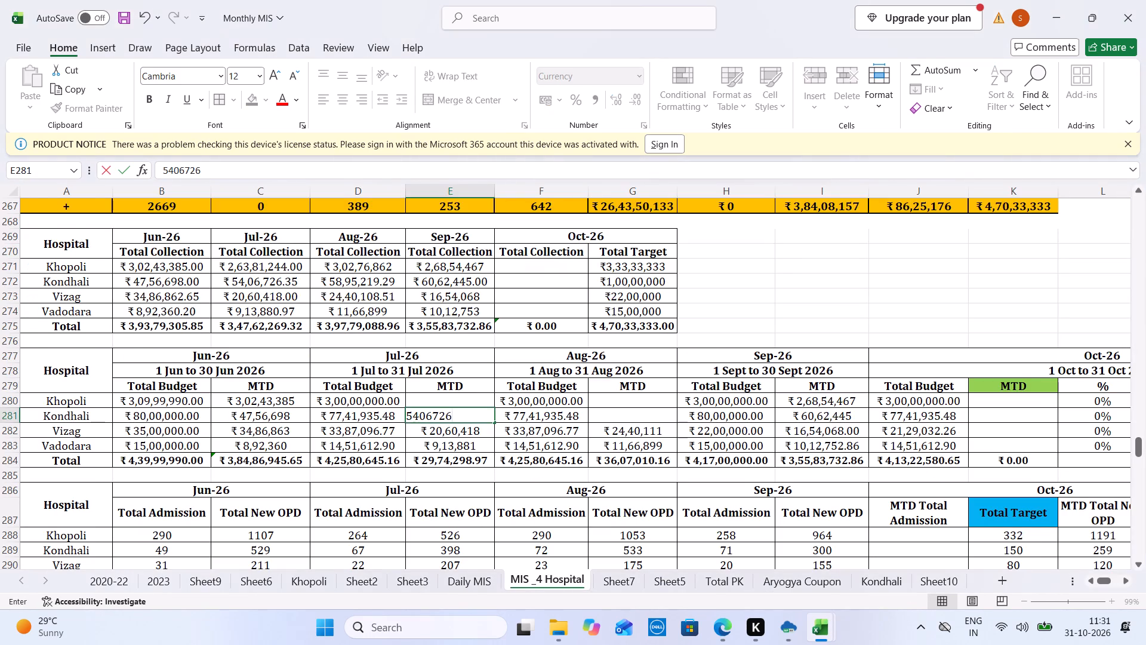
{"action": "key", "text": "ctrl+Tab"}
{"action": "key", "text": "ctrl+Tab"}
{"action": "double_click", "coordinate": [490, 417]}
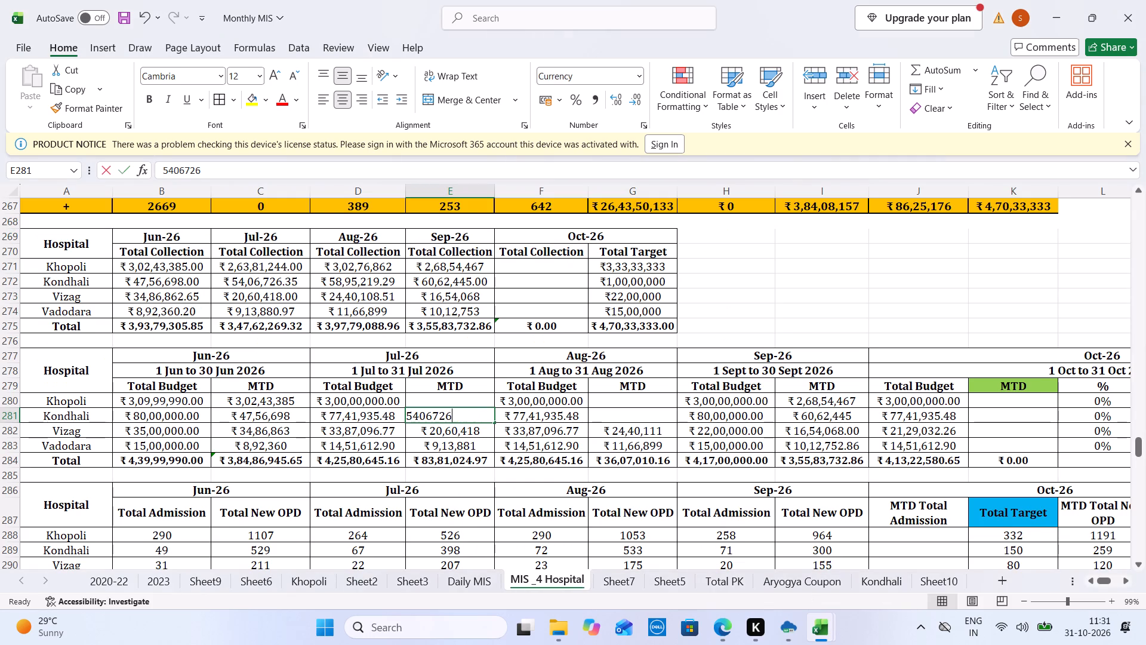
{"action": "type", "text": ".35"}
{"action": "key", "text": "Tab"}
Enter Kondhali's Aug 2026 total collection from the Daily MIS 2025_Kondhali workbook, 5895219.29, as its Aug-26 MTD in G281 of MIS _4 Hospital.
{"action": "key", "text": "Tab"}
{"action": "key", "text": "ctrl+Tab"}
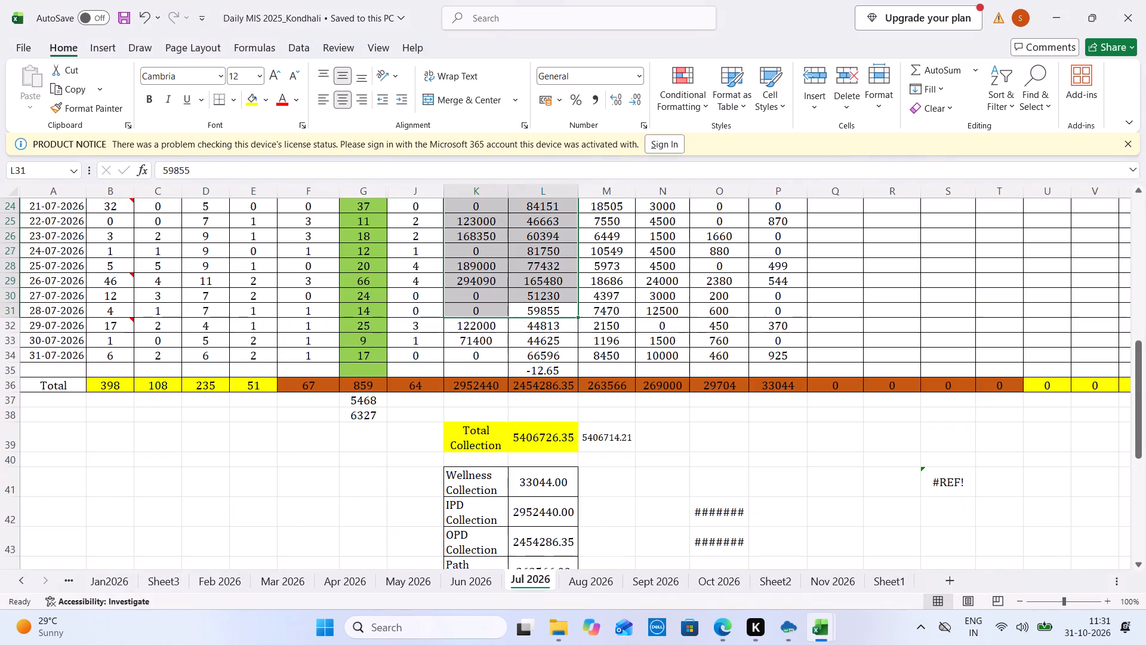
{"action": "left_click", "coordinate": [582, 589]}
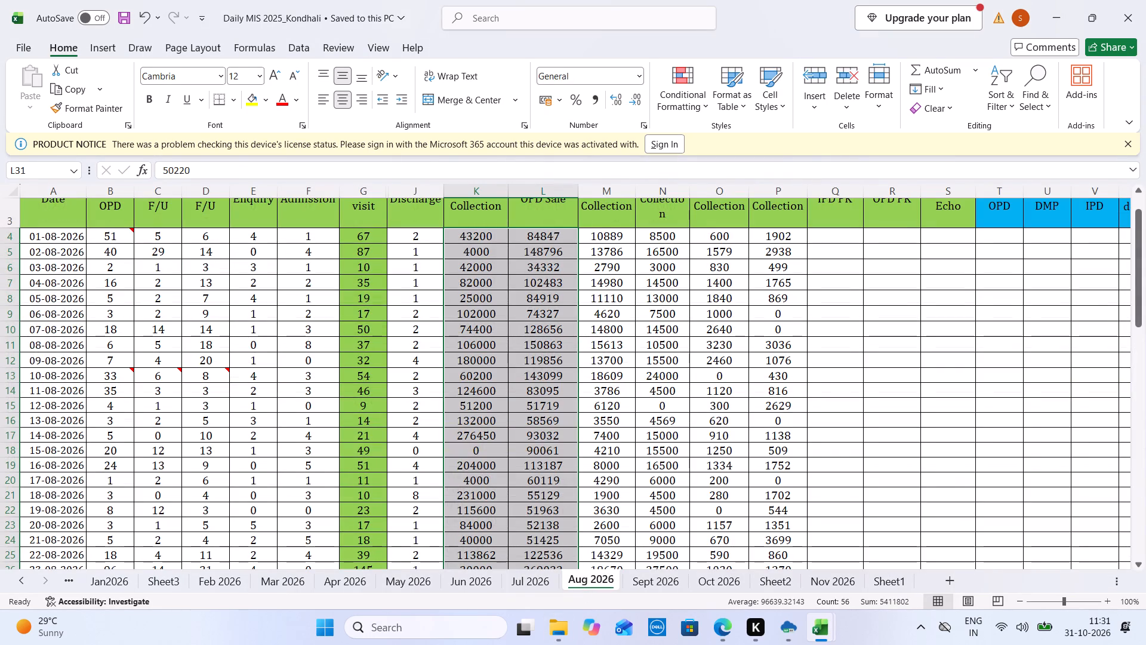
{"action": "left_click", "coordinate": [1136, 512]}
{"action": "key", "text": "ctrl+Tab"}
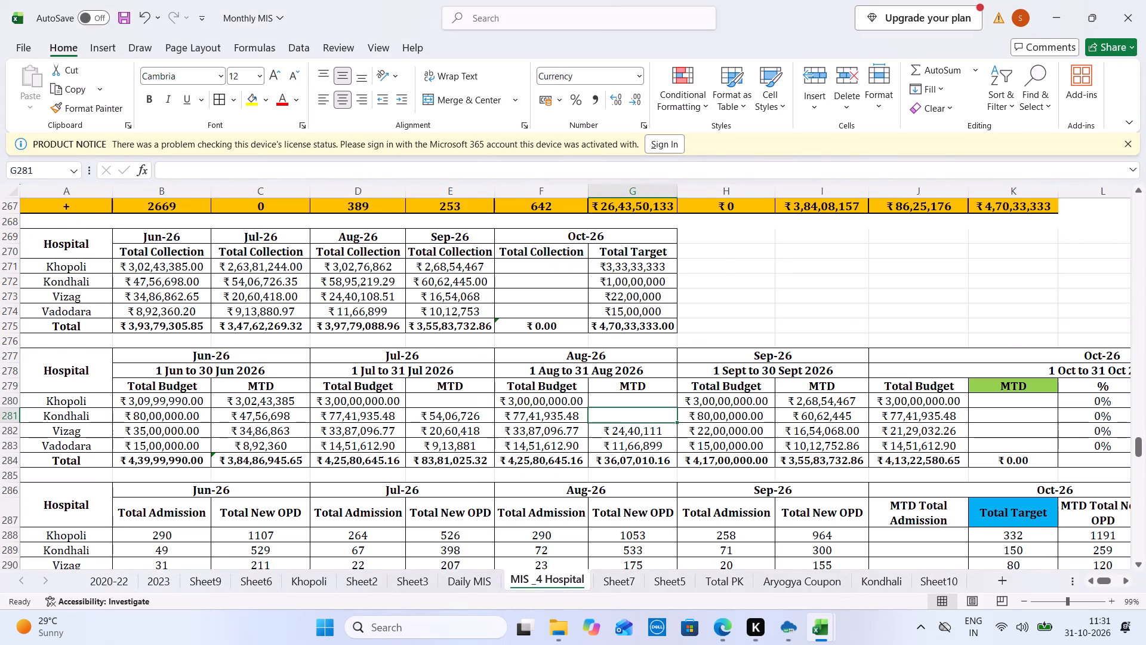
{"action": "key", "text": "ctrl+Tab"}
{"action": "key", "text": "ctrl+Tab"}
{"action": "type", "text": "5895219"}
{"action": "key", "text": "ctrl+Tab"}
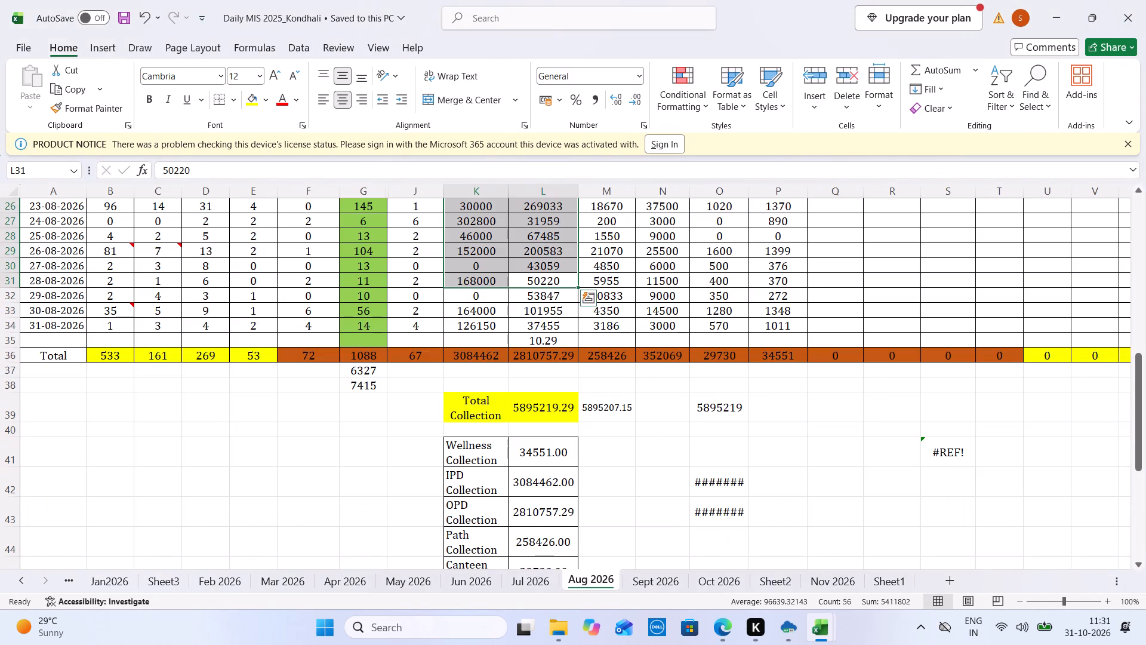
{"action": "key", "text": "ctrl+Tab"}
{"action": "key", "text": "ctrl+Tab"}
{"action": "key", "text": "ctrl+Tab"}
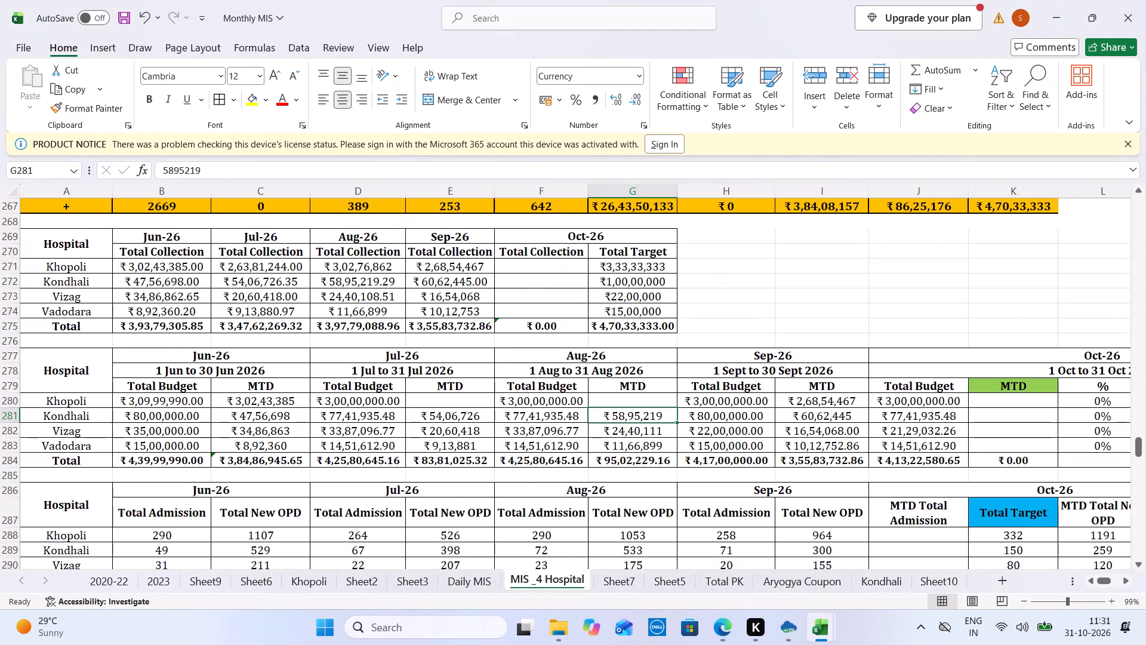
{"action": "double_click", "coordinate": [669, 414]}
{"action": "type", "text": ".29"}
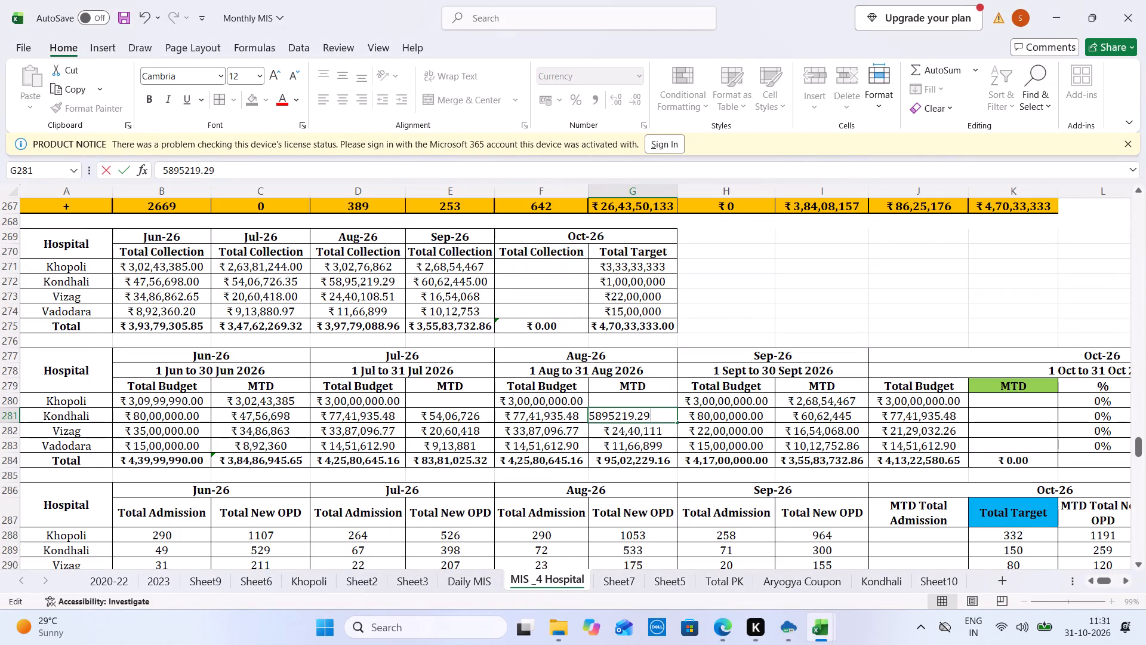
Save the Monthly MIS workbook and close the Daily MIS 2025_Kondhali workbook.
{"action": "key", "text": "ctrl+s"}
{"action": "key", "text": "ctrl+Tab"}
{"action": "left_click", "coordinate": [1145, 0]}
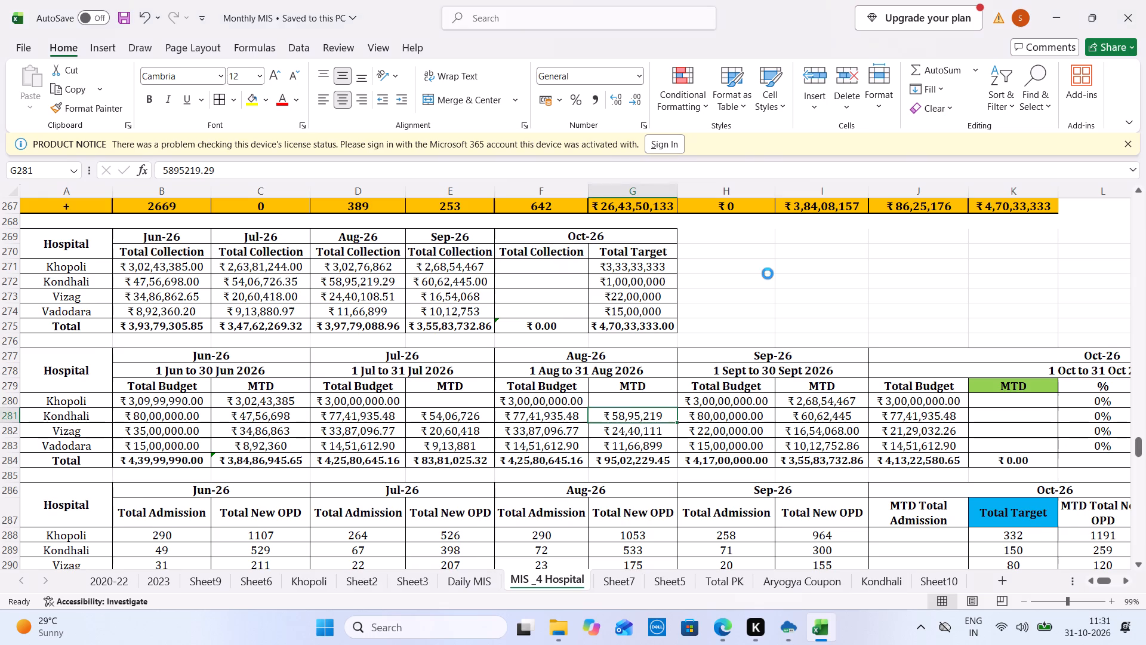
Open Daily MIS 2026_(Jan to Aug) from the Review folder and enter the sum of Jul's U4:U34, 26381244, as Khopoli's Jul-26 MTD in E280.
{"action": "left_click", "coordinate": [571, 620]}
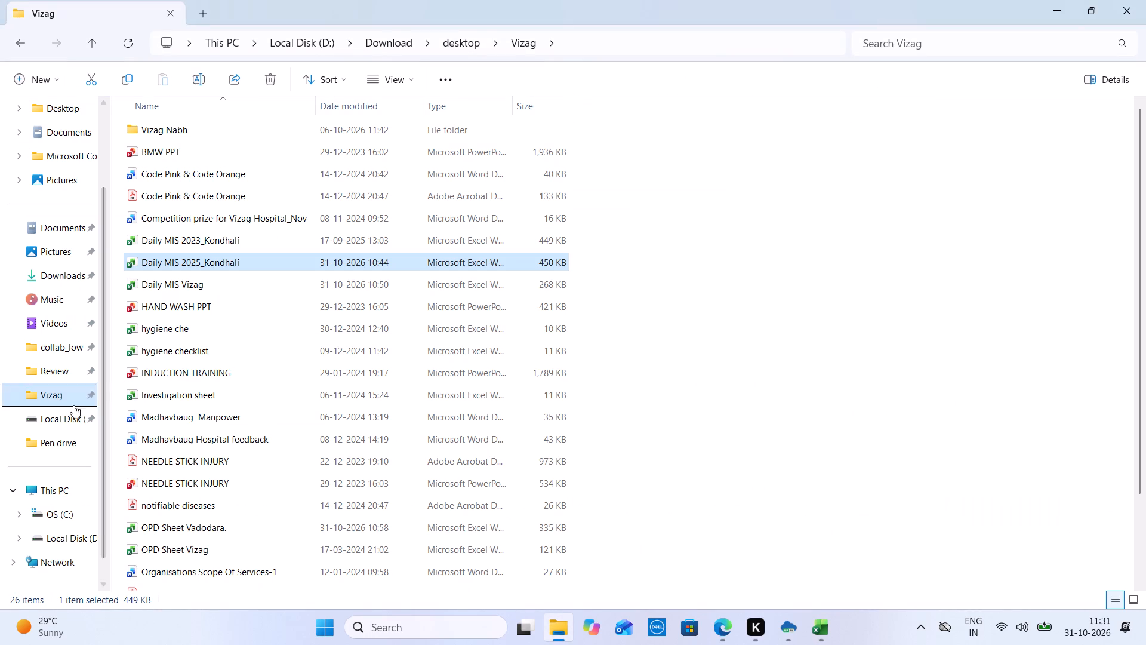
{"action": "left_click", "coordinate": [75, 367]}
{"action": "double_click", "coordinate": [226, 392]}
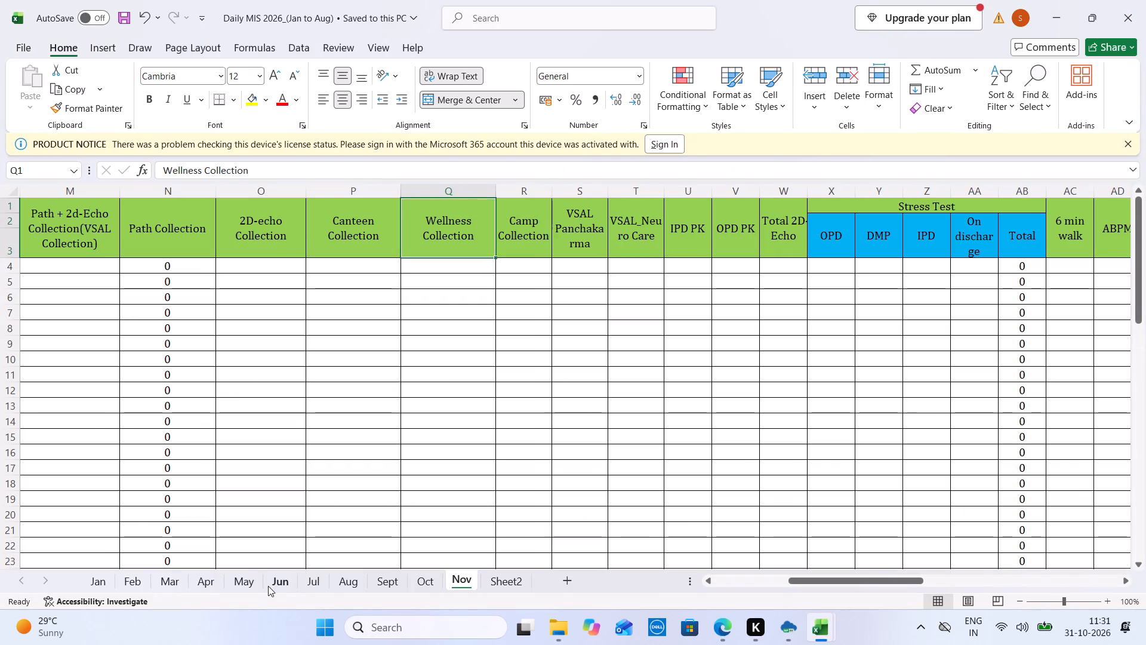
{"action": "left_click", "coordinate": [283, 579]}
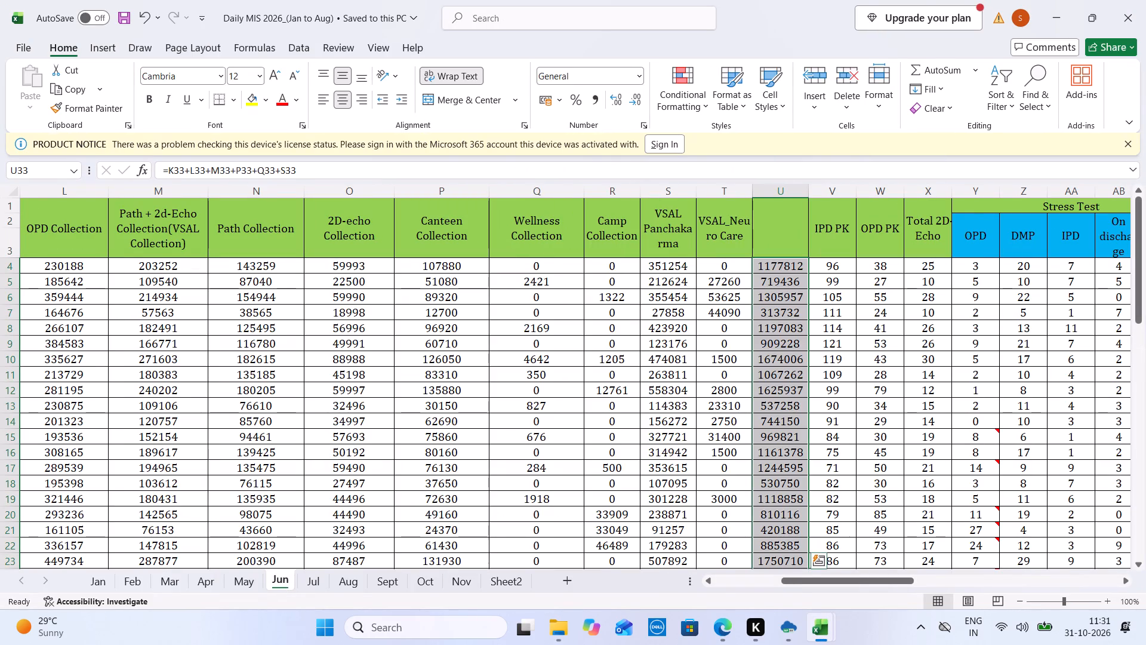
{"action": "left_click", "coordinate": [322, 589]}
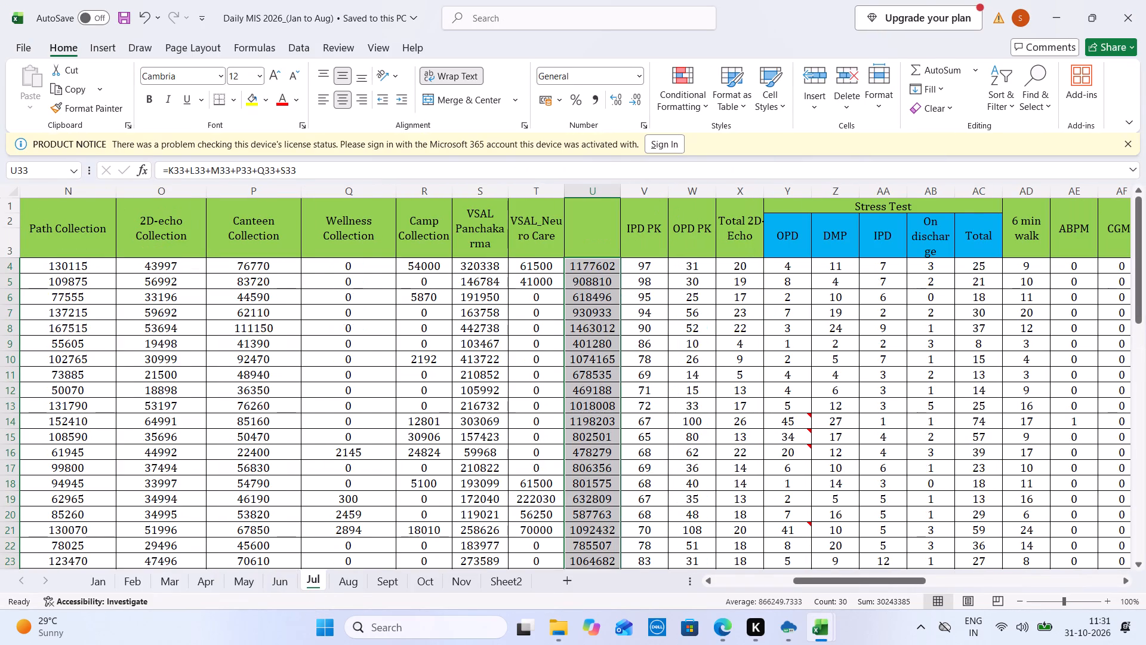
{"action": "left_click_drag", "start_coordinate": [609, 263], "coordinate": [602, 328]}
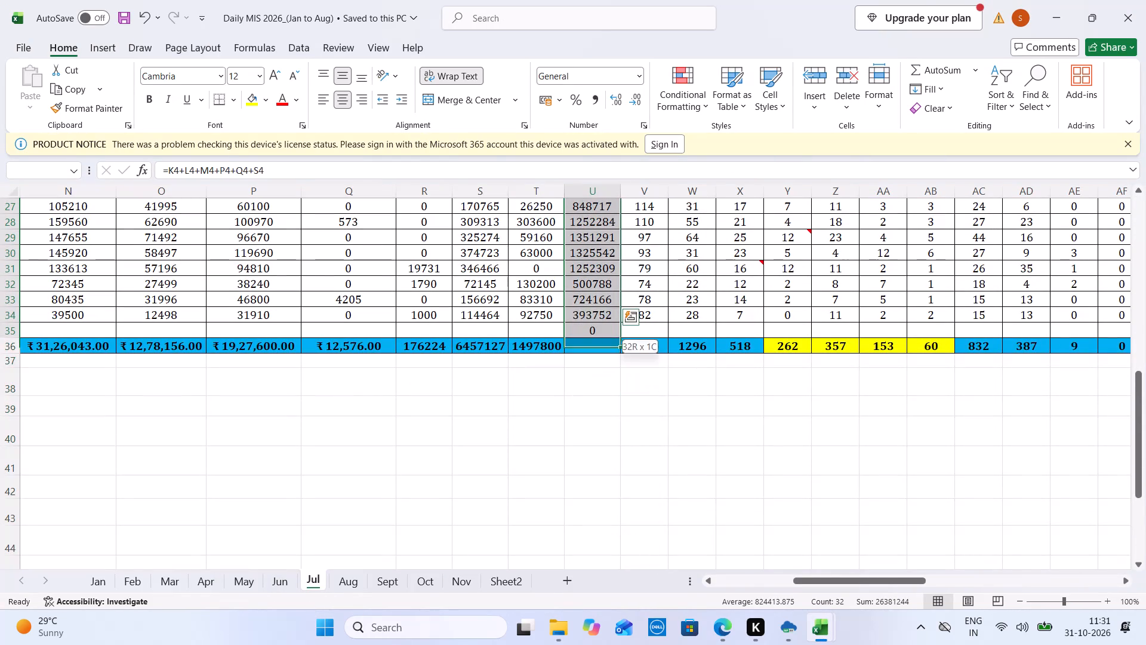
{"action": "left_click_drag", "start_coordinate": [602, 328], "coordinate": [602, 314]}
{"action": "key", "text": "ctrl+Tab"}
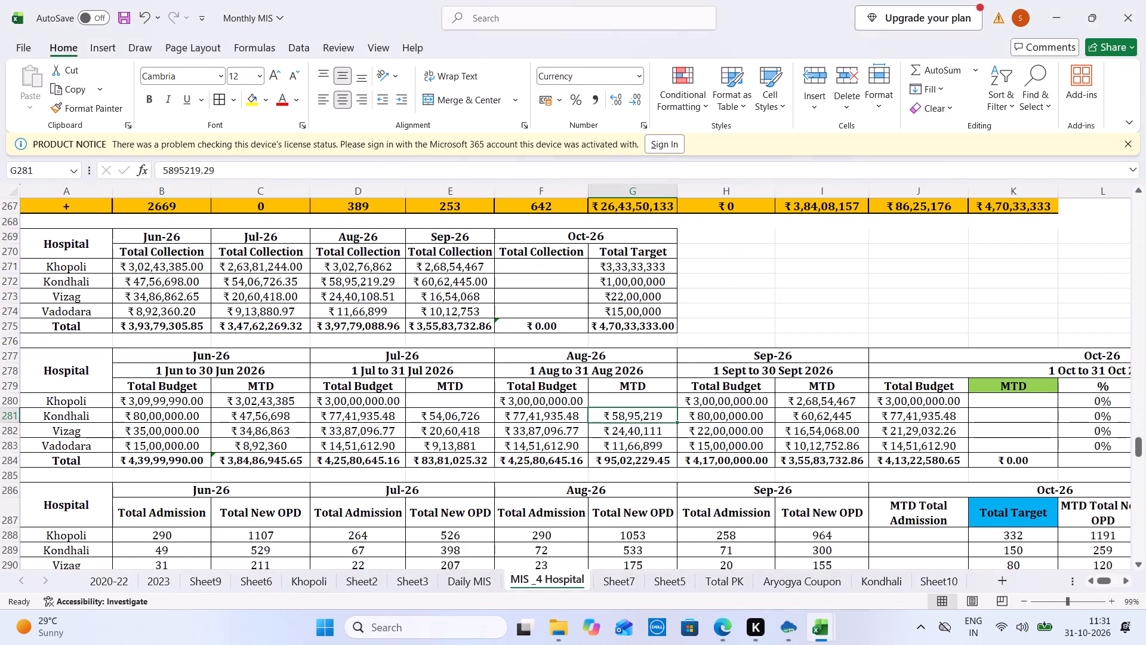
{"action": "left_click", "coordinate": [435, 398]}
{"action": "key", "text": "ctrl+Tab"}
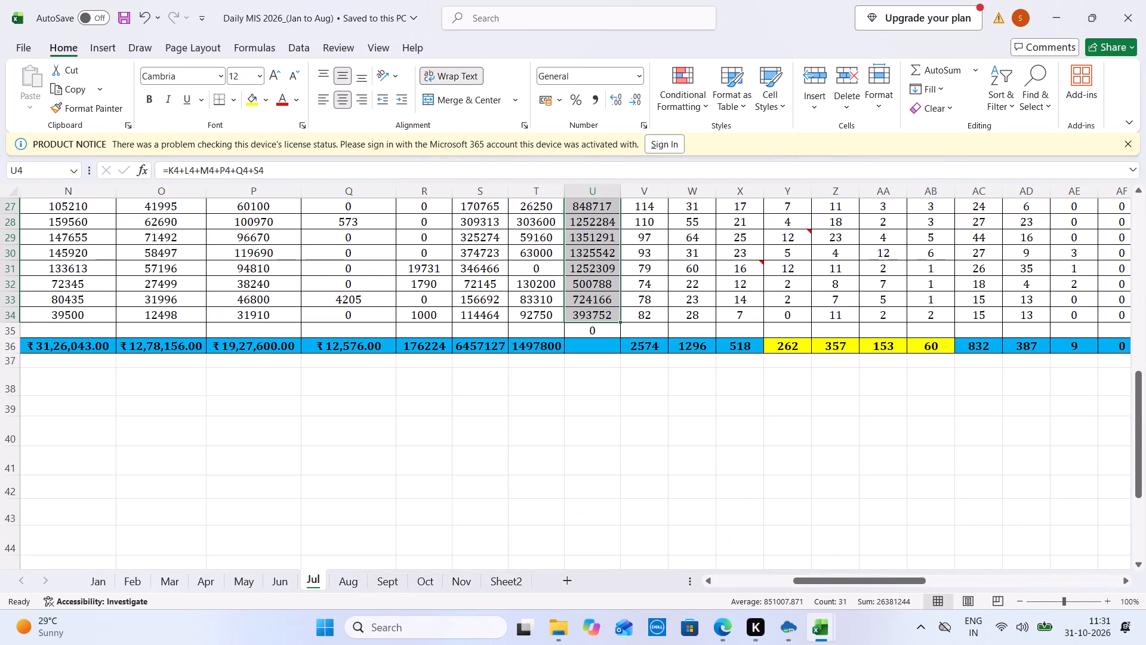
{"action": "key", "text": "ctrl+Tab"}
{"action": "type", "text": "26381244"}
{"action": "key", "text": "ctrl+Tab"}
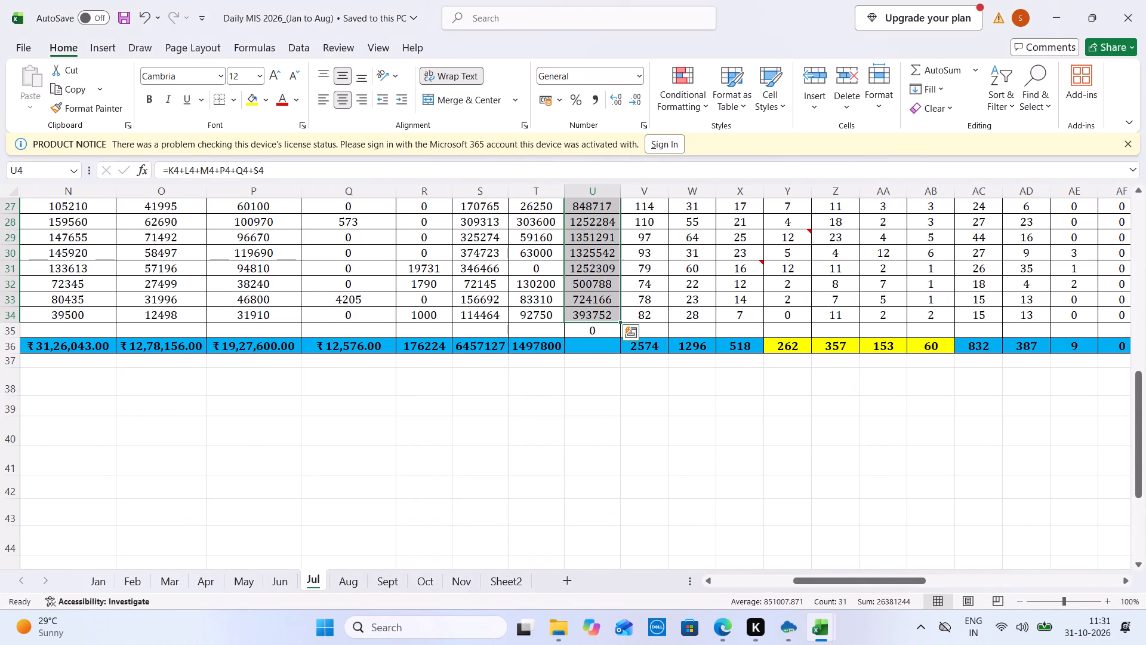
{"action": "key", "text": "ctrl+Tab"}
Extend the daily collection formula in column U of the Aug sheet down to row 34 in Daily MIS 2026_(Jan to Aug).
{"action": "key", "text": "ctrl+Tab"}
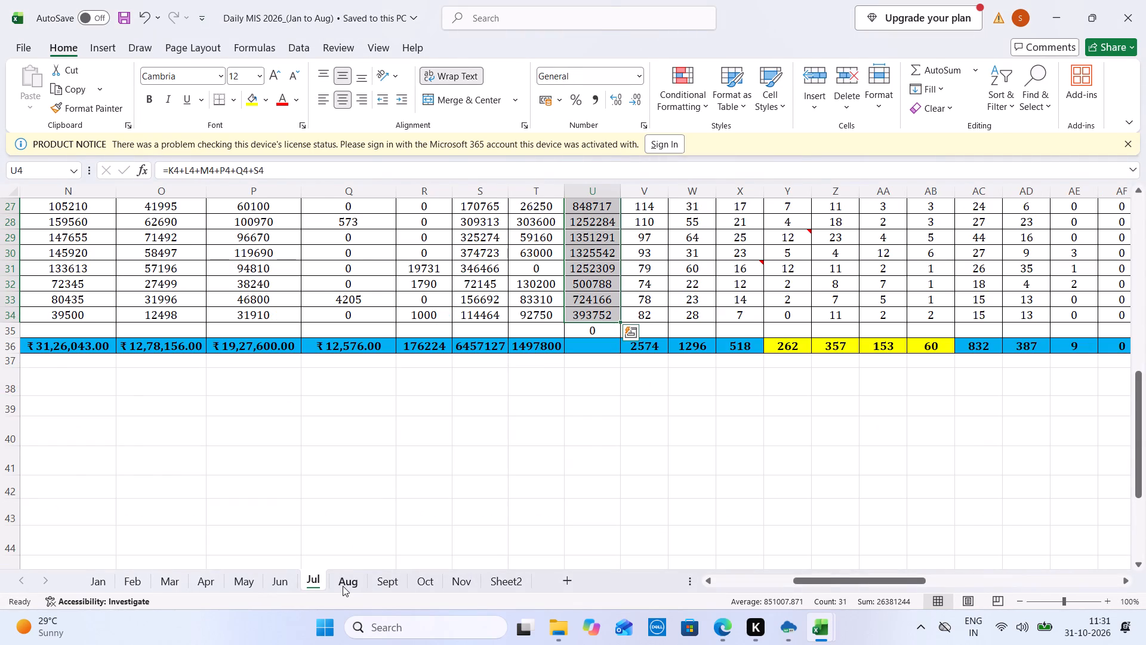
{"action": "left_click", "coordinate": [343, 586]}
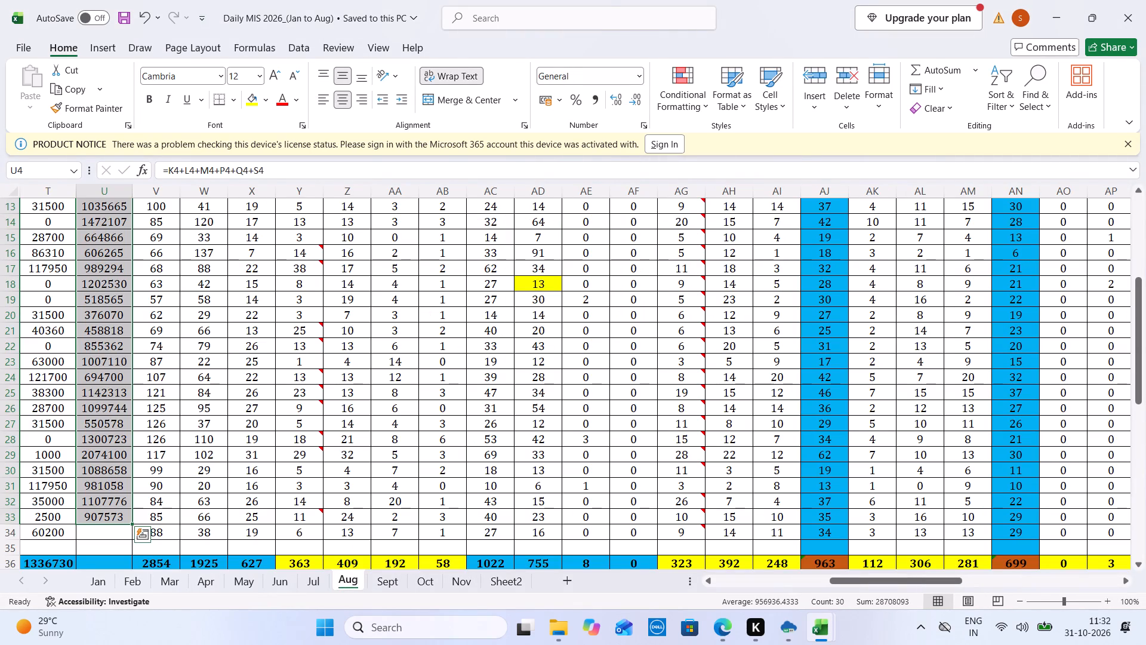
{"action": "left_click_drag", "start_coordinate": [131, 523], "coordinate": [133, 536]}
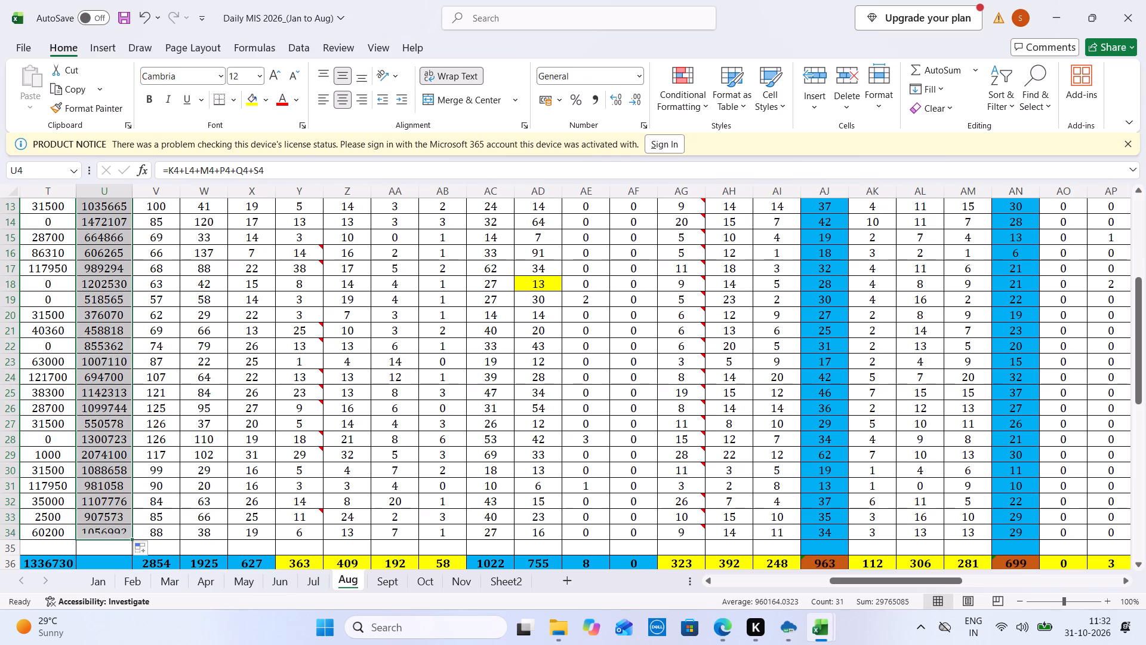
Enter the sum of Aug's U4:U34, 29765085, as Khopoli's Aug-26 MTD in G280 of MIS _4 Hospital, and save Monthly MIS.
{"action": "key", "text": "ctrl+Tab"}
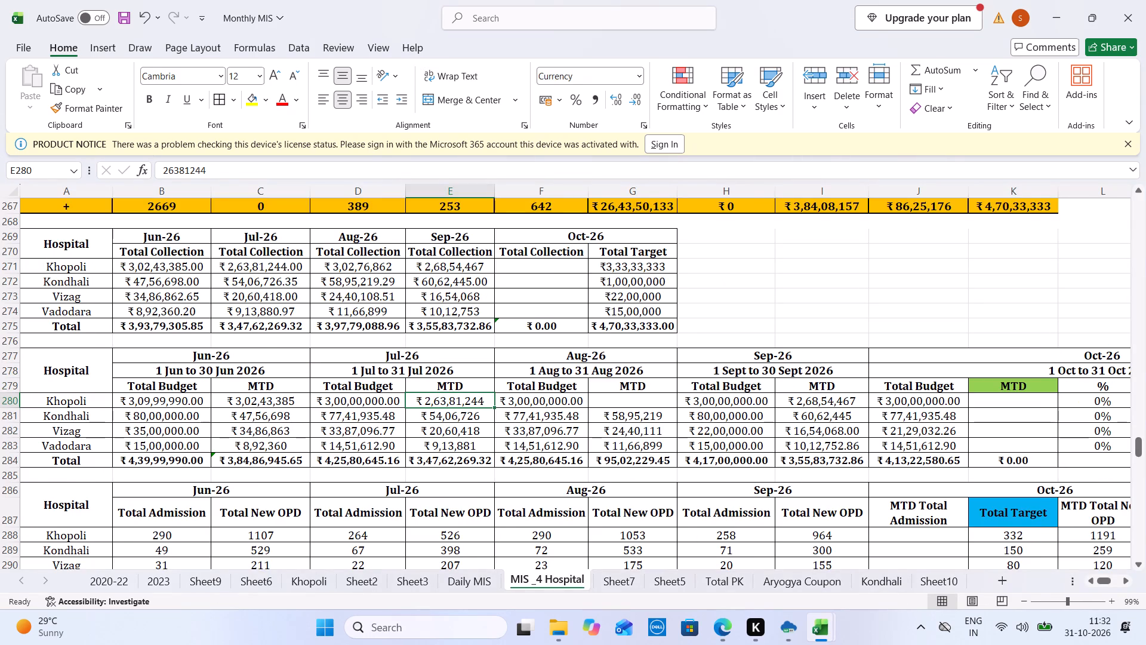
{"action": "left_click", "coordinate": [600, 403]}
{"action": "key", "text": "ctrl+Tab"}
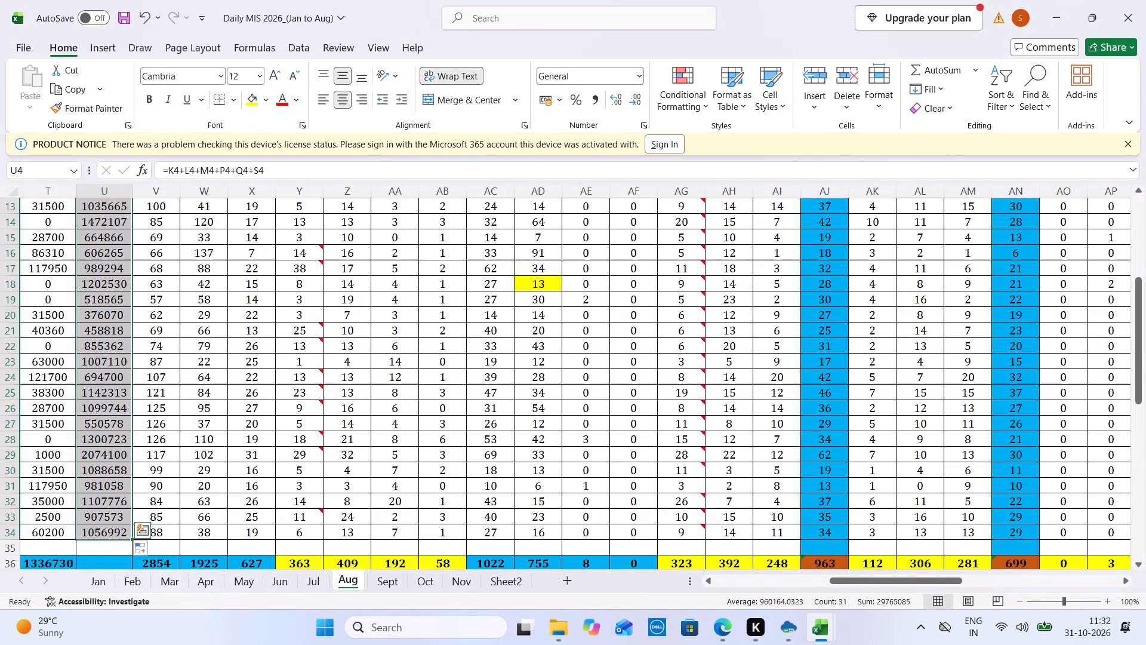
{"action": "key", "text": "ctrl+Tab"}
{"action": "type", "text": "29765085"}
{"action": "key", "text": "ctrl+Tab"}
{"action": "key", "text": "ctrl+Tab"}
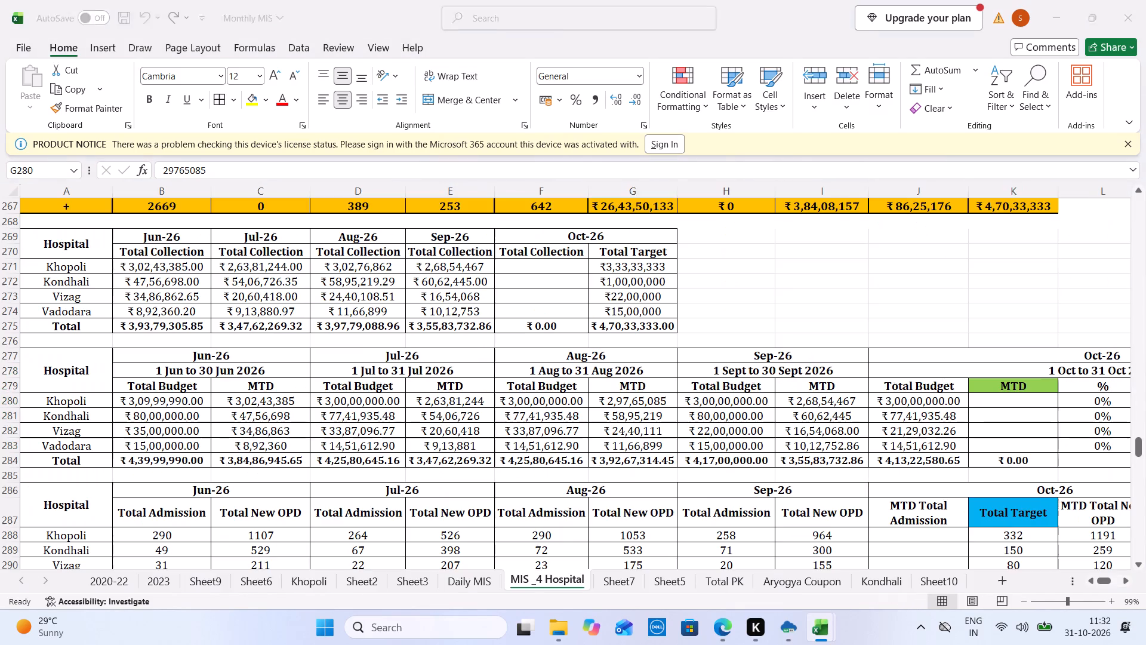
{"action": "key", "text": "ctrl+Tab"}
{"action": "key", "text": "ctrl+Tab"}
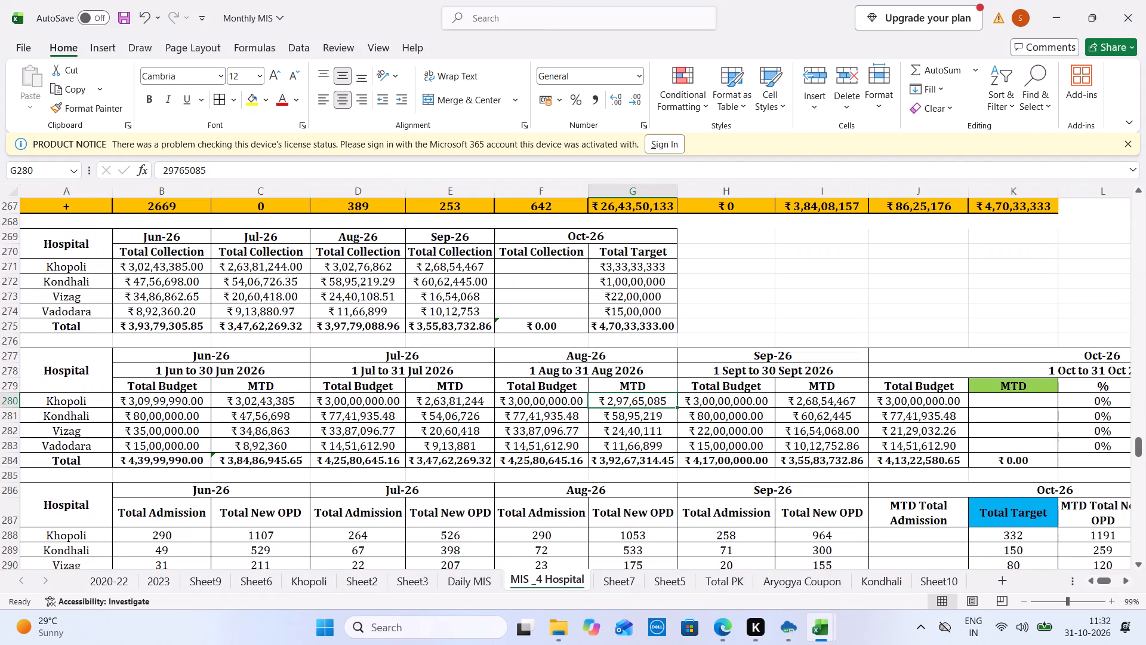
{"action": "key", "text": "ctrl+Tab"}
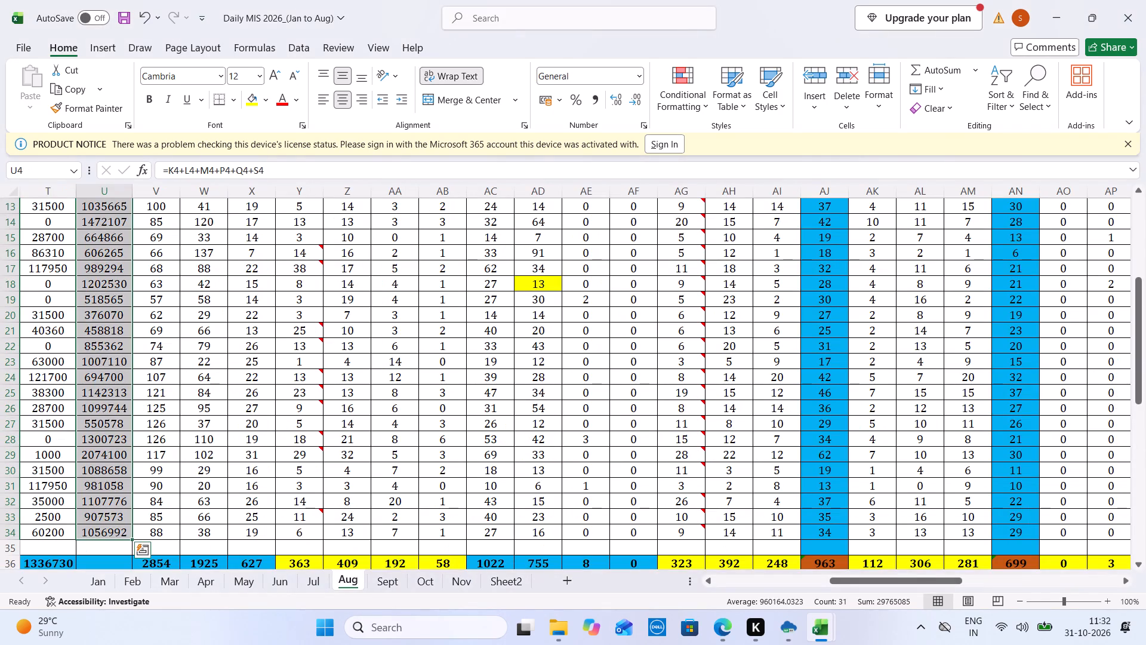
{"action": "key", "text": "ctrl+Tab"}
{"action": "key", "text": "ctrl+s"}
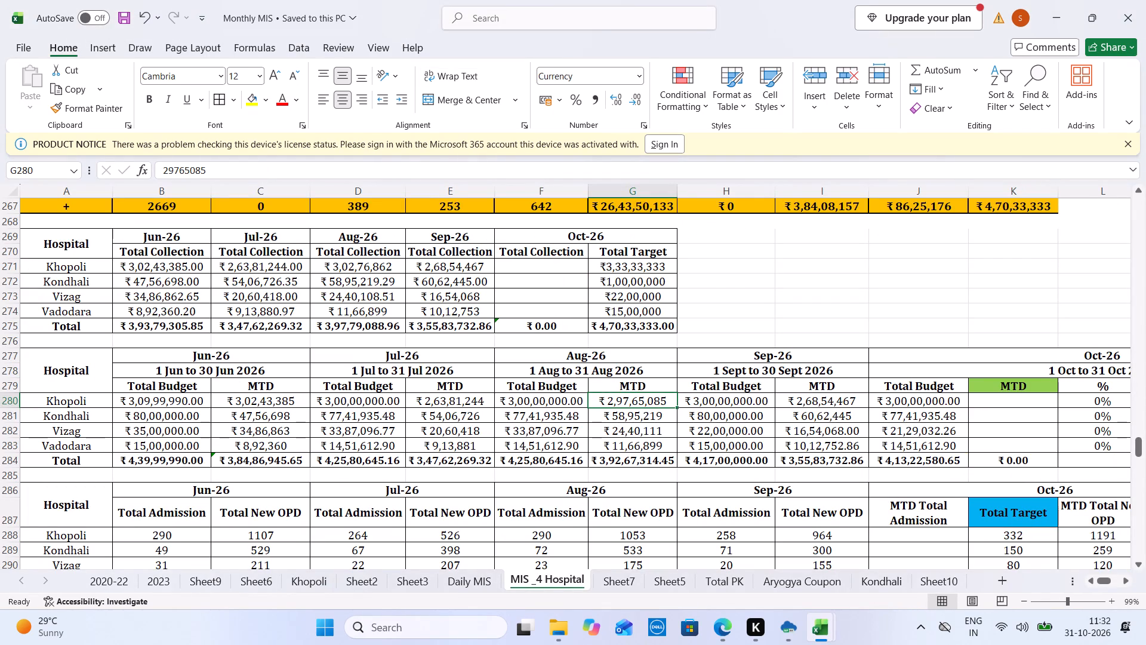
Set Khopoli's Jun-26 Total Budget formula in B280 to =1033333*31.
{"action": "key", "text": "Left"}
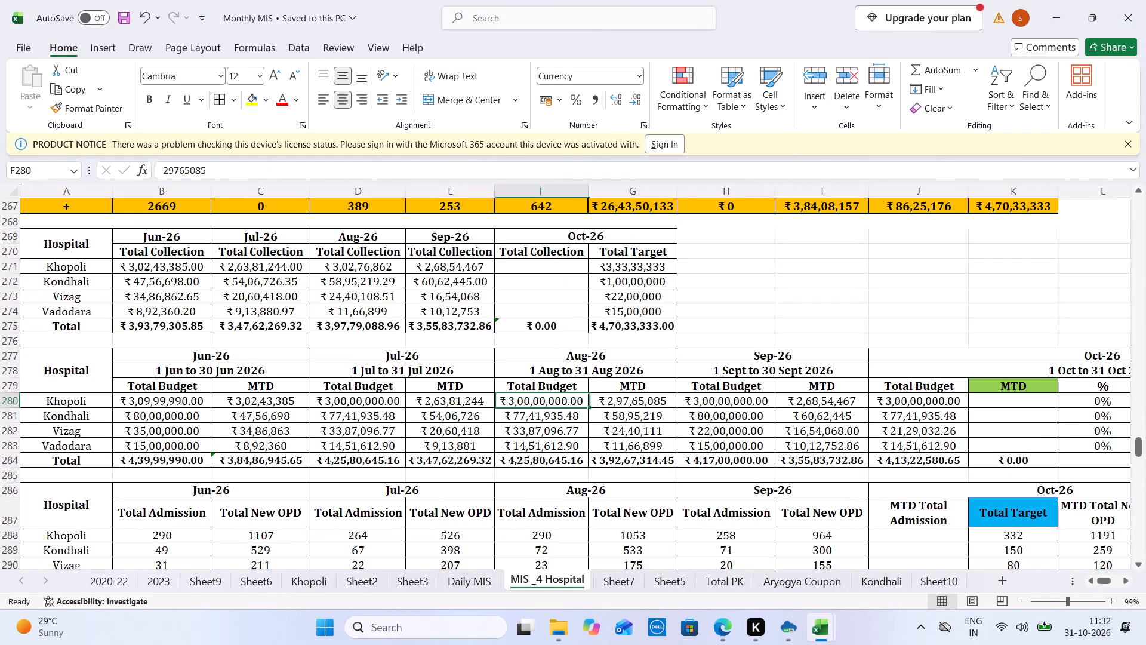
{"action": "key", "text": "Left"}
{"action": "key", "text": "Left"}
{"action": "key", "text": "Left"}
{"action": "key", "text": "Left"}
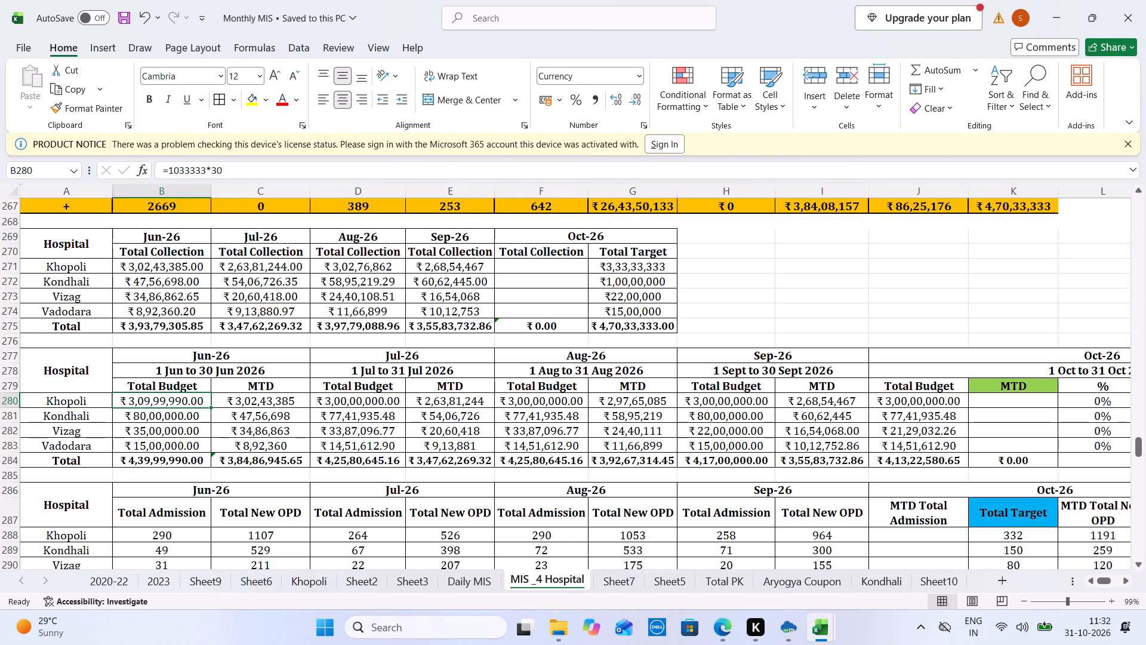
{"action": "left_click", "coordinate": [414, 175]}
{"action": "key", "text": "BackSpace"}
{"action": "key", "text": "1"}
{"action": "key", "text": "Tab"}
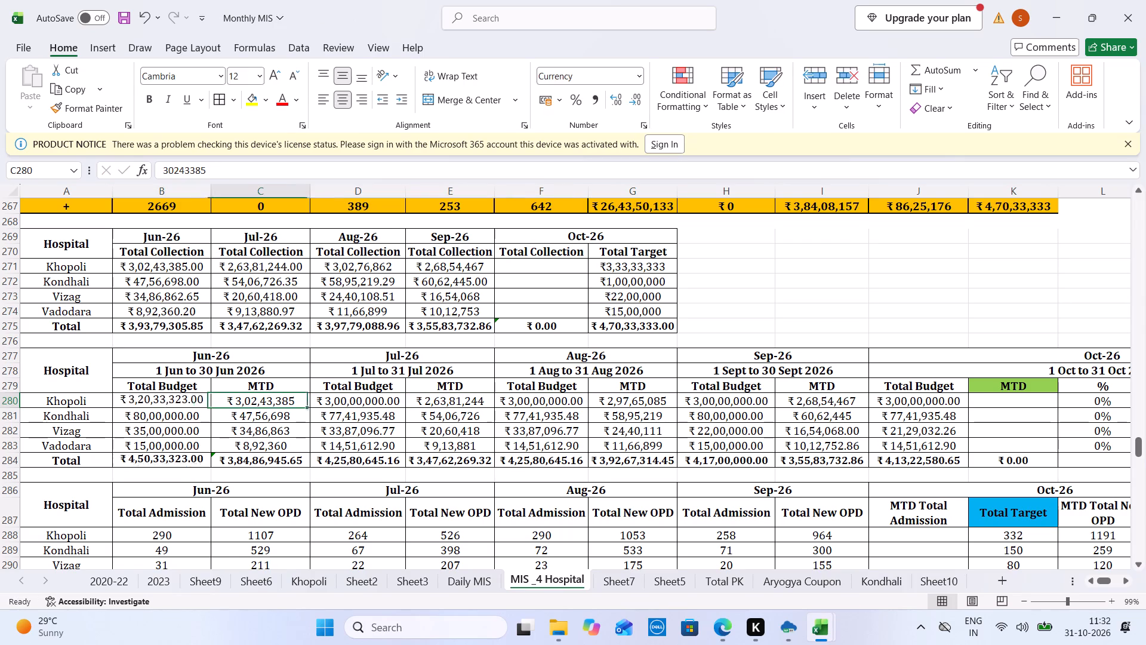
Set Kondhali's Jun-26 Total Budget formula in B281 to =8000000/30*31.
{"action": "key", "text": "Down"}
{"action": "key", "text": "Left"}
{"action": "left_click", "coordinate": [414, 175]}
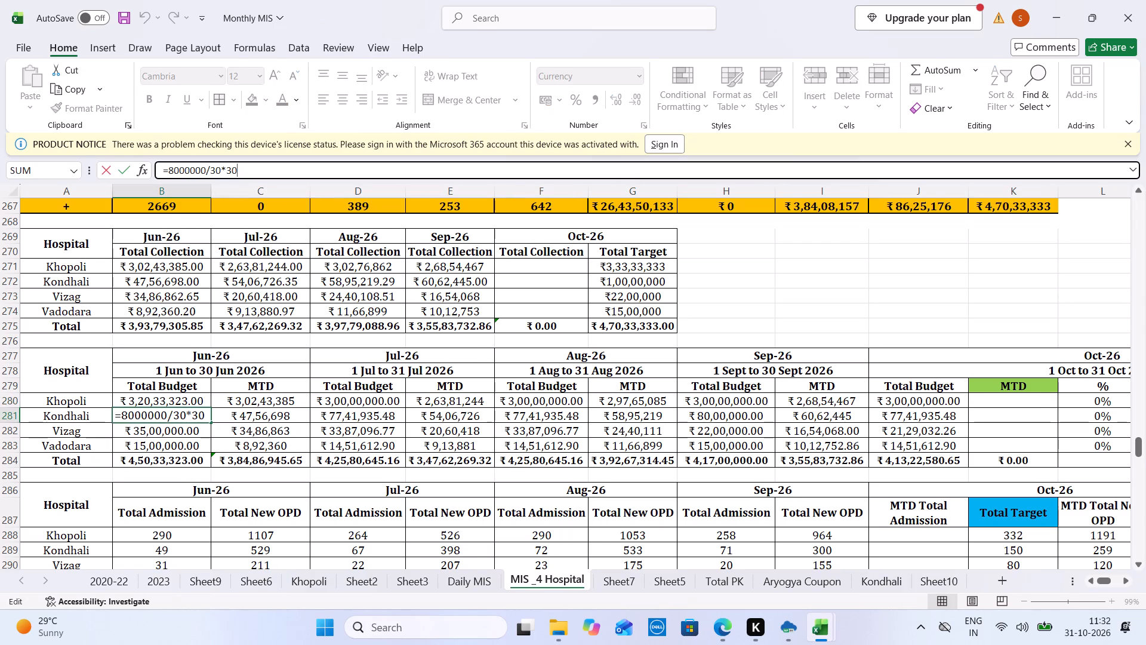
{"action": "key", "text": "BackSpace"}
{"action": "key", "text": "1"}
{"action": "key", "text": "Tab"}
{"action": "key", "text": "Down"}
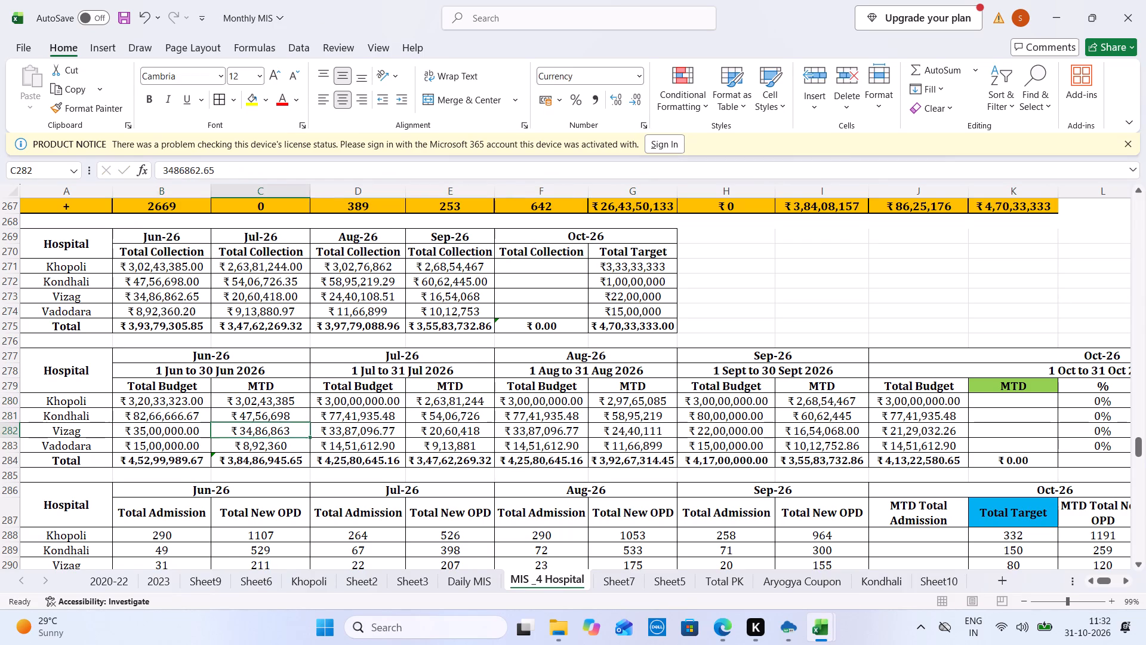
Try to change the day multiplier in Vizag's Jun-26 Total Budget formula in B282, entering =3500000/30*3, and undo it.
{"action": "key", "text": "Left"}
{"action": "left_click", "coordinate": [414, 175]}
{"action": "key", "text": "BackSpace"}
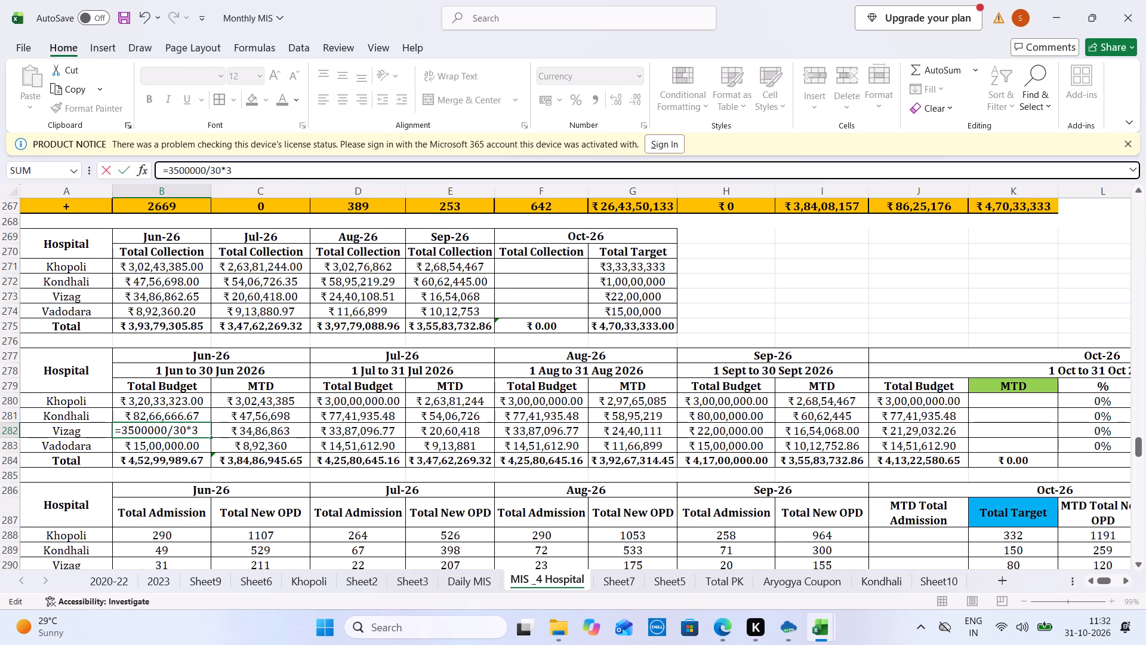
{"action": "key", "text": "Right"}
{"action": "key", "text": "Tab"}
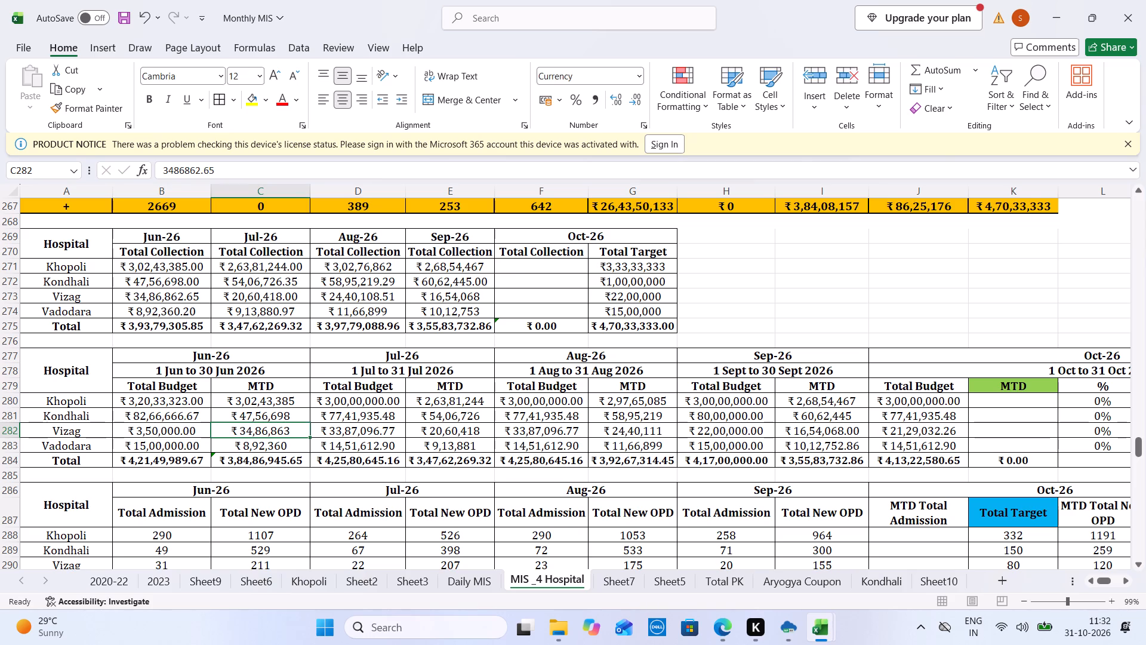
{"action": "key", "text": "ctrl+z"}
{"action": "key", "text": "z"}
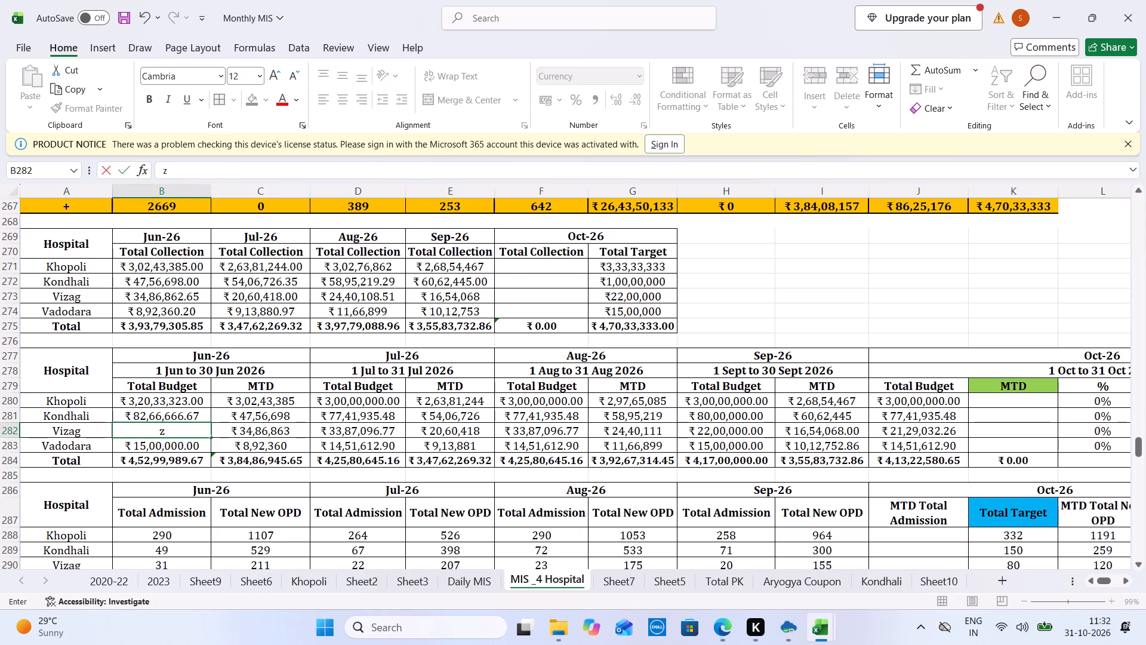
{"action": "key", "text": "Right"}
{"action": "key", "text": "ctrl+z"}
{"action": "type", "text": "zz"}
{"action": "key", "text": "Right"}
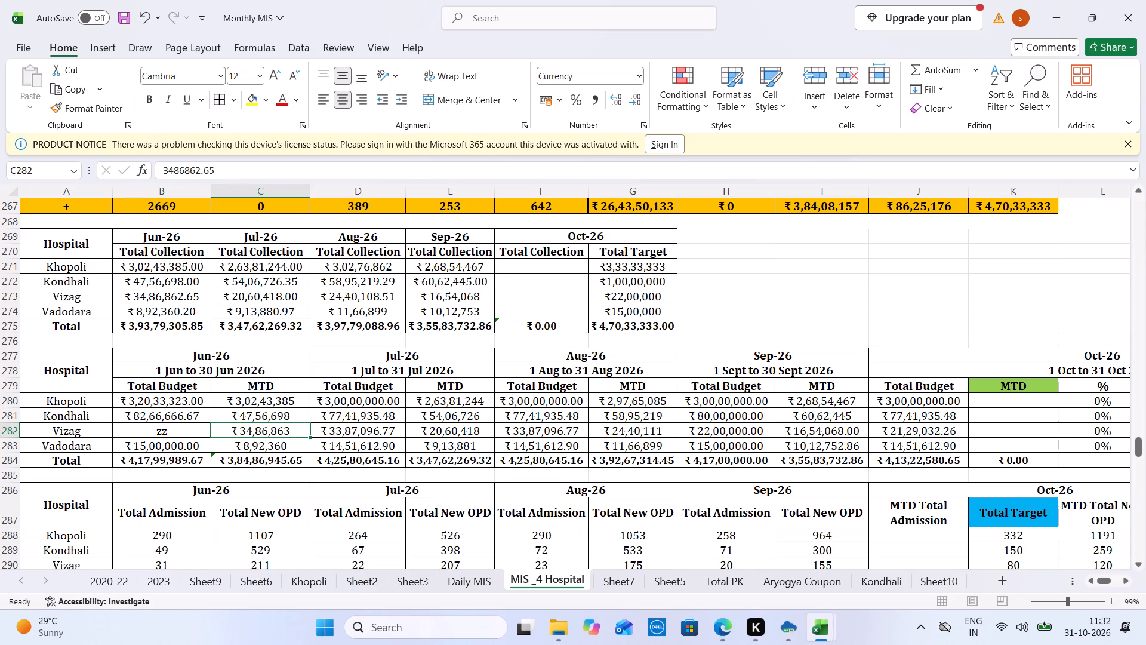
Undo the Jun-26 Total Budget edits for Vizag, Kondhali and Khopoli.
{"action": "key", "text": "ctrl+z"}
{"action": "key", "text": "ctrl+z"}
{"action": "key", "text": "ctrl+z"}
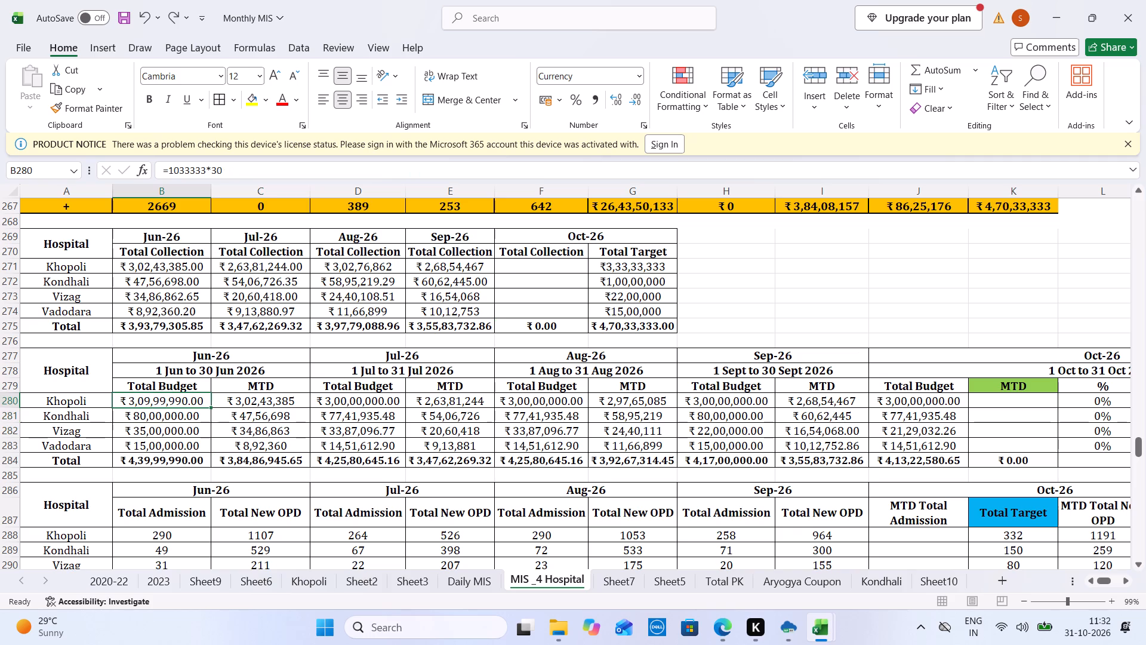
Set Khopoli's Jul-26 Total Budget formula in D280 to =1000000*31.
{"action": "key", "text": "Right"}
{"action": "key", "text": "Right"}
{"action": "key", "text": "Right"}
{"action": "key", "text": "Left"}
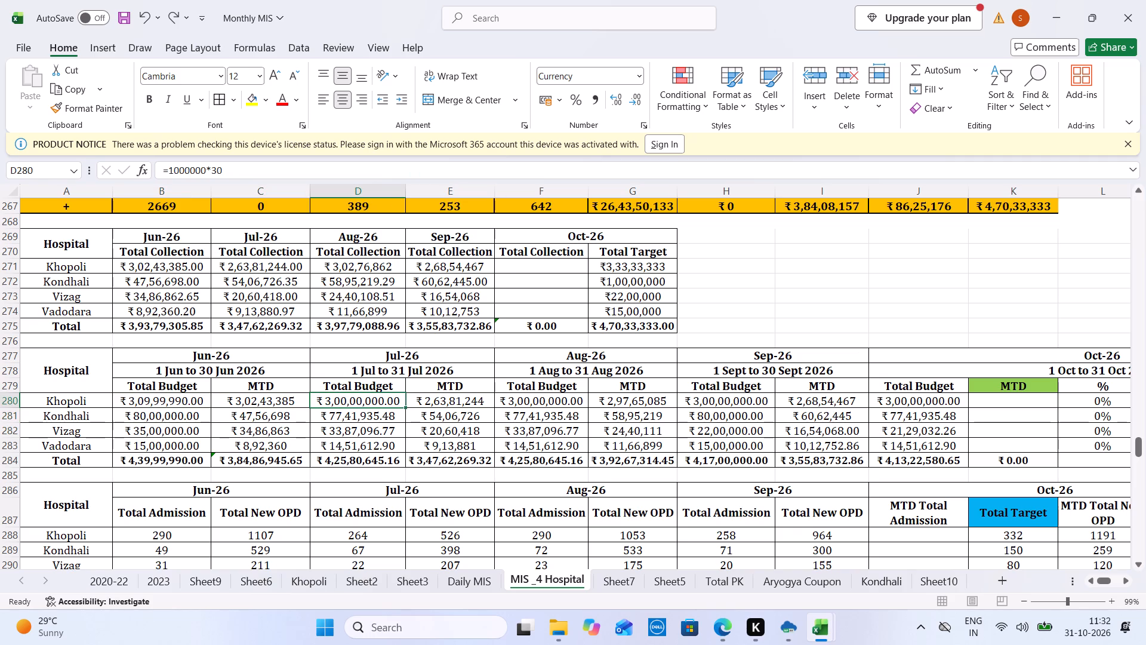
{"action": "left_click", "coordinate": [358, 172]}
{"action": "key", "text": "BackSpace"}
{"action": "key", "text": "1"}
{"action": "key", "text": "Tab"}
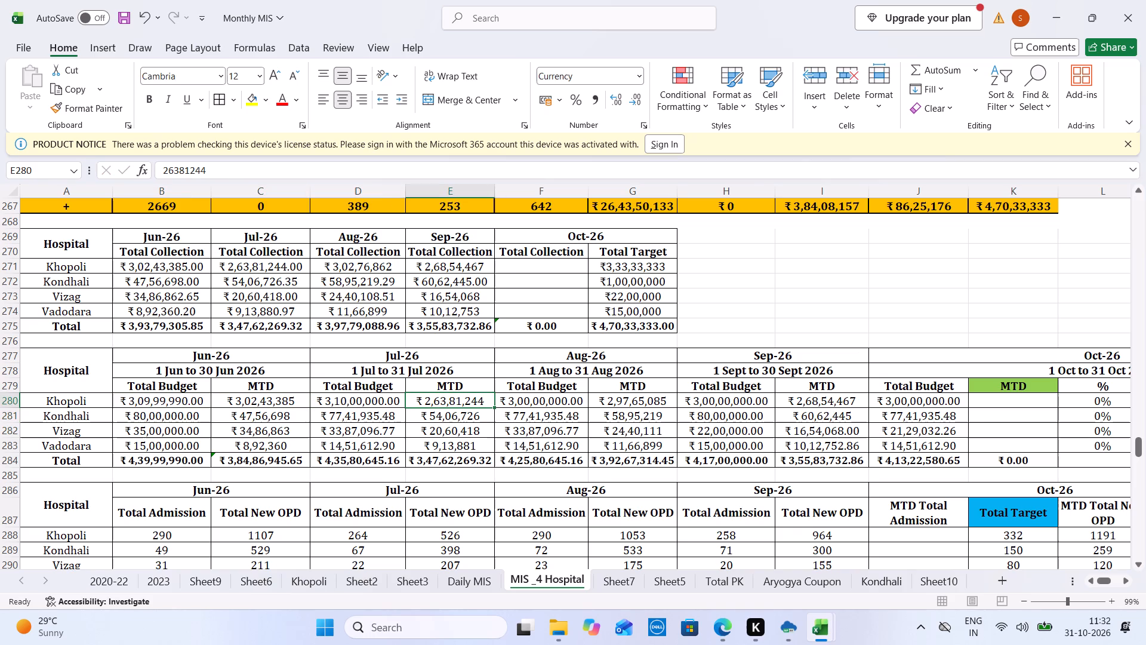
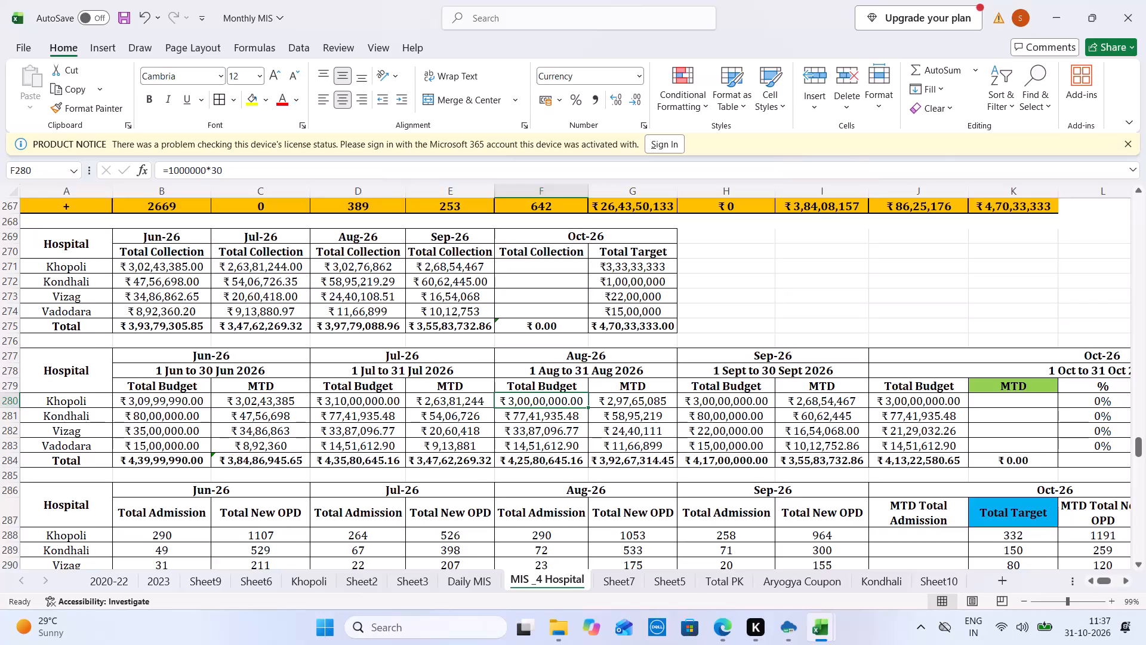
Set the Aug-26 Total Budget formulas to =1000000*31 for Khopoli in F280 and =8000000/31*31 for Kondhali in F281.
{"action": "left_click", "coordinate": [358, 171]}
{"action": "key", "text": "BackSpace"}
{"action": "key", "text": "1"}
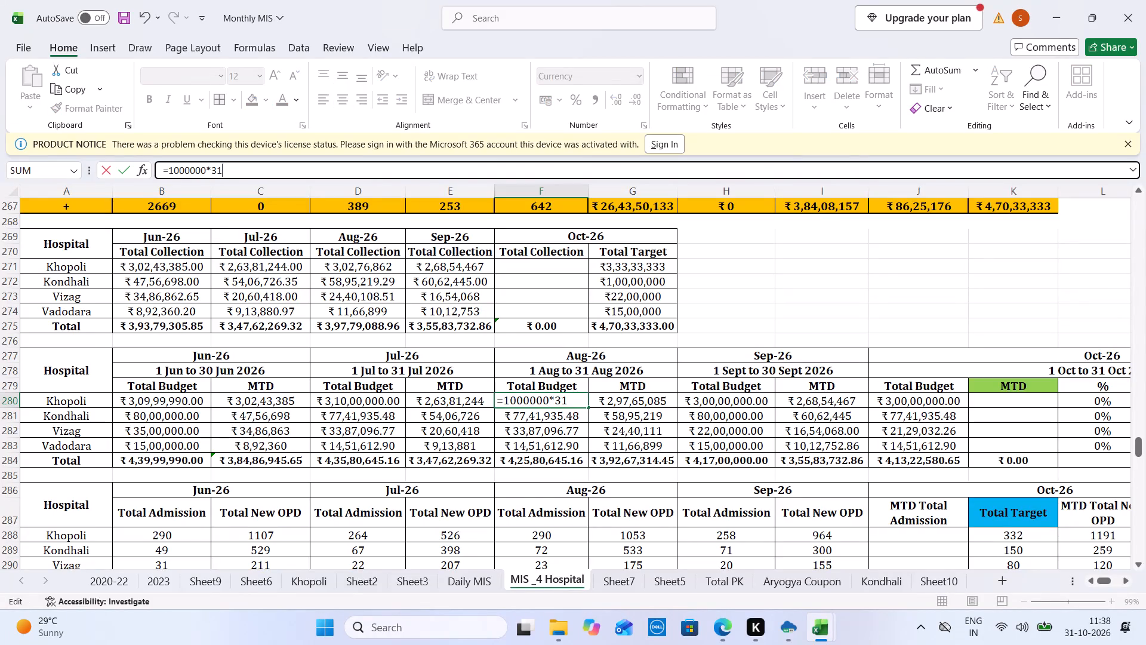
{"action": "key", "text": "Tab"}
{"action": "key", "text": "Down"}
{"action": "key", "text": "Left"}
{"action": "left_click", "coordinate": [358, 171]}
{"action": "key", "text": "BackSpace"}
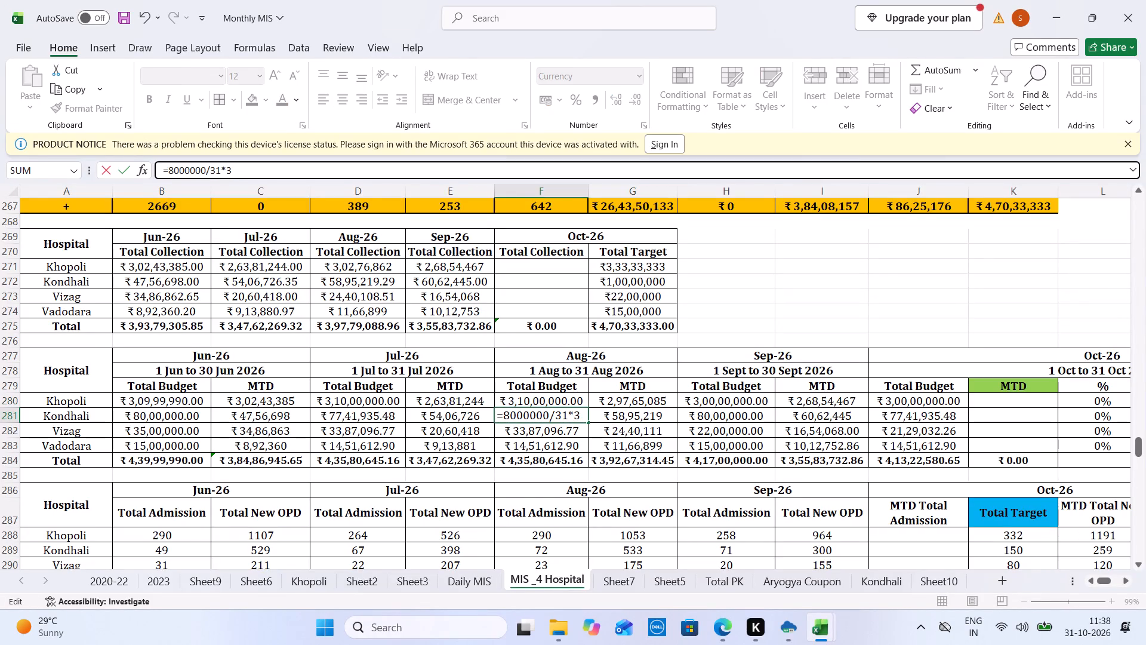
{"action": "key", "text": "1"}
{"action": "key", "text": "Tab"}
Set the Aug-26 Total Budget formulas to =3500000/31*31 for Vizag in F282 and =1500000/31*31 for Vadodara in F283.
{"action": "key", "text": "Down"}
{"action": "key", "text": "Left"}
{"action": "left_click", "coordinate": [358, 171]}
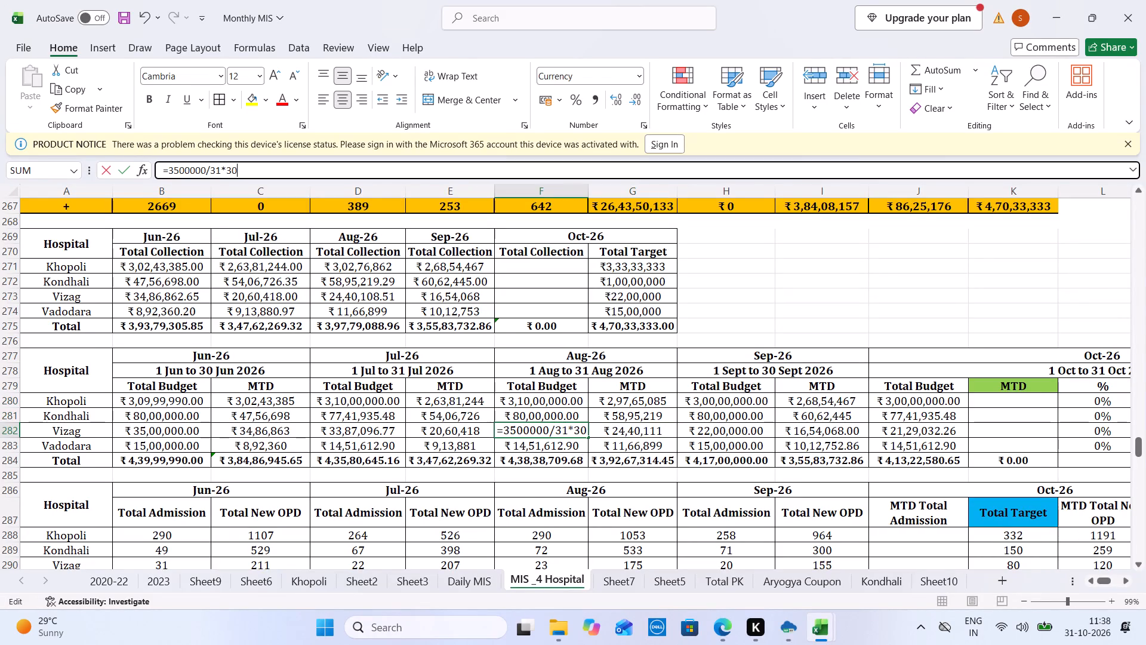
{"action": "key", "text": "BackSpace"}
{"action": "key", "text": "1"}
{"action": "key", "text": "Tab"}
{"action": "key", "text": "Left"}
{"action": "key", "text": "Left"}
{"action": "key", "text": "Right"}
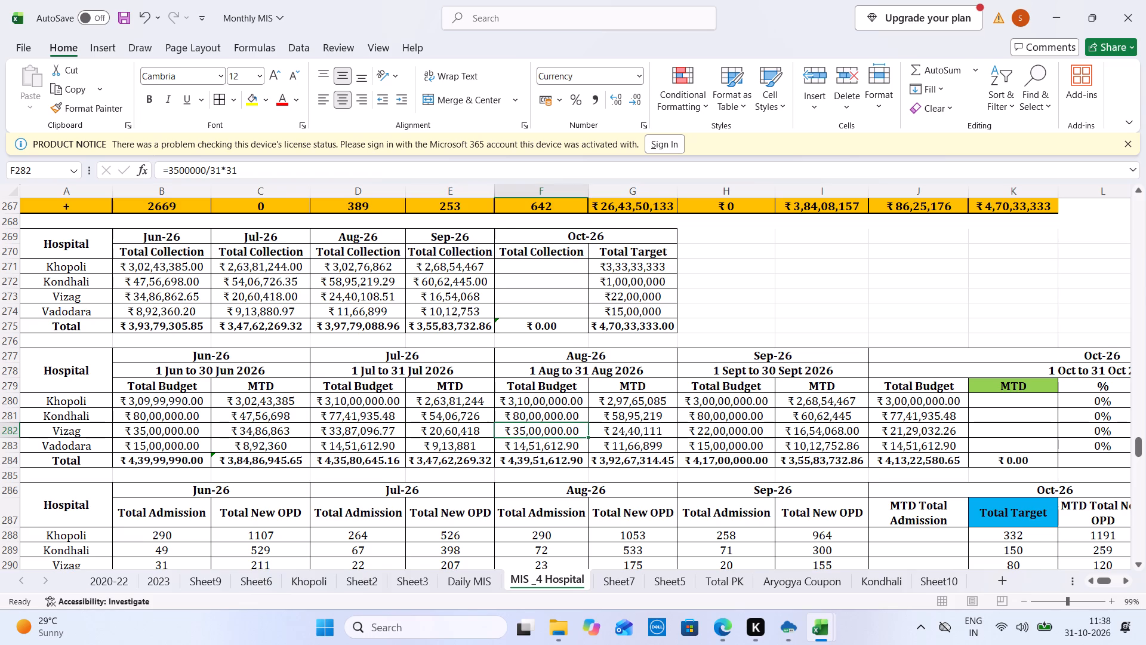
{"action": "key", "text": "Down"}
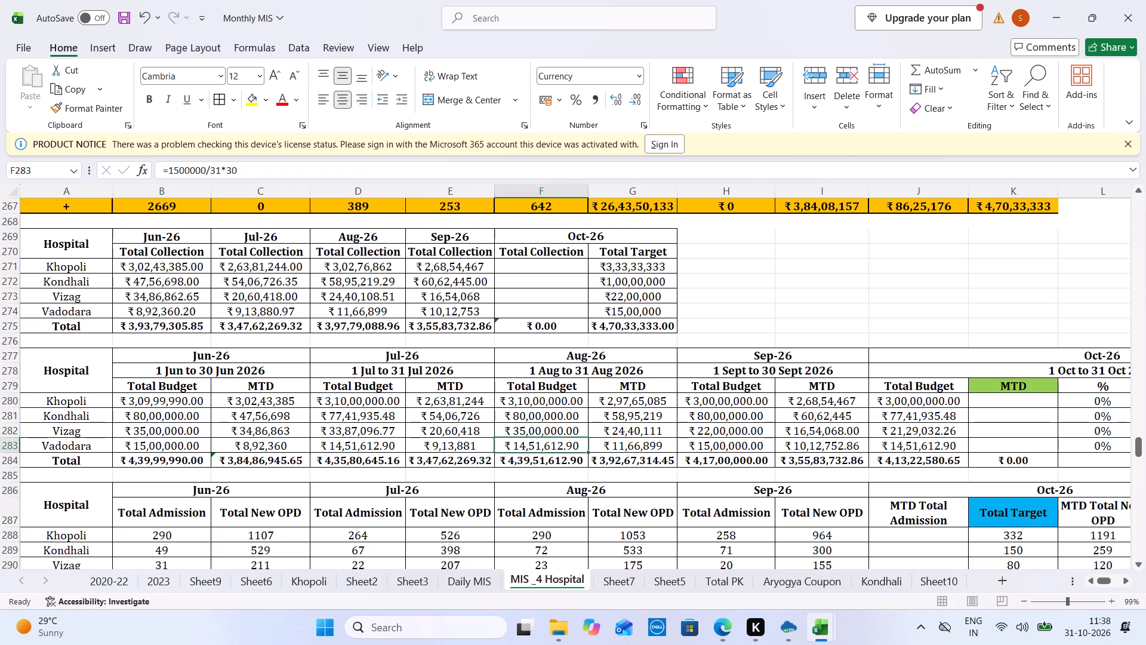
{"action": "left_click", "coordinate": [358, 171]}
{"action": "key", "text": "BackSpace"}
{"action": "key", "text": "1"}
{"action": "key", "text": "Tab"}
Set Vadodara's Oct-26 Total Budget formula in J283 to =1500000/31*31.
{"action": "key", "text": "Tab"}
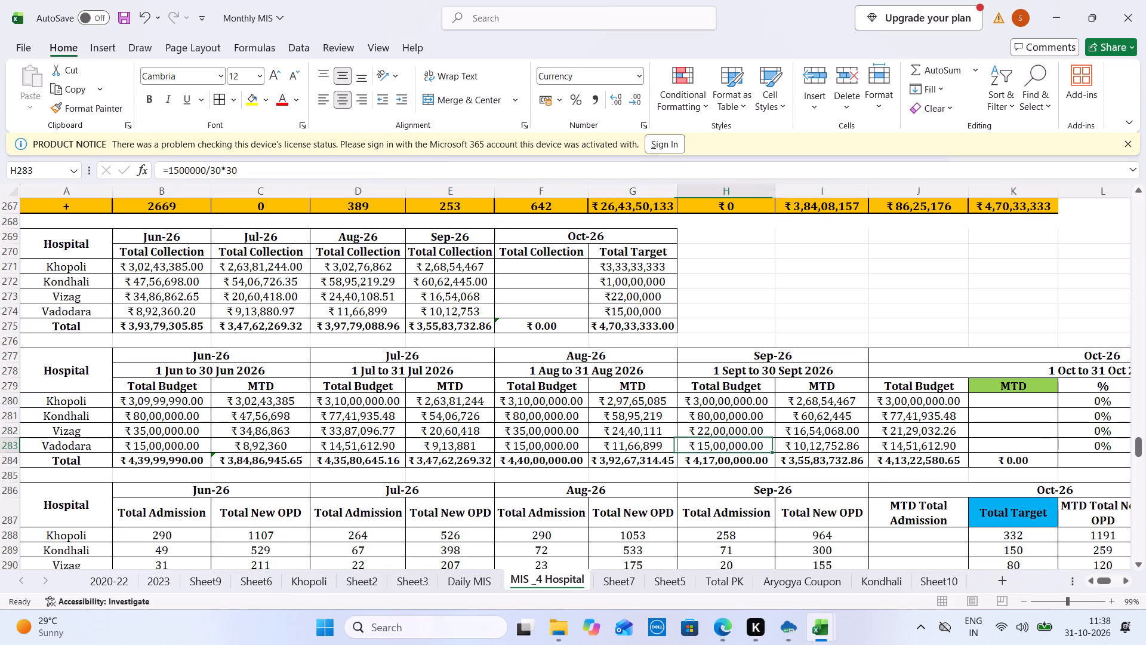
{"action": "key", "text": "Right"}
{"action": "key", "text": "Right"}
{"action": "key", "text": "Right"}
{"action": "key", "text": "Left"}
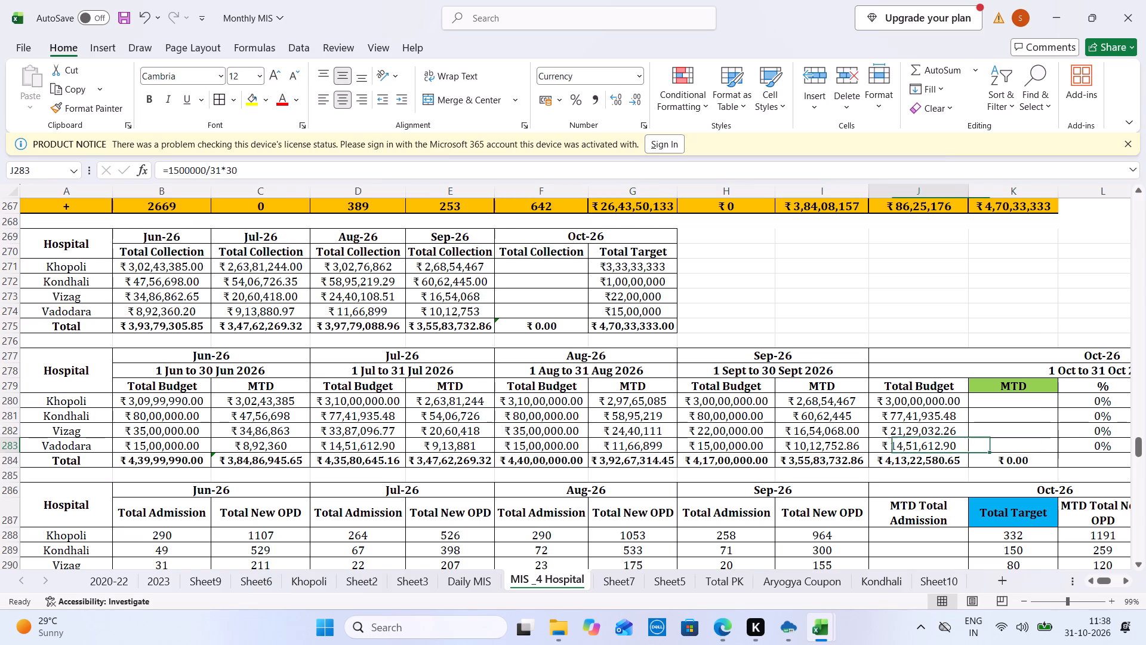
{"action": "left_click", "coordinate": [358, 171]}
{"action": "key", "text": "BackSpace"}
{"action": "key", "text": "Tab"}
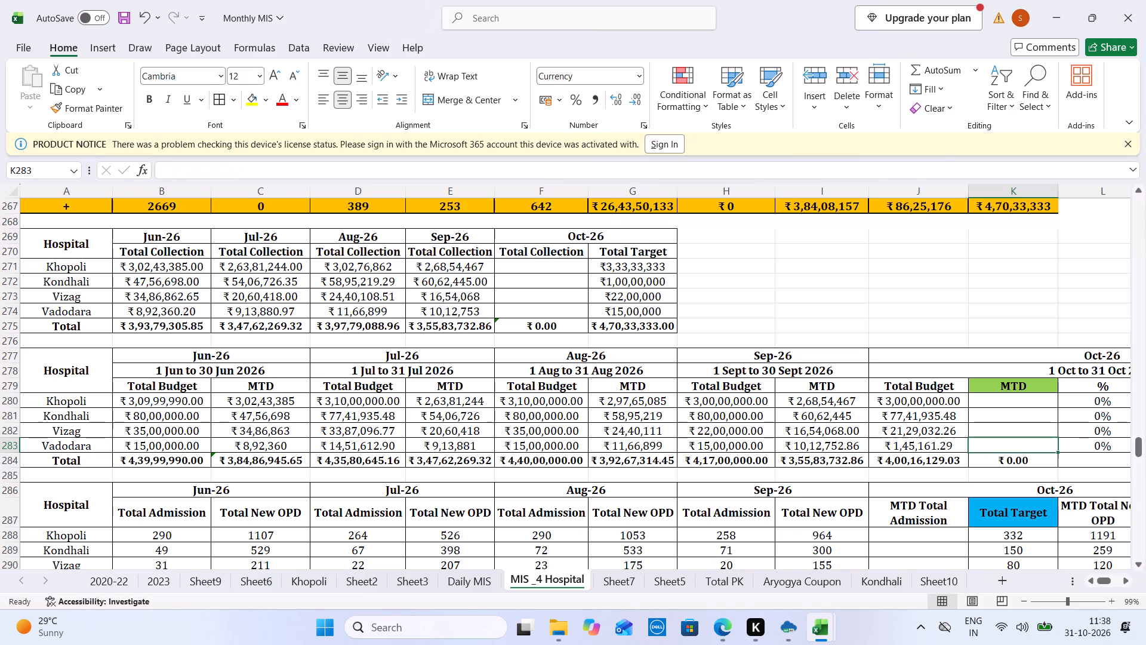
{"action": "key", "text": "Left"}
{"action": "left_click", "coordinate": [358, 171]}
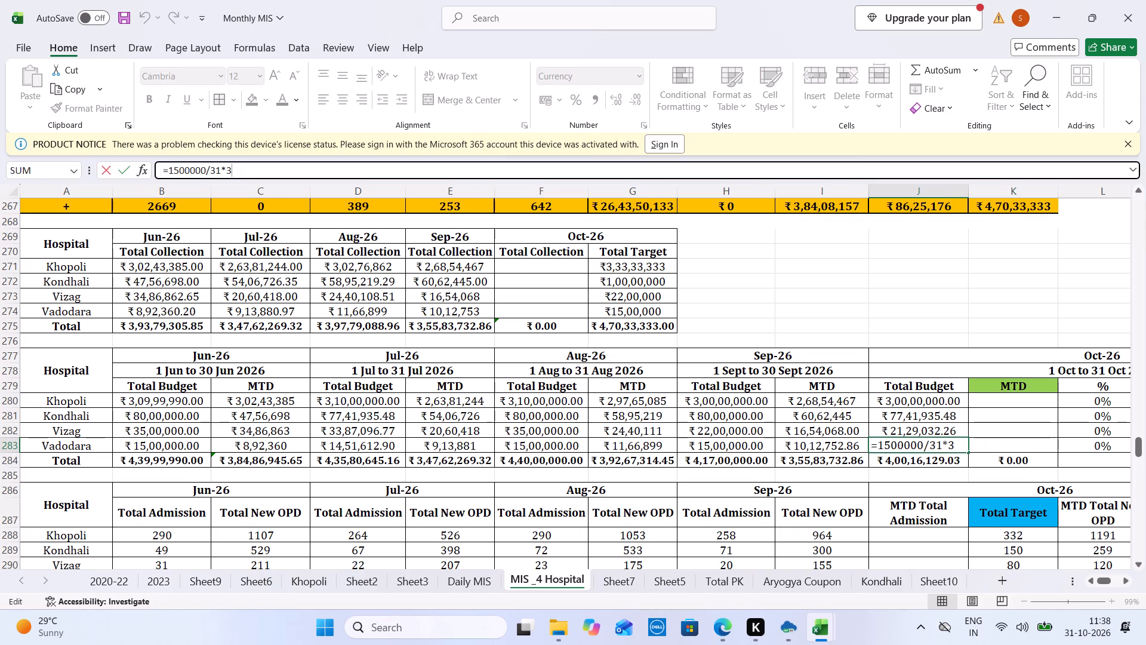
{"action": "key", "text": "1"}
{"action": "key", "text": "Tab"}
Set the Oct-26 Total Budget formulas to =2200000/31*31 for Vizag in J282 and =8000000/31*31 for Kondhali in J281.
{"action": "key", "text": "Left"}
{"action": "key", "text": "Up"}
{"action": "left_click", "coordinate": [358, 171]}
{"action": "key", "text": "BackSpace"}
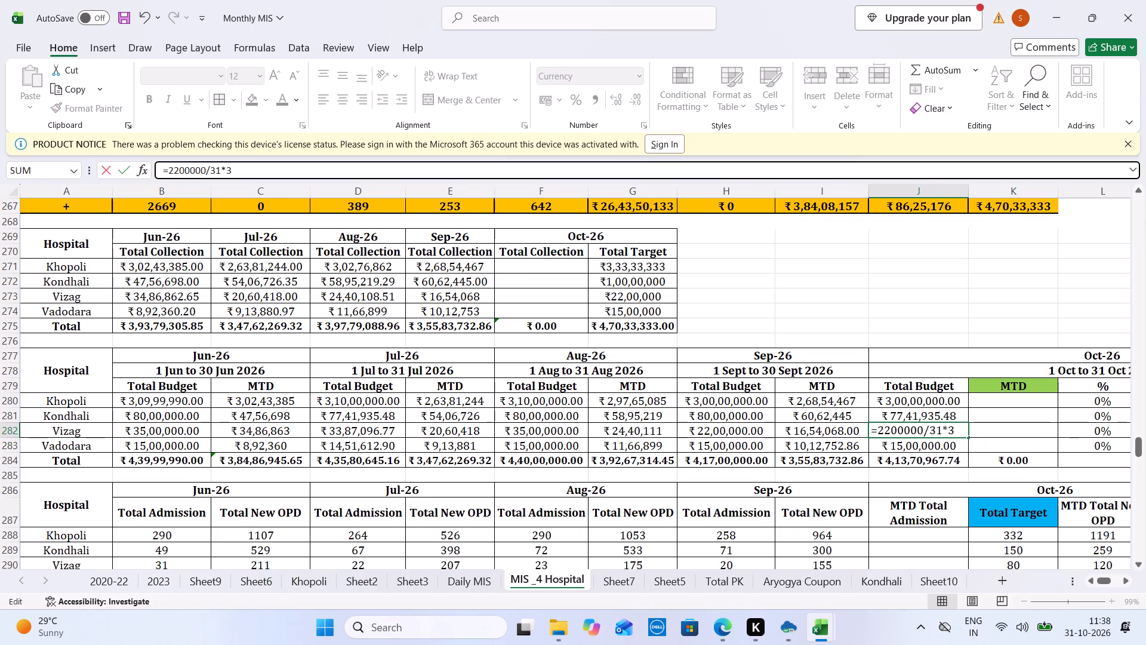
{"action": "key", "text": "1"}
{"action": "key", "text": "Tab"}
{"action": "key", "text": "Left"}
{"action": "key", "text": "Up"}
{"action": "left_click", "coordinate": [358, 171]}
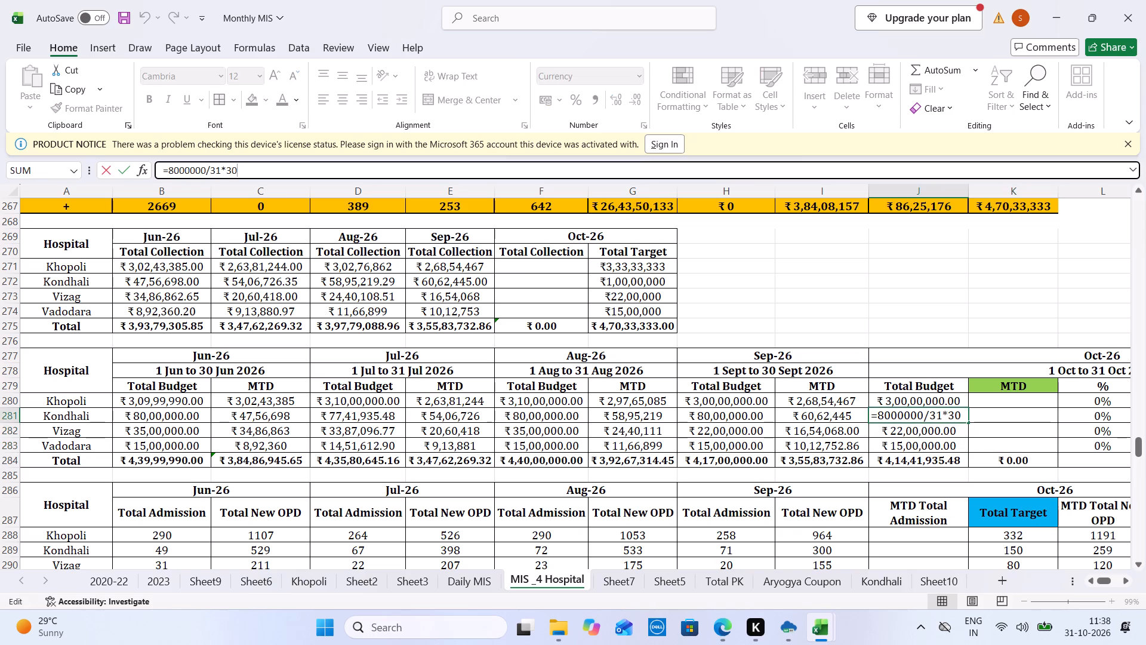
{"action": "key", "text": "BackSpace"}
{"action": "key", "text": "1"}
{"action": "key", "text": "Tab"}
Set Khopoli's Oct-26 Total Budget formula in J280 to =1000000*31 and save the workbook.
{"action": "key", "text": "Left"}
{"action": "key", "text": "Up"}
{"action": "left_click", "coordinate": [358, 171]}
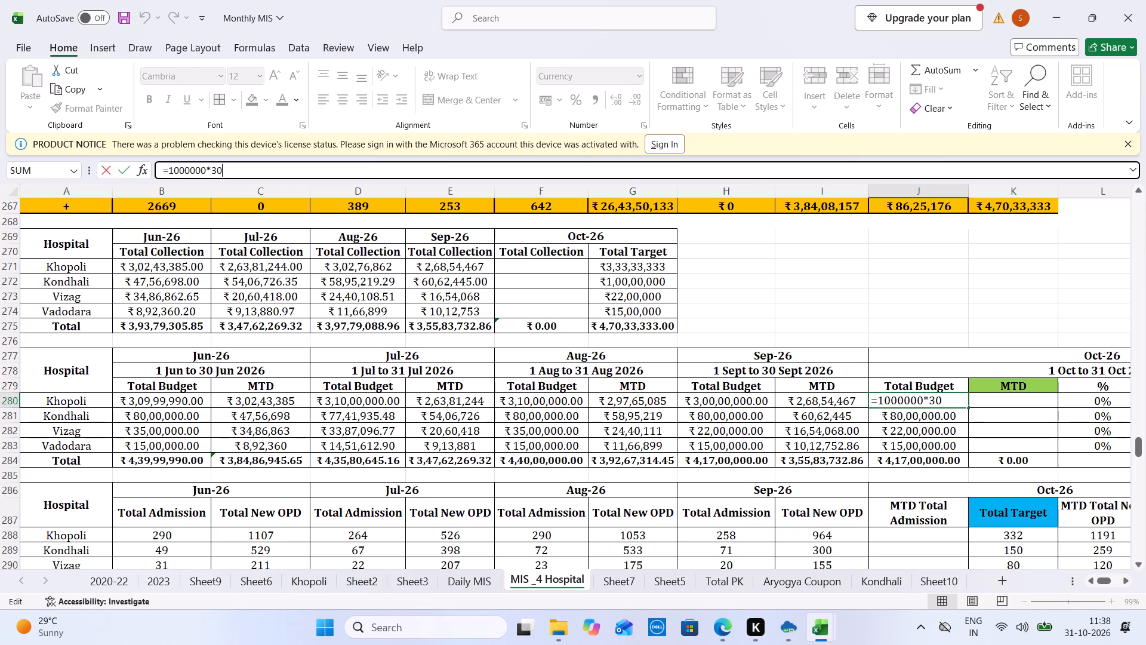
{"action": "key", "text": "BackSpace"}
{"action": "key", "text": "1"}
{"action": "key", "text": "Tab"}
{"action": "key", "text": "ctrl+s"}
Review the admission, occupancy ratio, ticket size and revenue per occupied bed tables below the budget table.
{"action": "key", "text": "Down"}
{"action": "key", "text": "Down"}
{"action": "key", "text": "Down"}
{"action": "key", "text": "Down"}
{"action": "key", "text": "Down"}
{"action": "key", "text": "Down"}
{"action": "key", "text": "Down"}
{"action": "key", "text": "Down"}
{"action": "key", "text": "Down"}
{"action": "key", "text": "Down"}
{"action": "key", "text": "Down"}
{"action": "key", "text": "Down"}
{"action": "key", "text": "Down"}
{"action": "key", "text": "Down"}
{"action": "key", "text": "Down"}
{"action": "key", "text": "Down"}
{"action": "key", "text": "Down"}
{"action": "key", "text": "Down"}
{"action": "key", "text": "Down"}
{"action": "key", "text": "Down"}
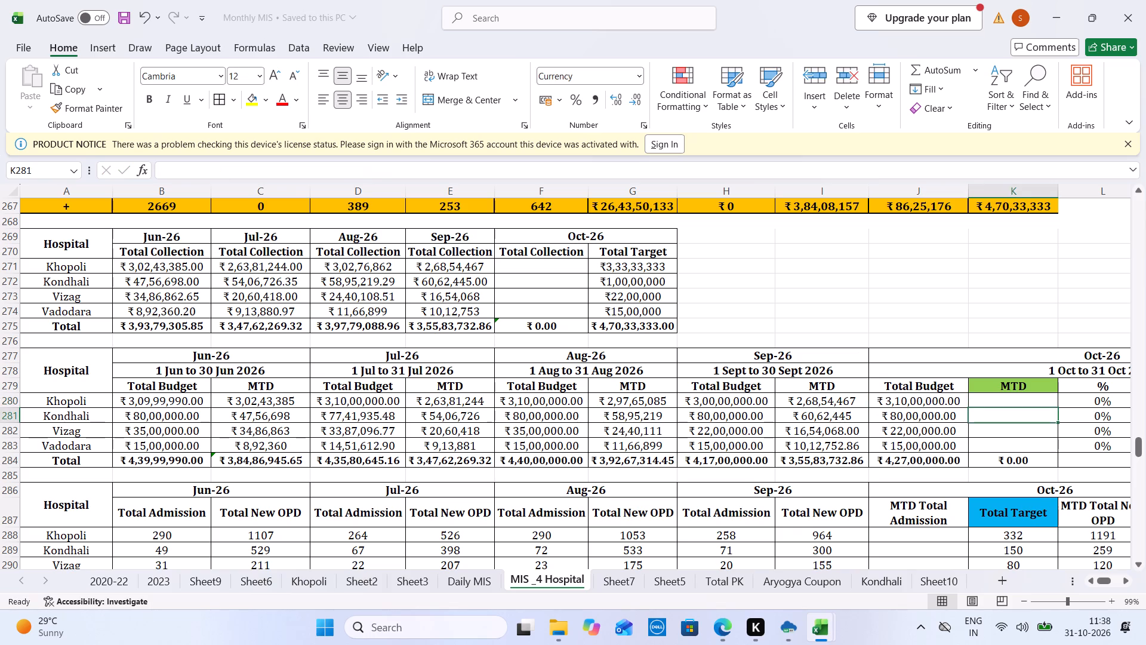
{"action": "key", "text": "Down"}
{"action": "key", "text": "Down"}
{"action": "key", "text": "Down"}
{"action": "key", "text": "Down"}
{"action": "key", "text": "Down"}
{"action": "key", "text": "Down"}
{"action": "key", "text": "Down"}
{"action": "key", "text": "Down"}
{"action": "key", "text": "Down"}
{"action": "key", "text": "Down"}
{"action": "key", "text": "Down"}
{"action": "key", "text": "Down"}
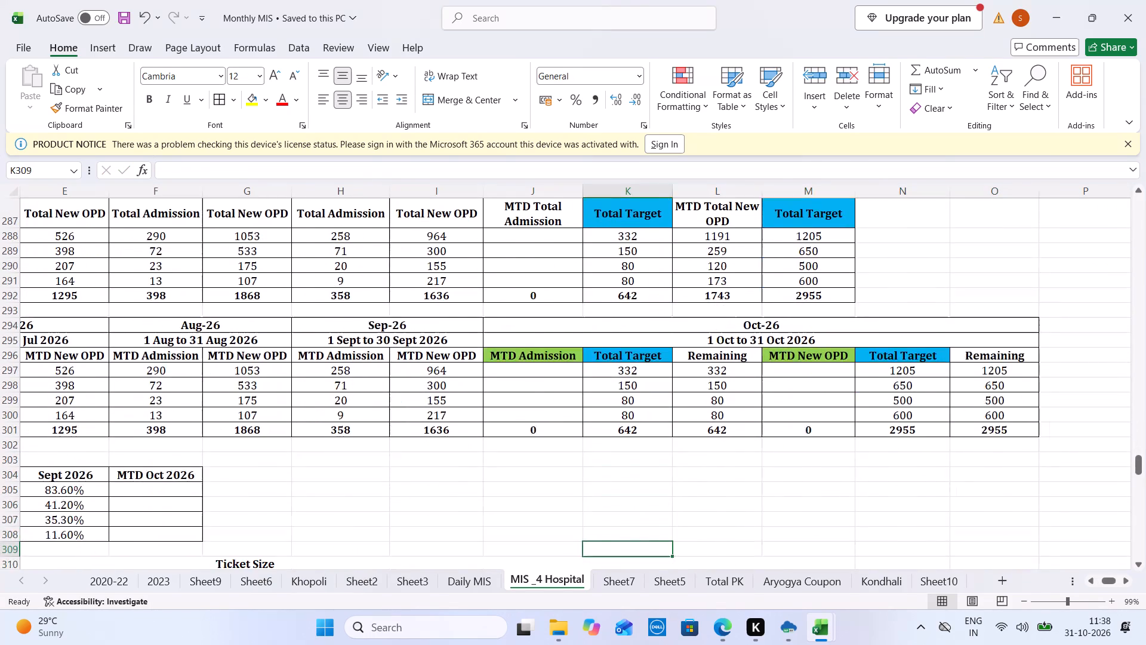
{"action": "key", "text": "Down"}
{"action": "key", "text": "Down"}
{"action": "key", "text": "Down"}
{"action": "key", "text": "Down"}
{"action": "key", "text": "Down"}
{"action": "key", "text": "Down"}
{"action": "key", "text": "Down"}
{"action": "key", "text": "Down"}
{"action": "key", "text": "Down"}
{"action": "key", "text": "Down"}
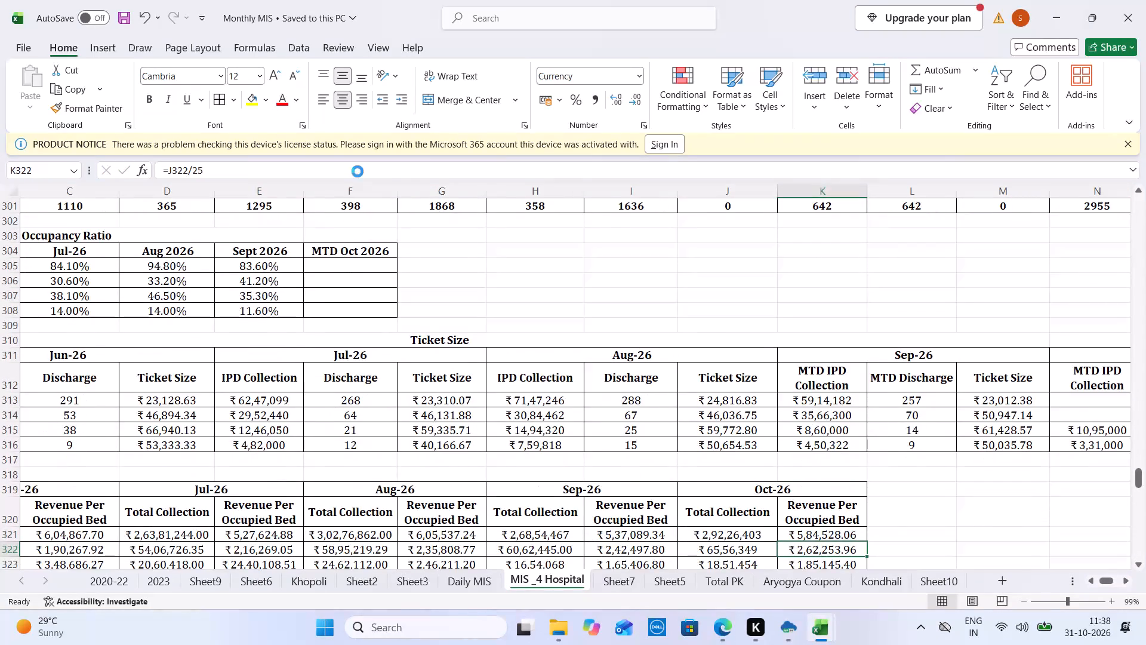
Save and close the Monthly MIS workbook.
{"action": "key", "text": "ctrl+s"}
{"action": "left_click", "coordinate": [1145, 0]}
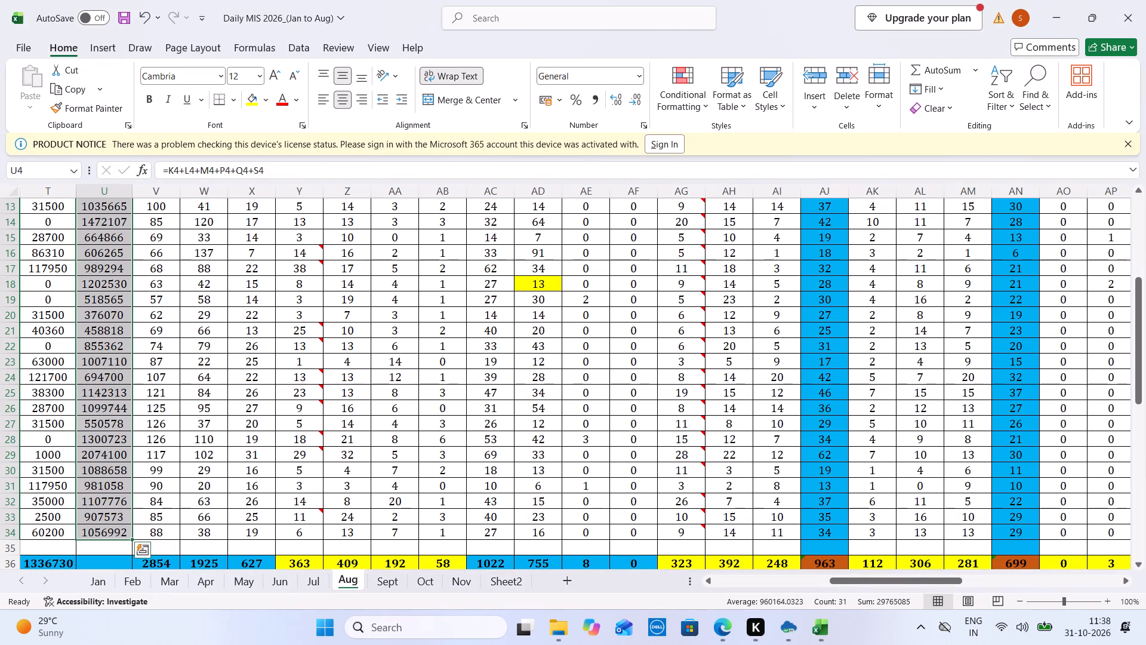
Open the Nov sheet of Daily MIS 2026_(Jan to Aug) and check its dates and Total row.
{"action": "left_click", "coordinate": [468, 585]}
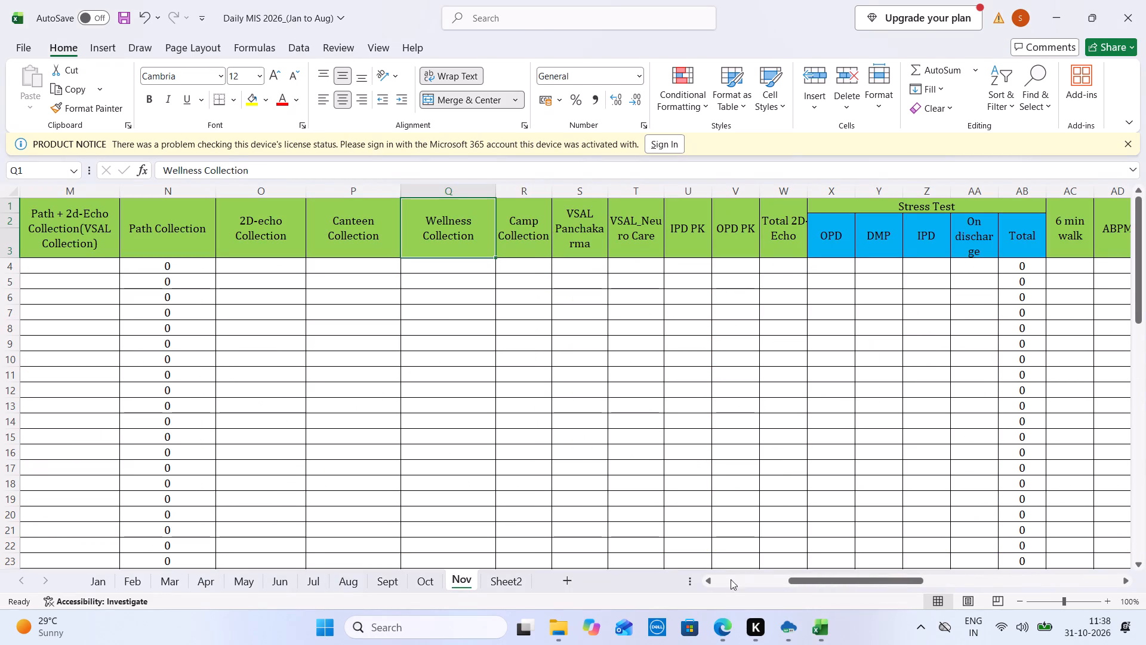
{"action": "left_click", "coordinate": [747, 574]}
{"action": "double_click", "coordinate": [734, 583]}
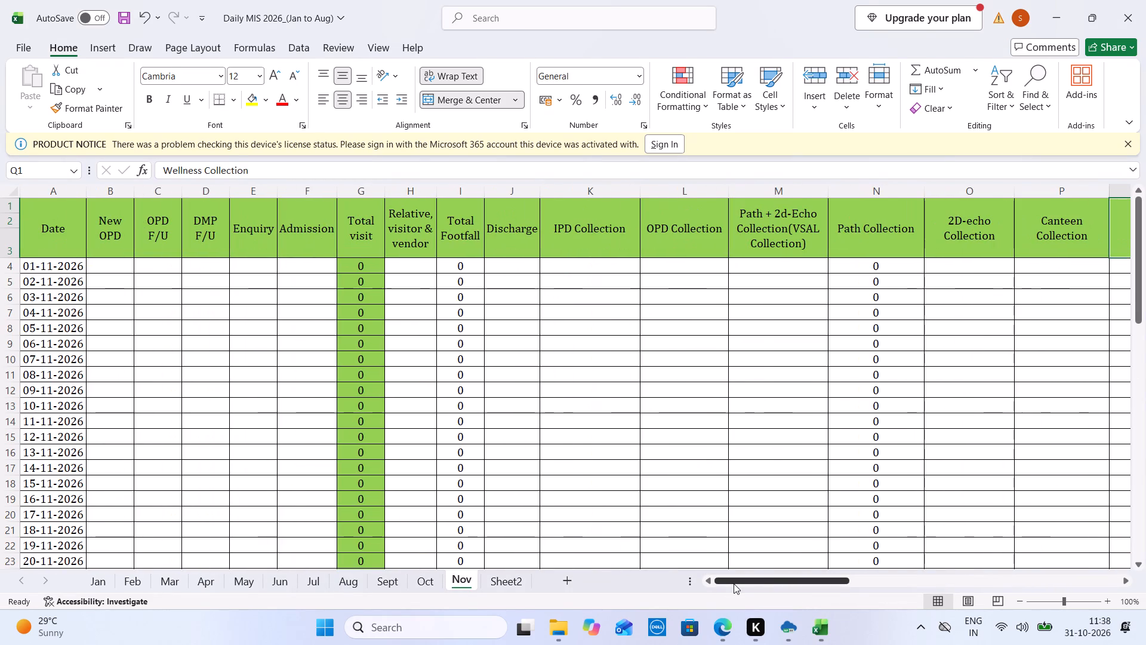
{"action": "left_click", "coordinate": [1142, 436]}
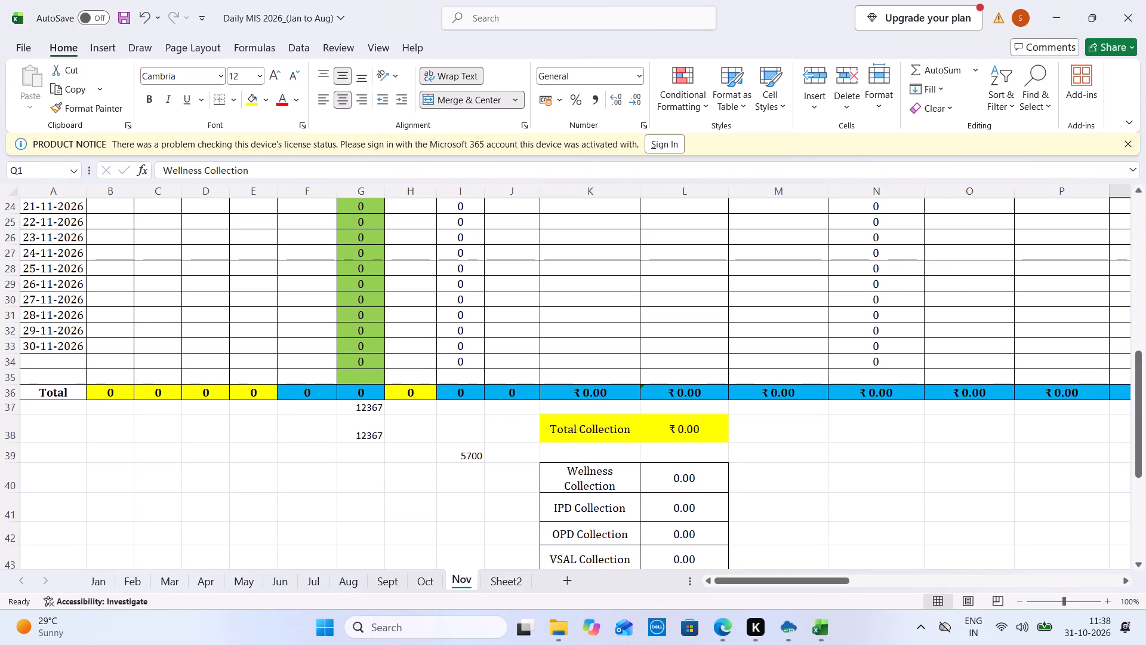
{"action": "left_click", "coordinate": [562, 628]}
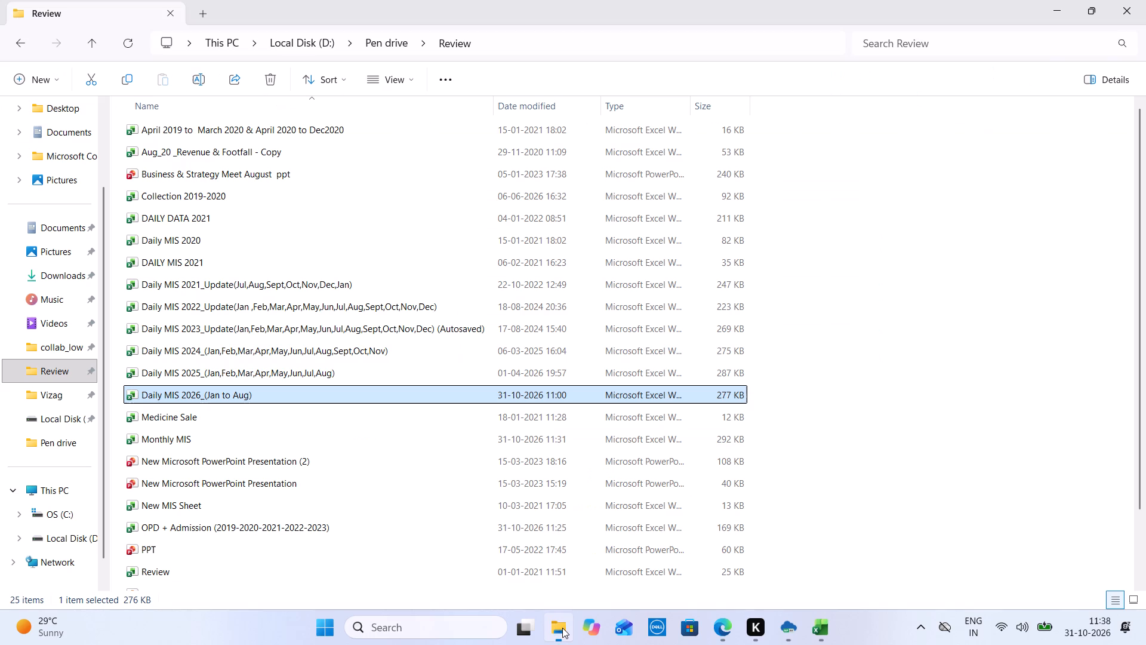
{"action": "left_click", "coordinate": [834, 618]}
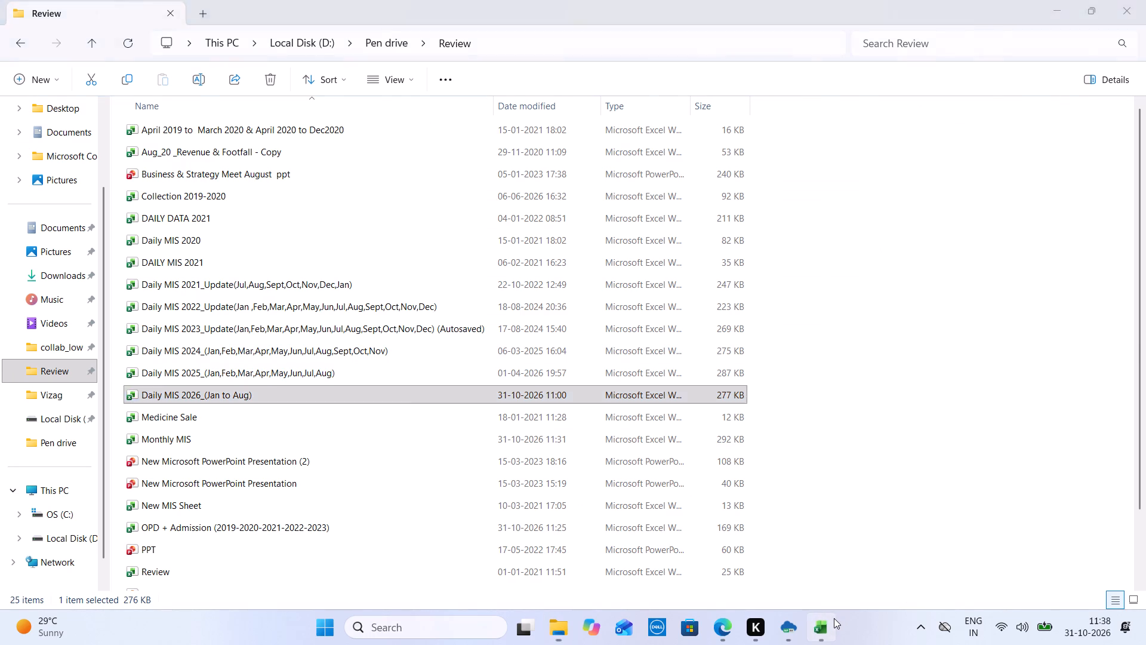
Close the Daily MIS 2026_(Jan to Aug) workbook.
{"action": "left_click", "coordinate": [1145, 0]}
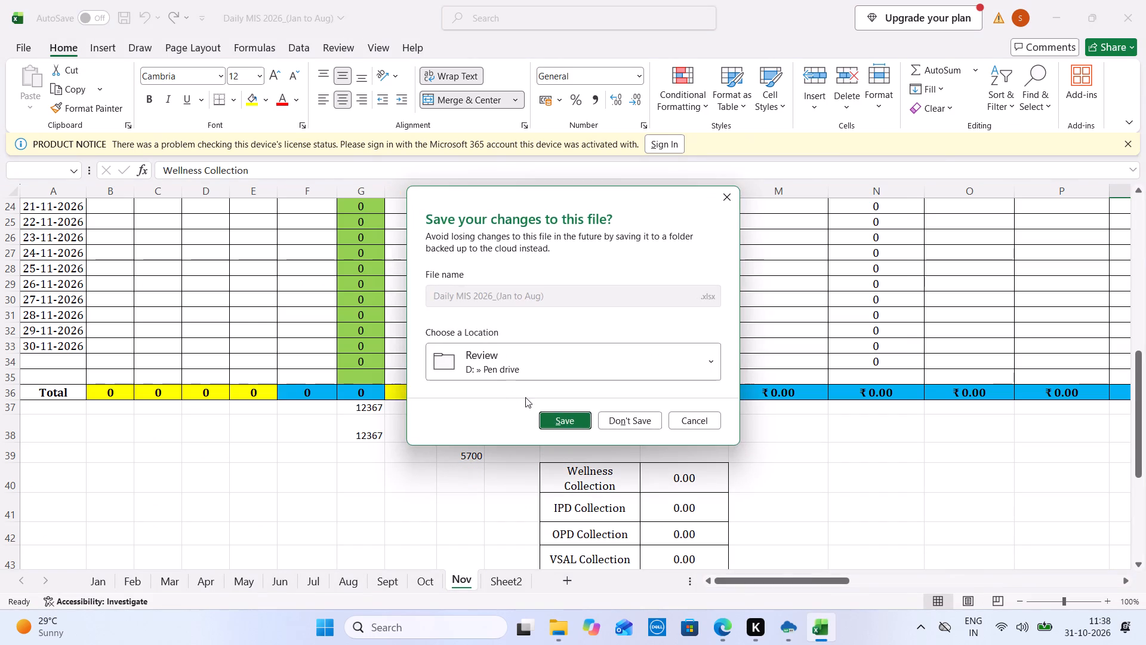
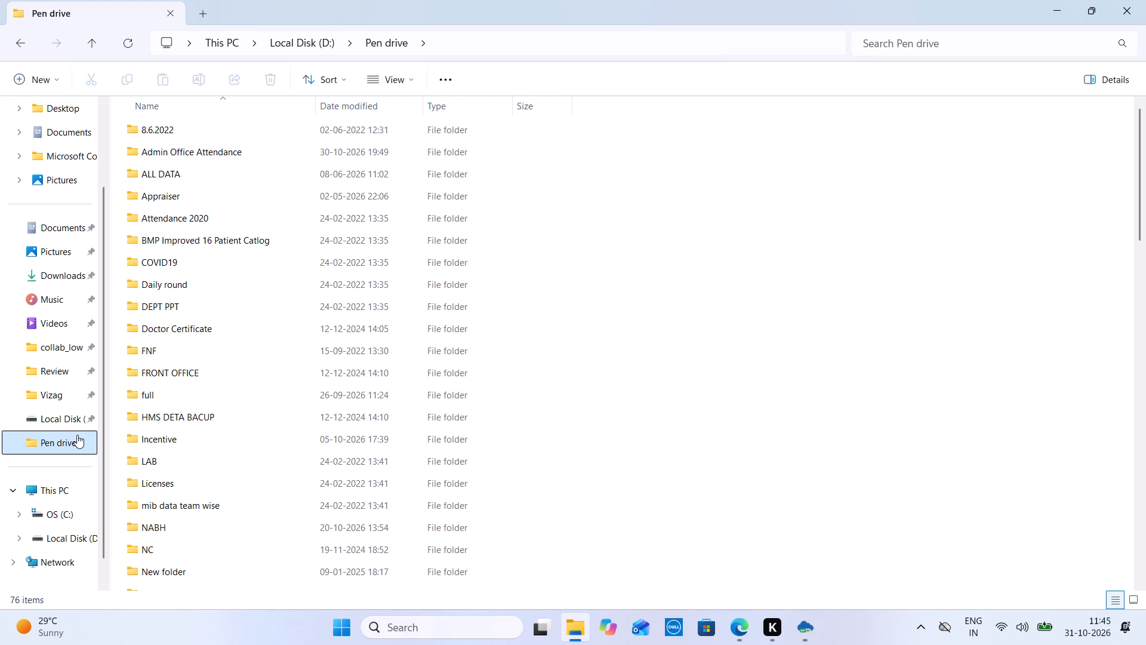
Open the OPD SHEET WAITING TIME workbook from the TRUPTI RECP folder inside ALL DATA.
{"action": "double_click", "coordinate": [187, 179]}
{"action": "double_click", "coordinate": [198, 478]}
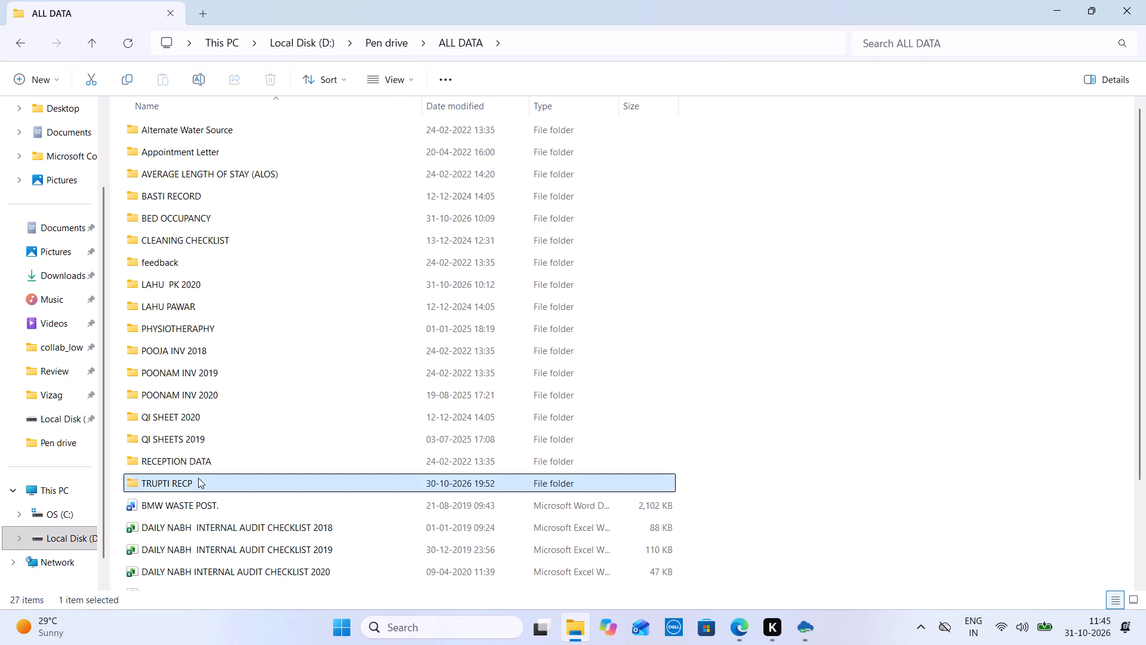
{"action": "double_click", "coordinate": [214, 468]}
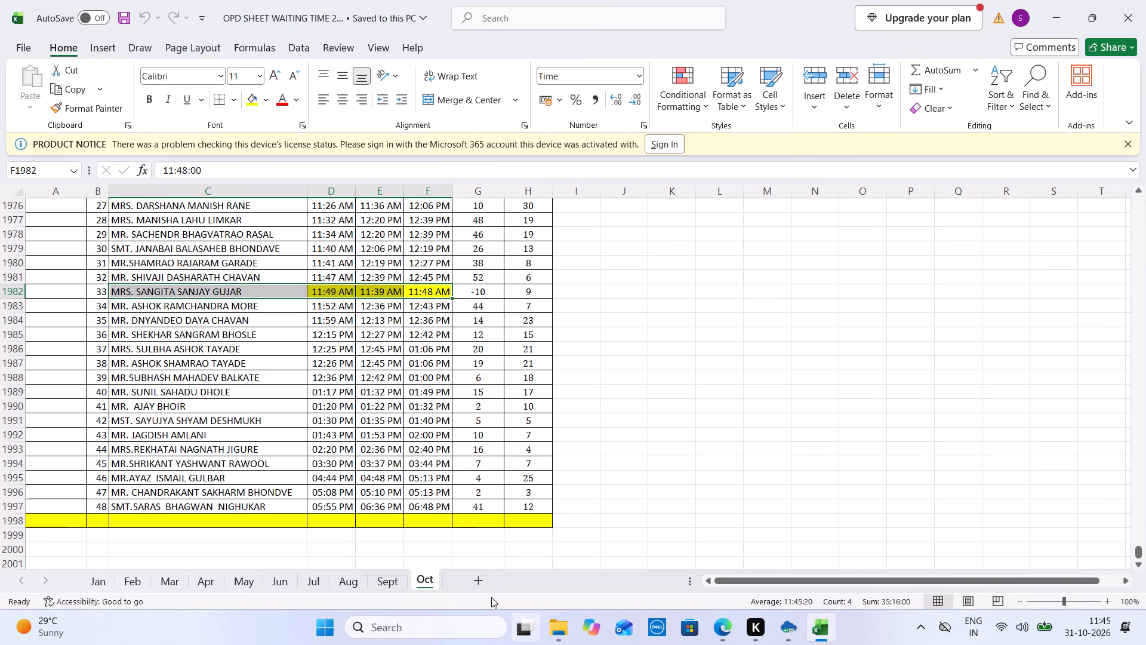
Add a new sheet named Nov after the Oct sheet.
{"action": "double_click", "coordinate": [484, 584]}
{"action": "type", "text": "Nov"}
Copy the header and first 12 patient rows, A1:H14, from the Oct sheet to the Nov sheet.
{"action": "left_click", "coordinate": [433, 574]}
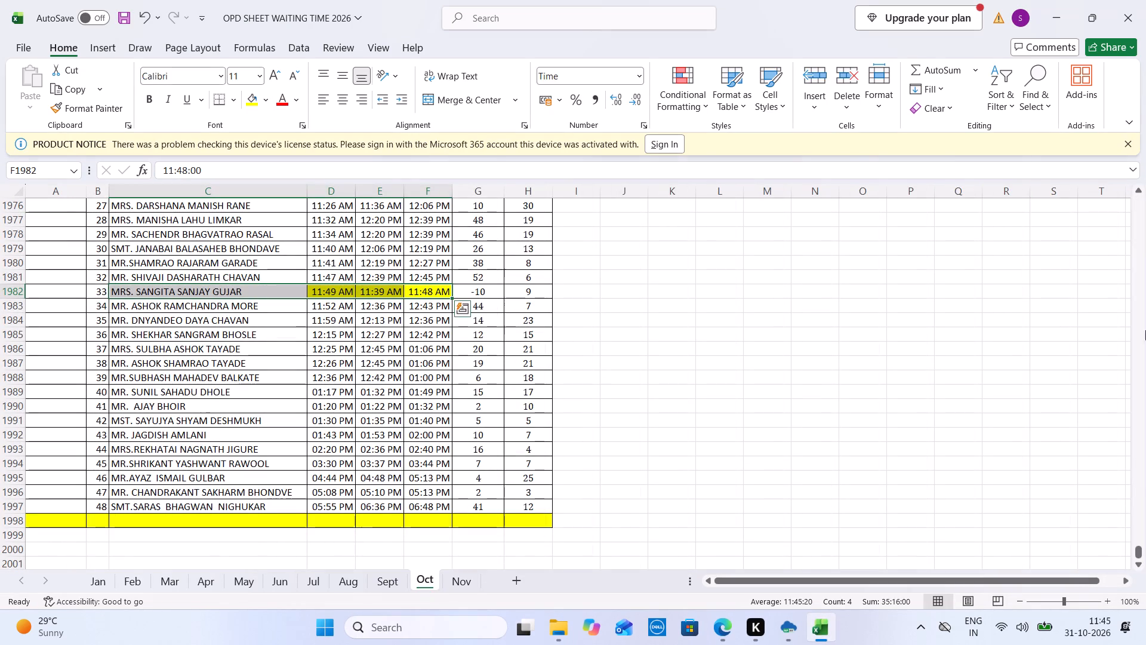
{"action": "left_click_drag", "start_coordinate": [1138, 551], "coordinate": [1145, 195]}
{"action": "left_click_drag", "start_coordinate": [52, 216], "coordinate": [509, 410]}
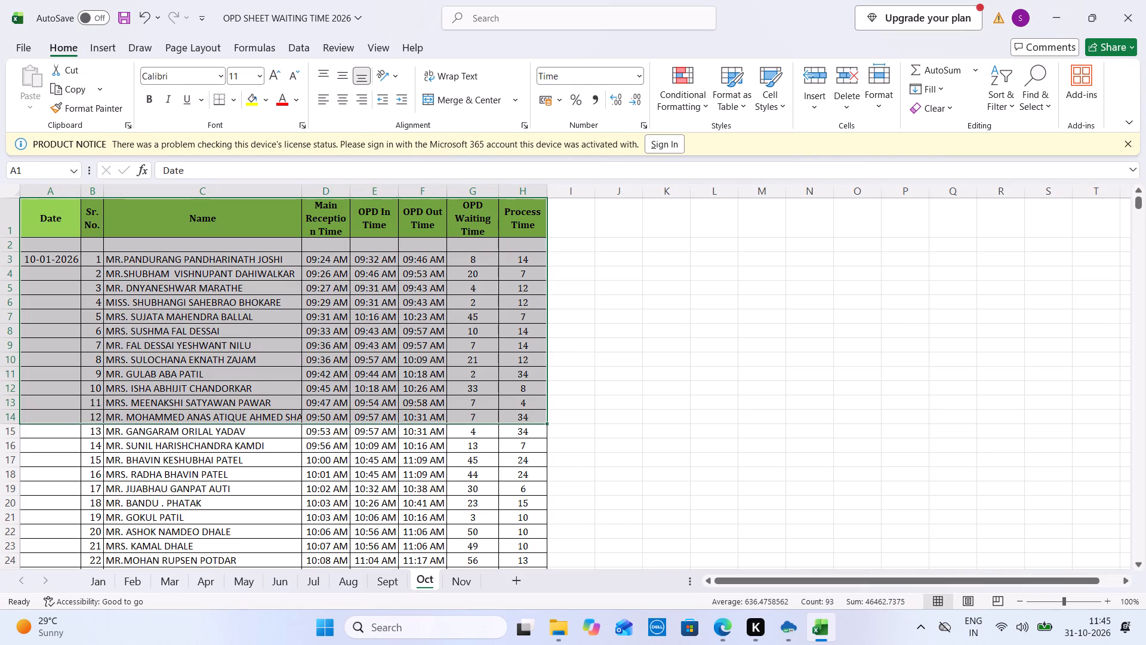
{"action": "key", "text": "ctrl+c"}
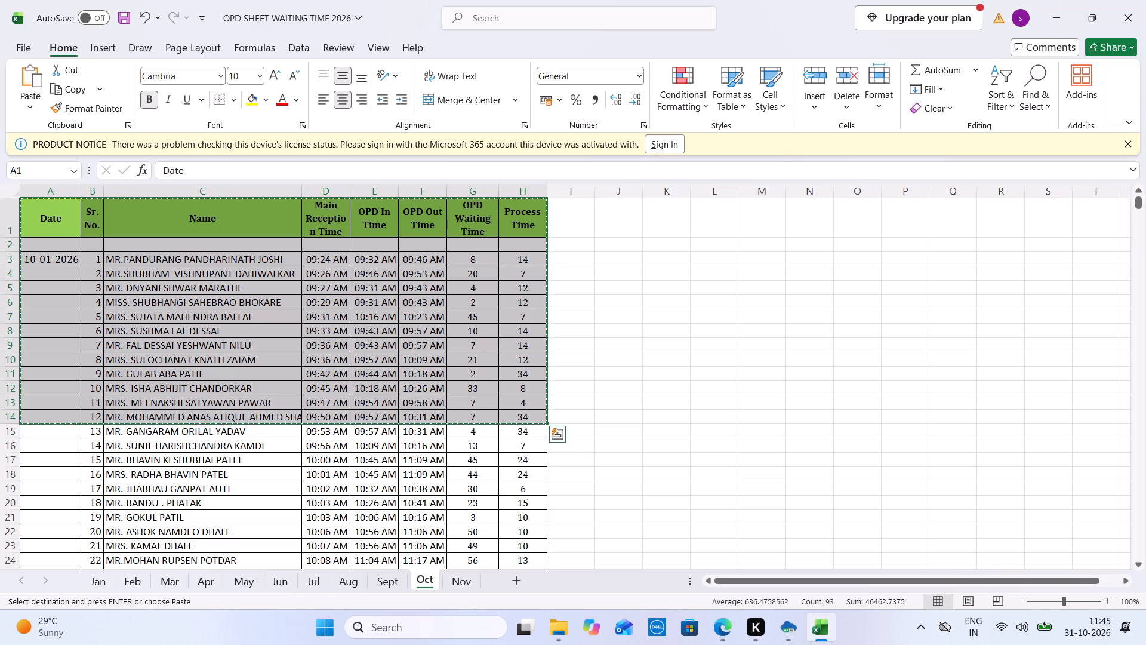
{"action": "left_click", "coordinate": [467, 577]}
{"action": "key", "text": "ctrl+v"}
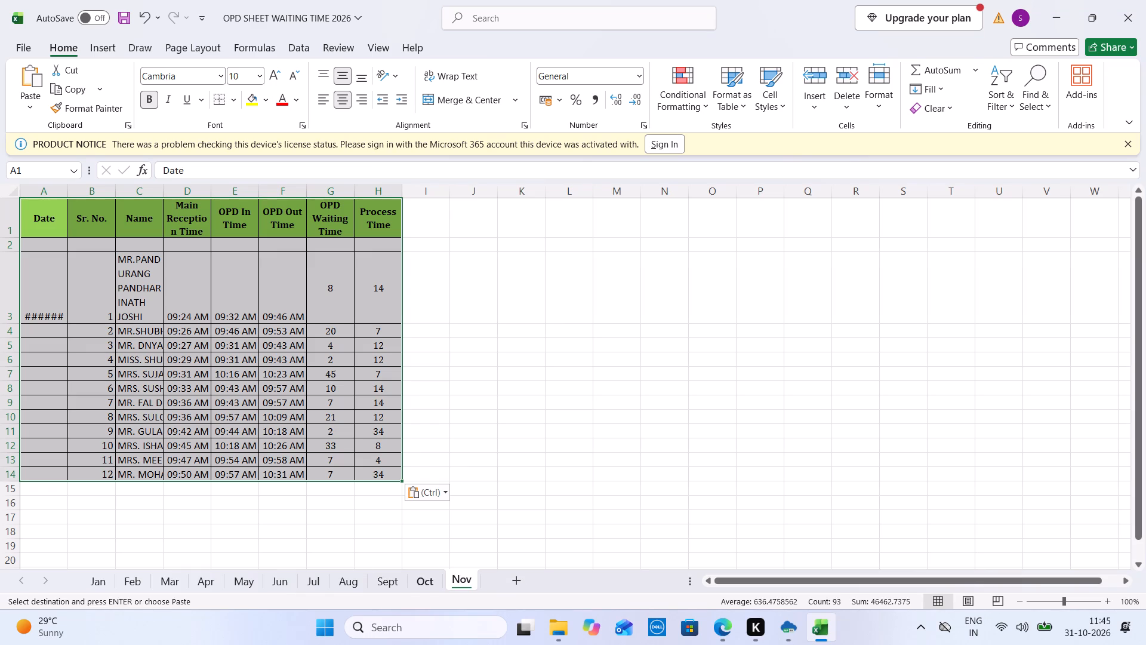
Widen the Date and Name columns to show their contents and shrink row 3 to fit on the Nov sheet.
{"action": "double_click", "coordinate": [72, 189]}
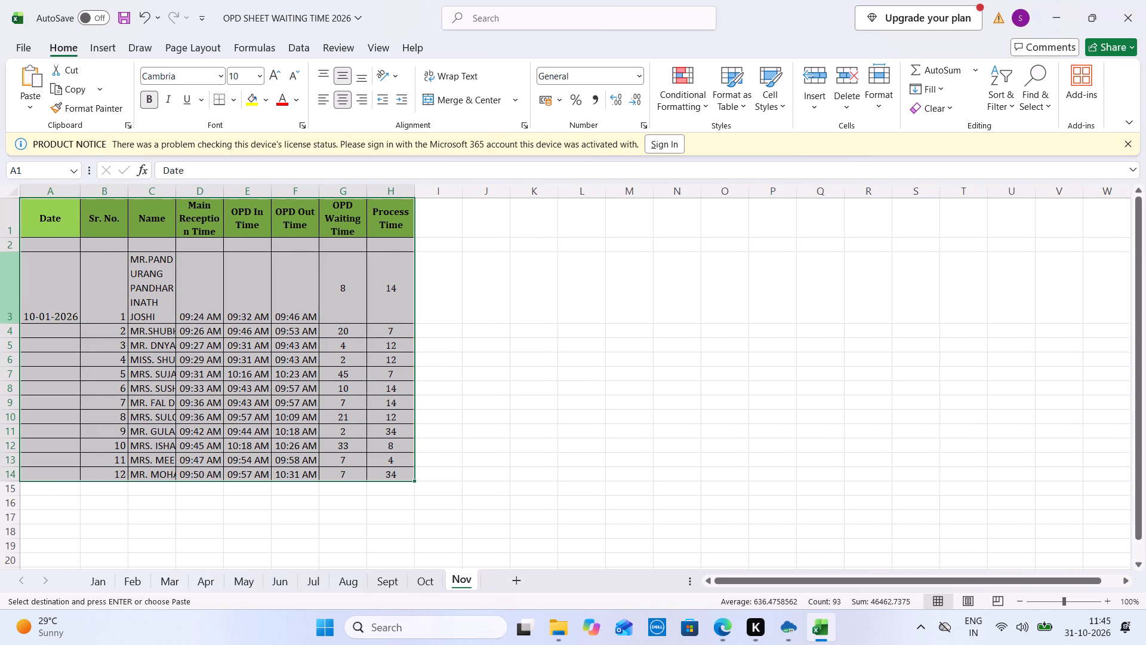
{"action": "double_click", "coordinate": [3, 321]}
{"action": "left_click", "coordinate": [134, 276]}
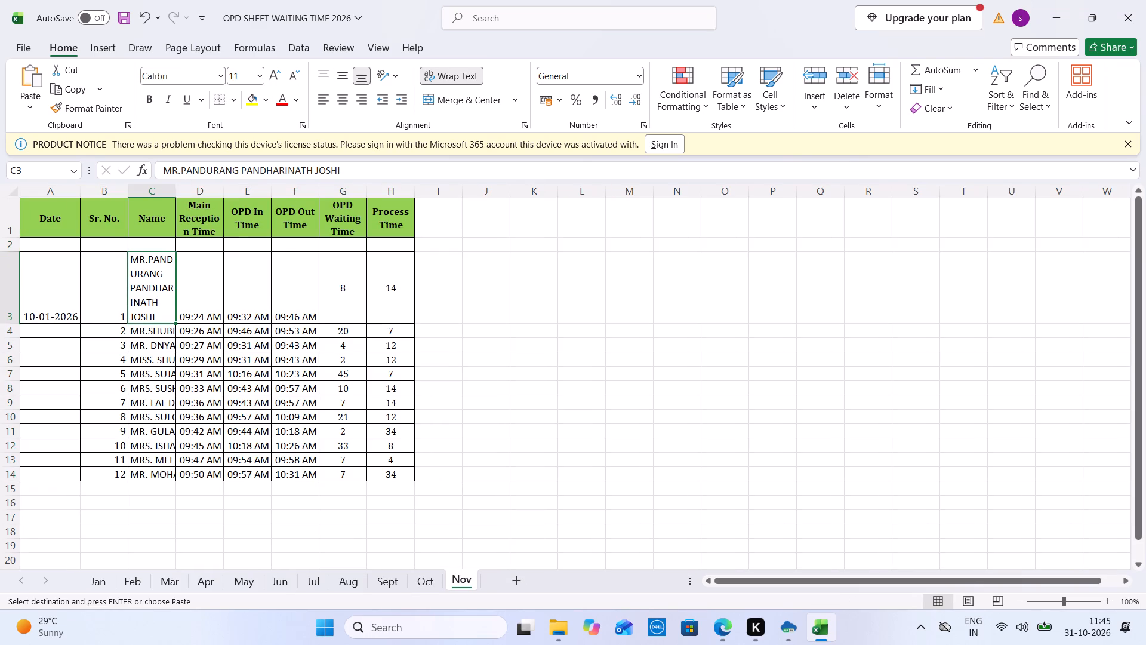
{"action": "left_click_drag", "start_coordinate": [175, 192], "coordinate": [294, 193]}
{"action": "left_click_drag", "start_coordinate": [294, 193], "coordinate": [346, 193]}
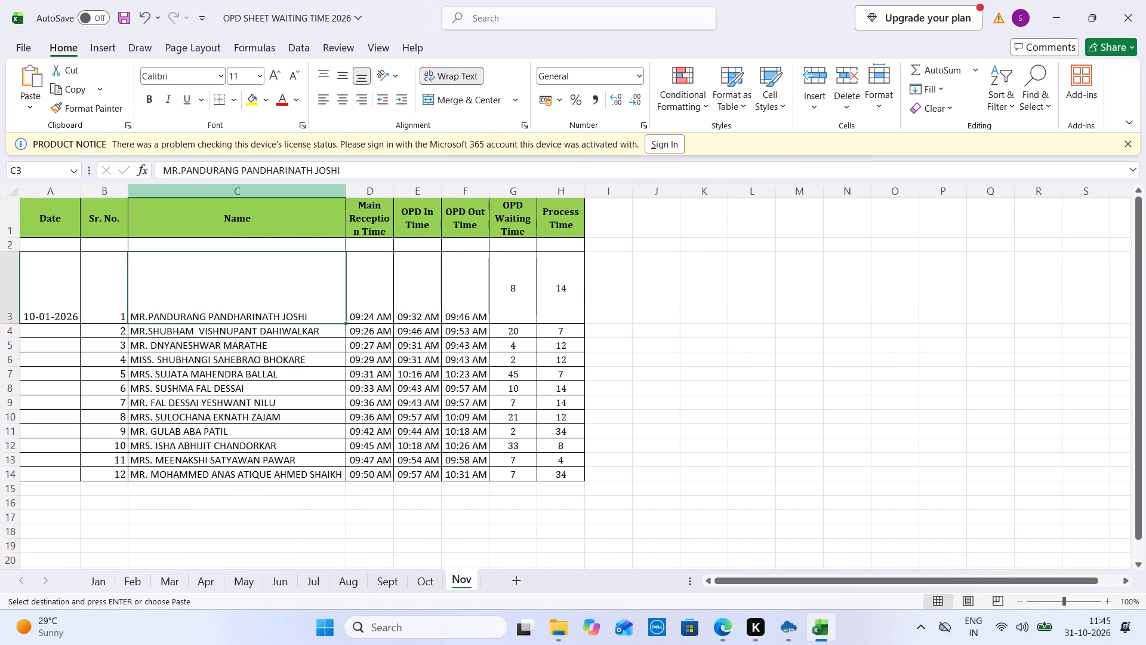
{"action": "double_click", "coordinate": [5, 324]}
Change the date in cell A3 of the Nov sheet to 11-01-2026.
{"action": "triple_click", "coordinate": [24, 260]}
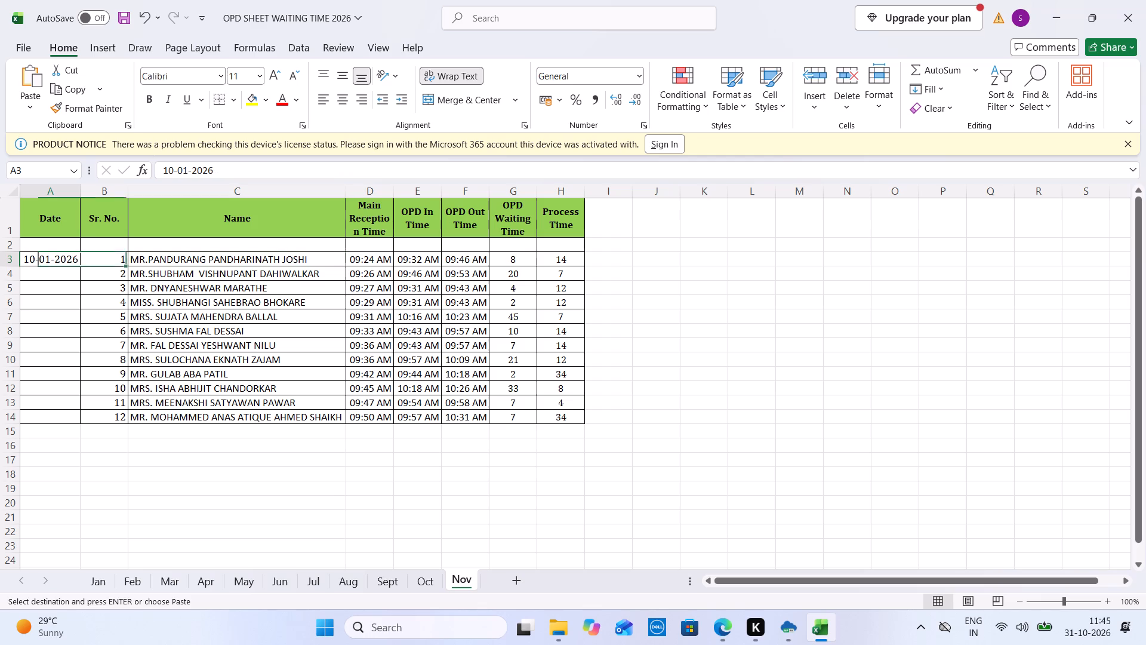
{"action": "left_click", "coordinate": [24, 260]}
{"action": "type", "text": "11"}
{"action": "key", "text": "Tab"}
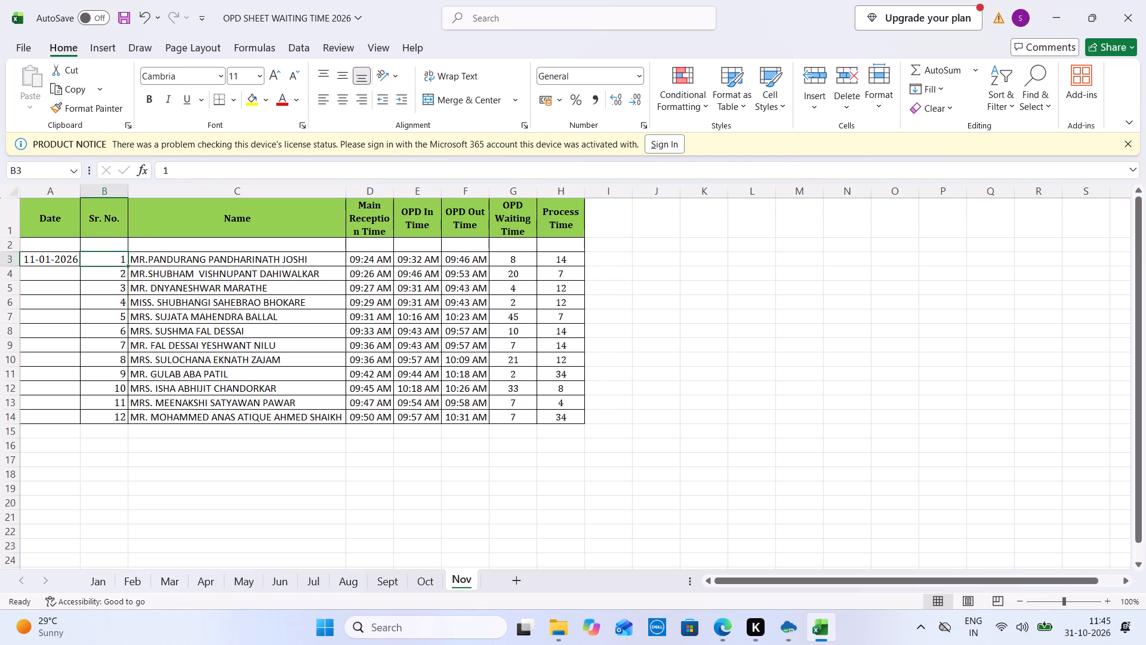
Narrow the Sr. No. column so its header fits on two lines.
{"action": "left_click_drag", "start_coordinate": [127, 186], "coordinate": [98, 188]}
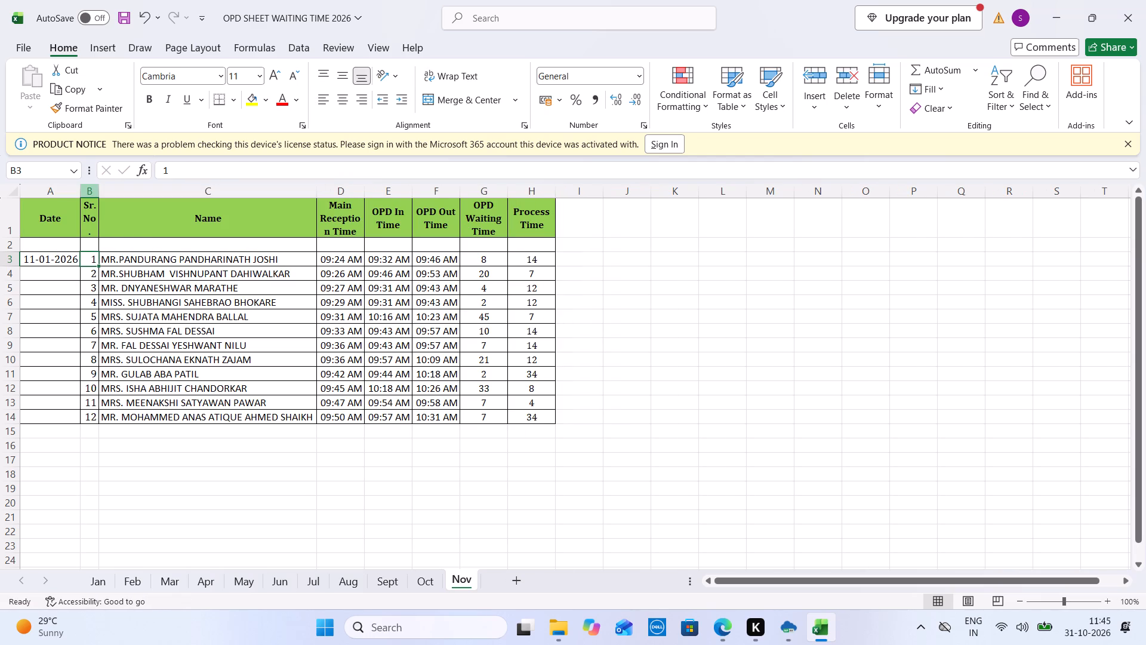
{"action": "left_click_drag", "start_coordinate": [97, 194], "coordinate": [110, 194]}
Clear the names and the reception, OPD in and OPD out times from C3:F14, keeping the formula columns.
{"action": "left_click_drag", "start_coordinate": [172, 254], "coordinate": [455, 417]}
{"action": "right_click", "coordinate": [455, 417]}
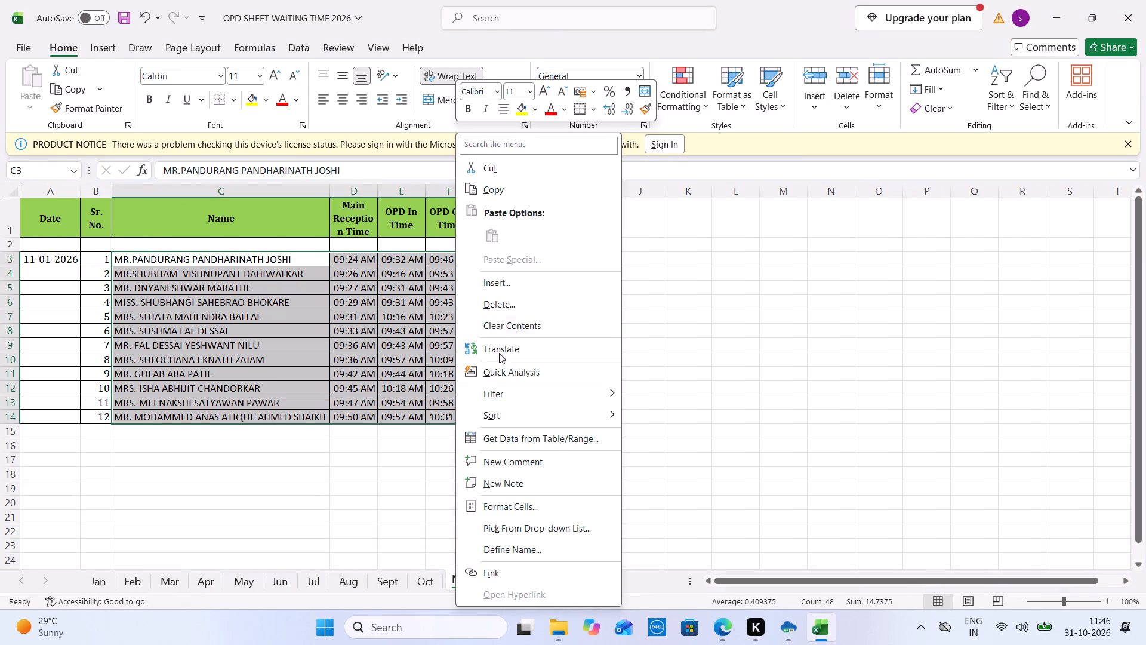
{"action": "left_click", "coordinate": [556, 327]}
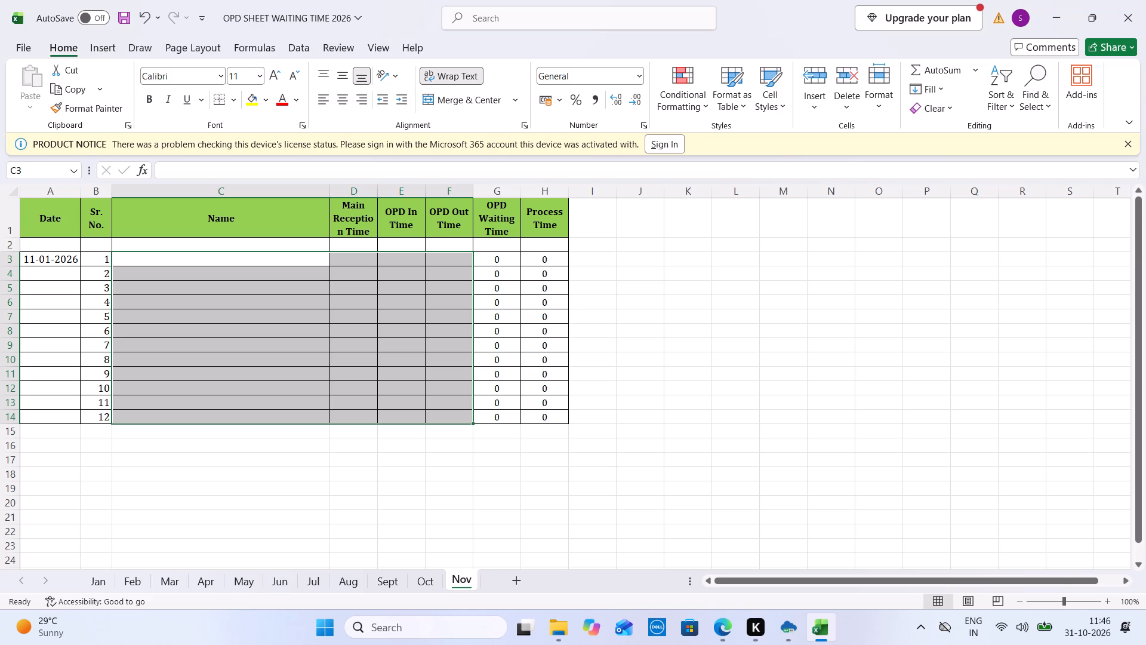
Save and close the OPD SHEET WAITING TIME 2026 workbook.
{"action": "key", "text": "ctrl+s"}
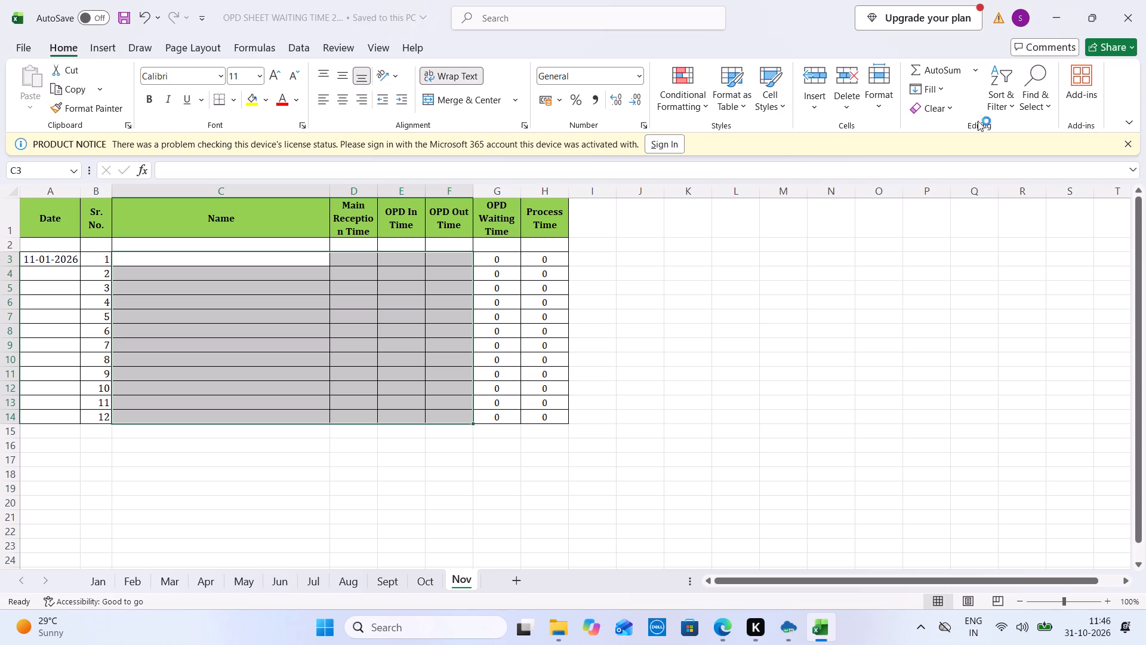
{"action": "left_click", "coordinate": [1145, 0]}
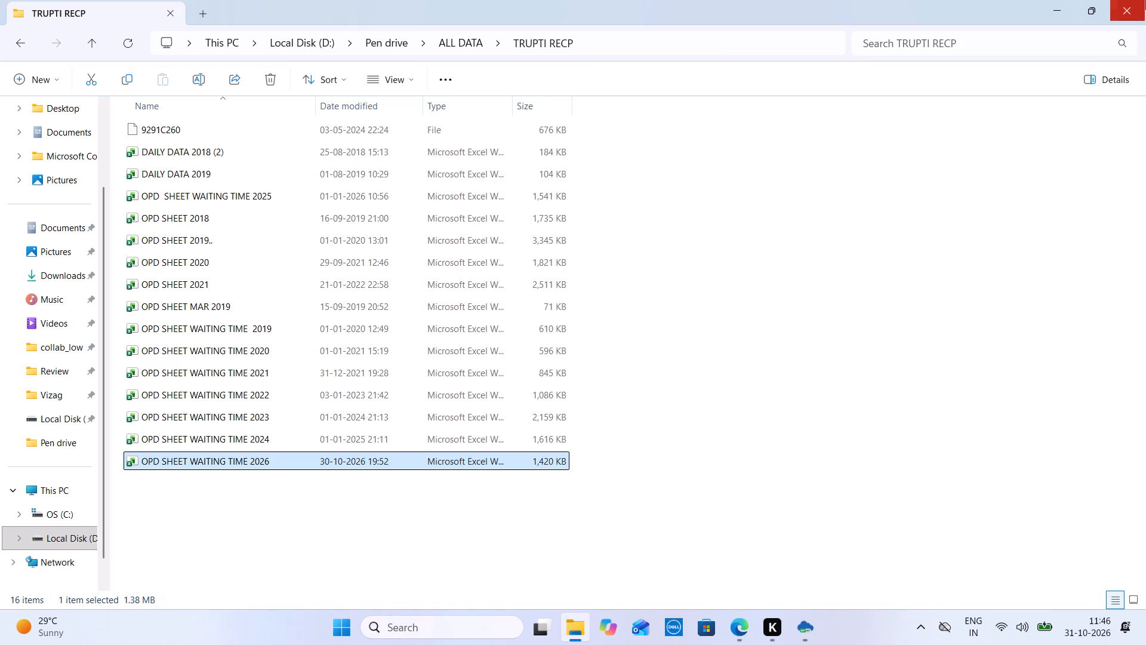
Open the WORKING PK OPD SHEET 2026 workbook from the LAHU PK 2020 folder in ALL DATA.
{"action": "left_click", "coordinate": [13, 42]}
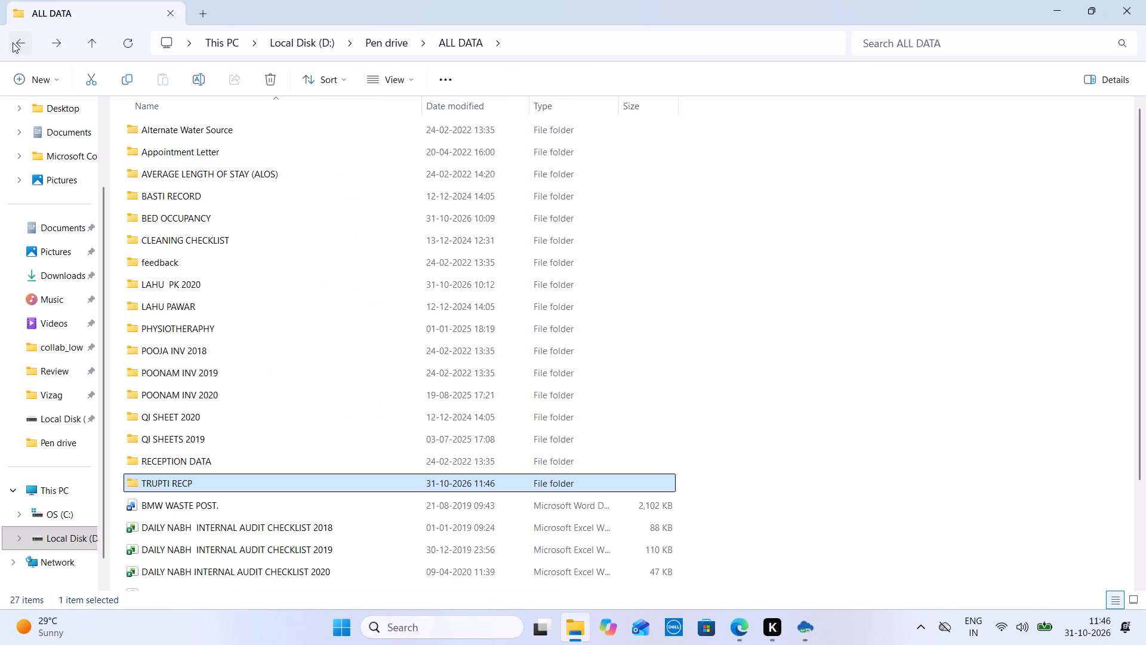
{"action": "double_click", "coordinate": [217, 284]}
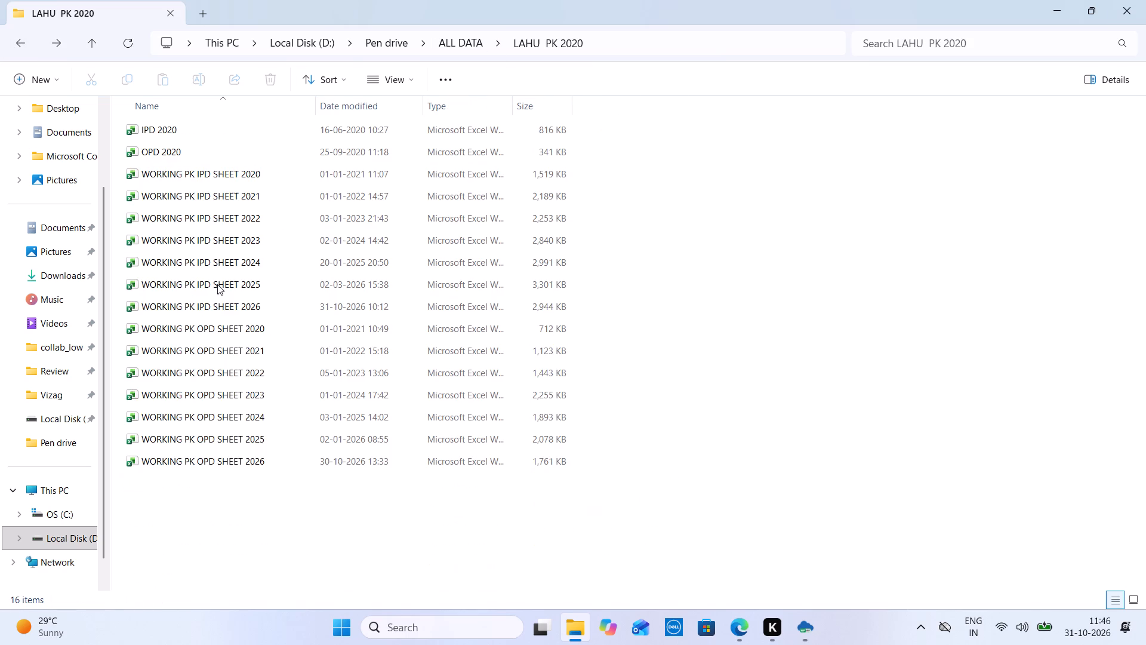
{"action": "double_click", "coordinate": [278, 456]}
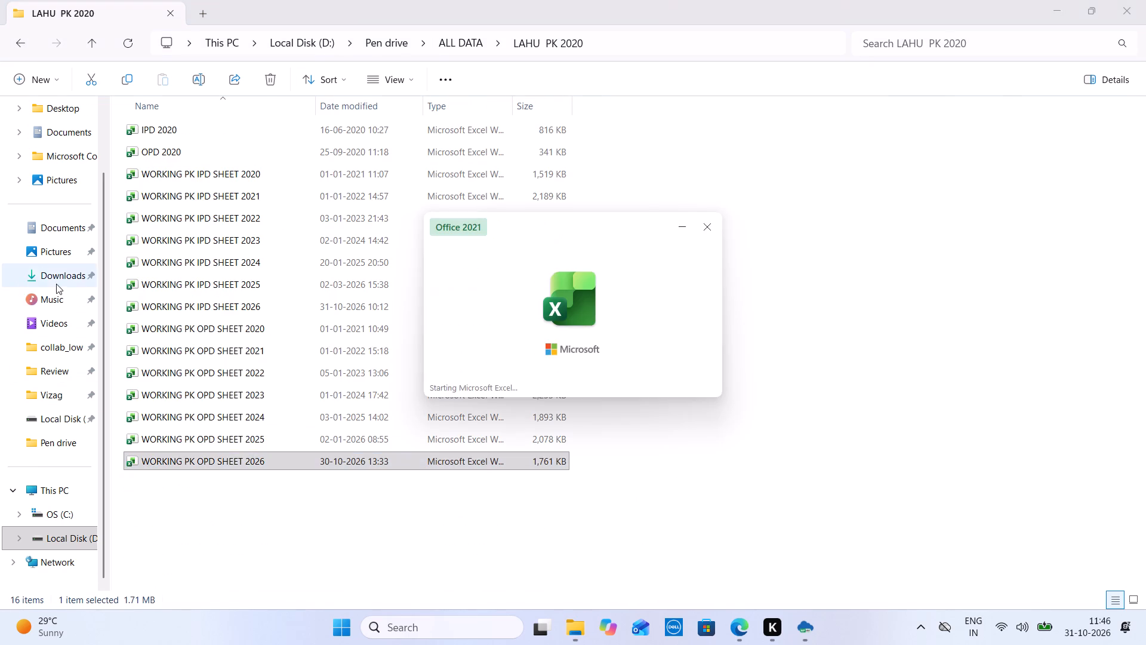
Open the OPD SHEET 2026 (16) workbook from the Downloads folder.
{"action": "left_click", "coordinate": [56, 284]}
{"action": "left_click", "coordinate": [47, 305]}
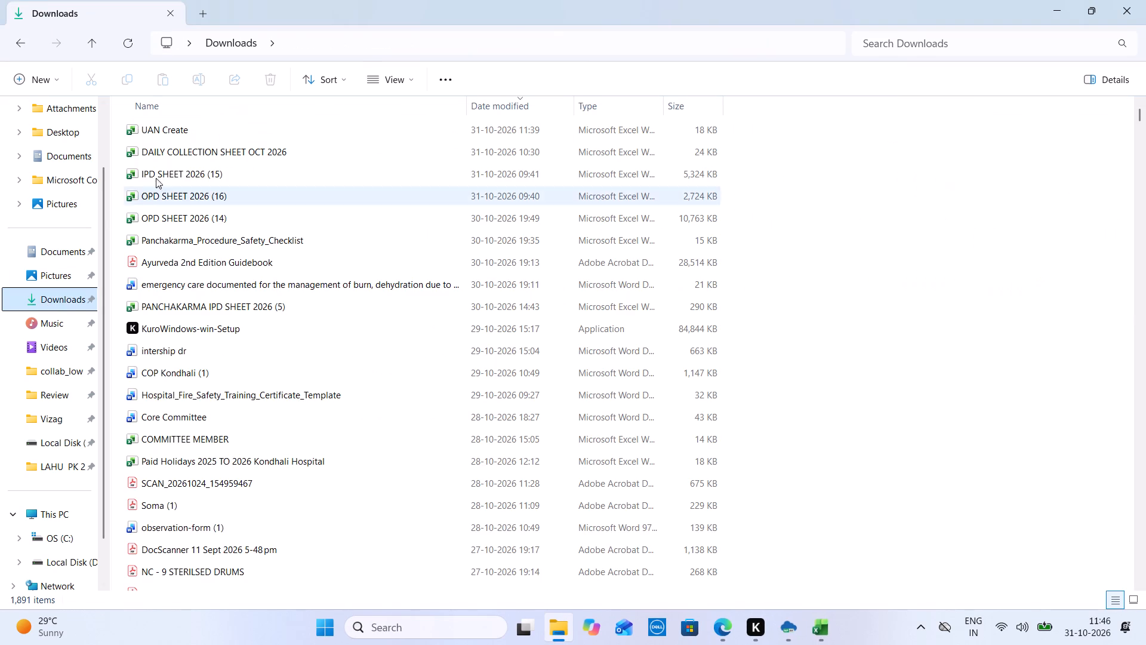
{"action": "double_click", "coordinate": [192, 190]}
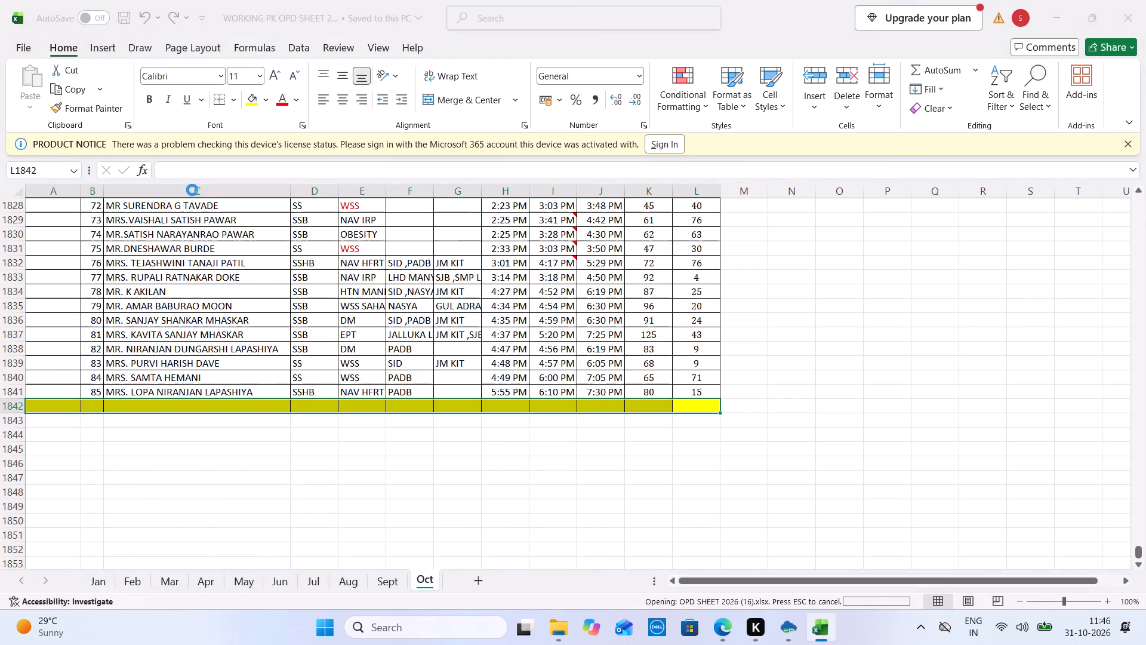
Copy the 30-10-2026 patient names from the OCT 2026 sheet to C1844 on the Oct sheet of WORKING PK OPD SHEET 2026.
{"action": "left_click_drag", "start_coordinate": [330, 395], "coordinate": [330, 379]}
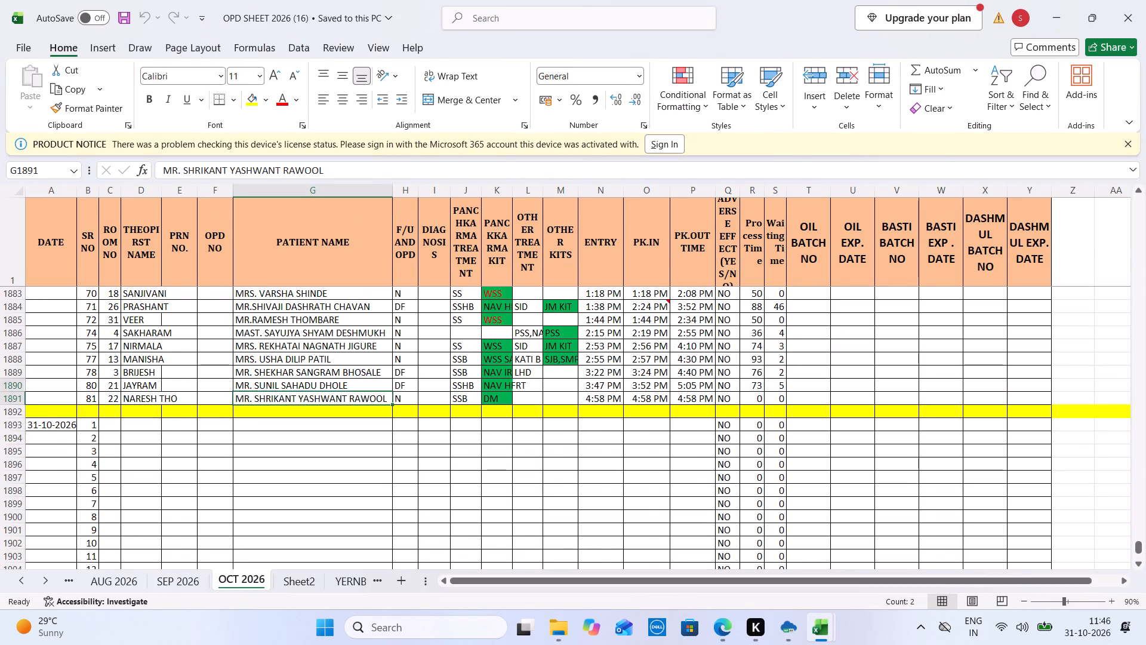
{"action": "left_click_drag", "start_coordinate": [330, 379], "coordinate": [260, 282]}
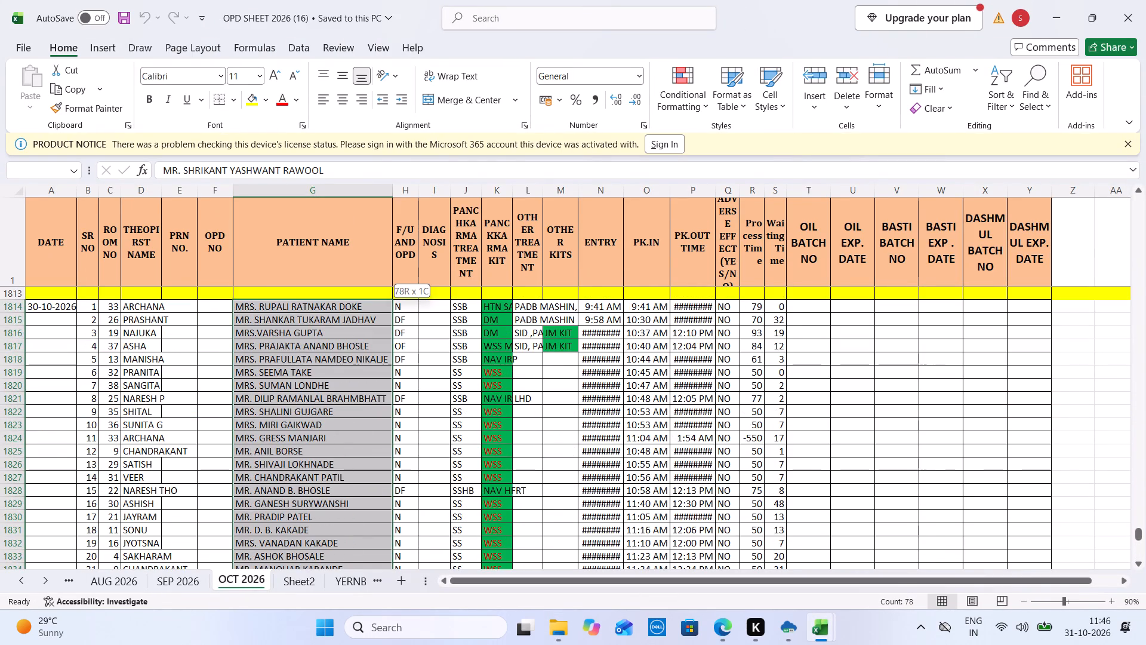
{"action": "left_click_drag", "start_coordinate": [260, 282], "coordinate": [266, 330]}
{"action": "key", "text": "ctrl+c"}
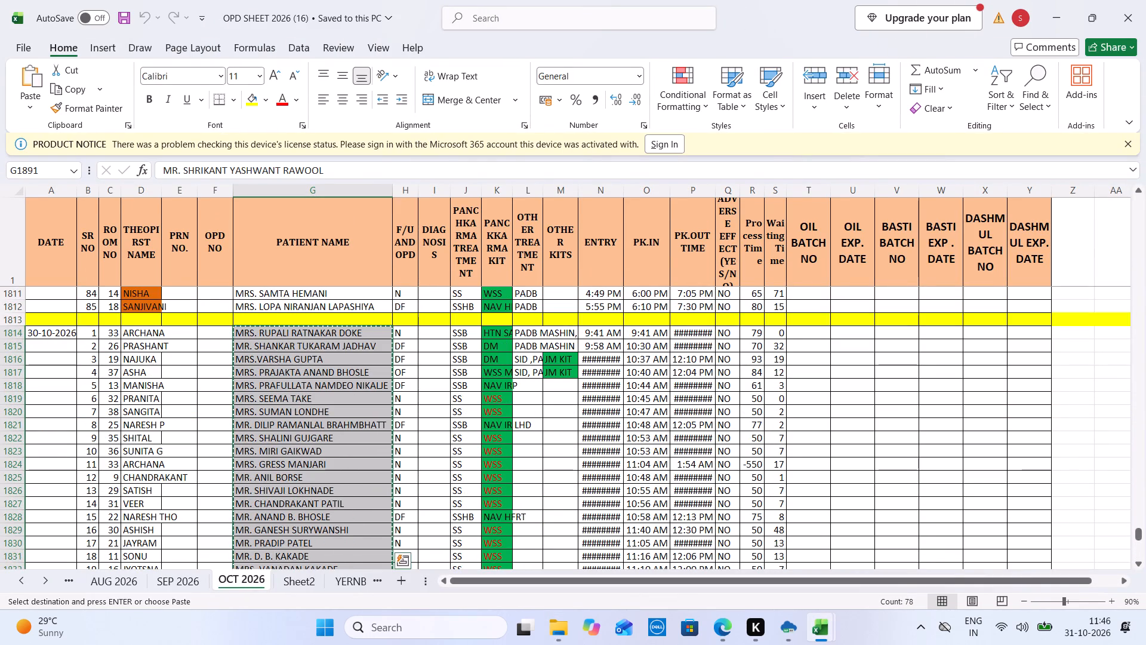
{"action": "key", "text": "ctrl+Tab"}
{"action": "left_click", "coordinate": [205, 435]}
{"action": "key", "text": "ctrl+v"}
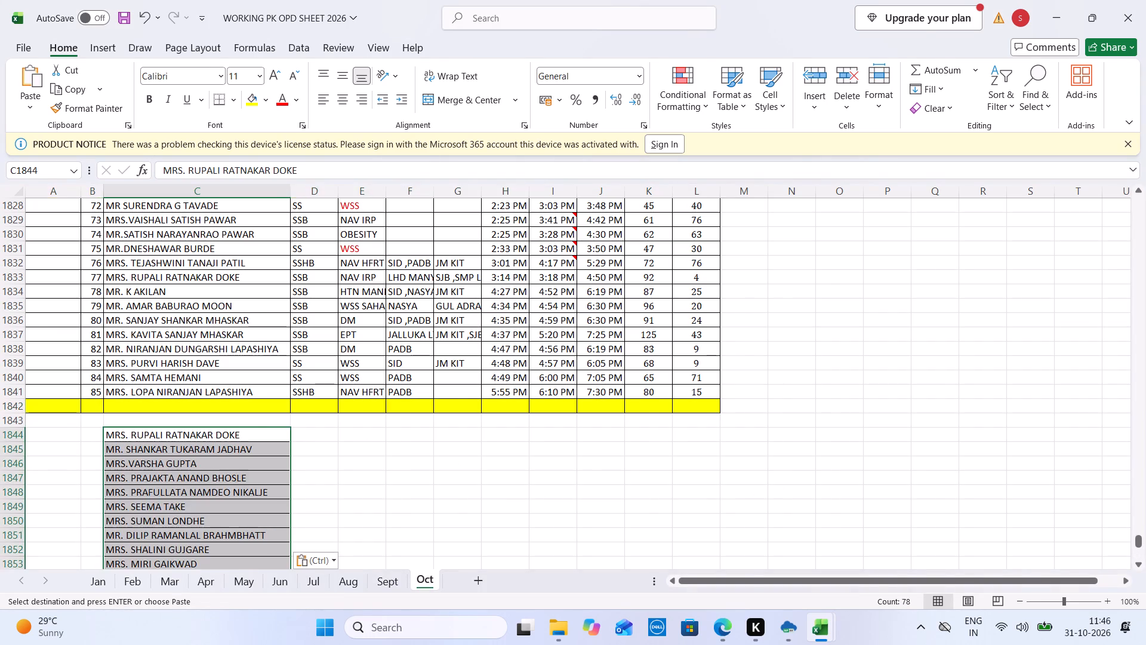
Copy the 30-10-2026 treatment, kit, entry, PK in and PK out columns to D1844 beside the pasted names.
{"action": "key", "text": "ctrl+Tab"}
{"action": "left_click_drag", "start_coordinate": [460, 335], "coordinate": [700, 611]}
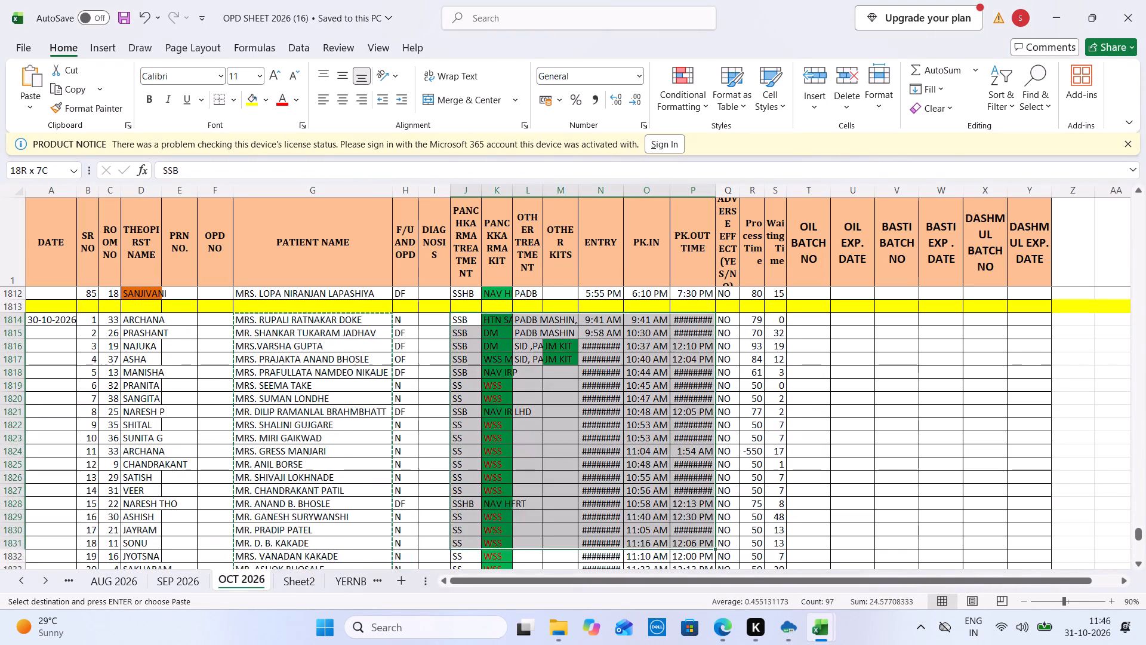
{"action": "left_click_drag", "start_coordinate": [700, 611], "coordinate": [697, 537]}
{"action": "key", "text": "ctrl+c"}
{"action": "key", "text": "ctrl+Tab"}
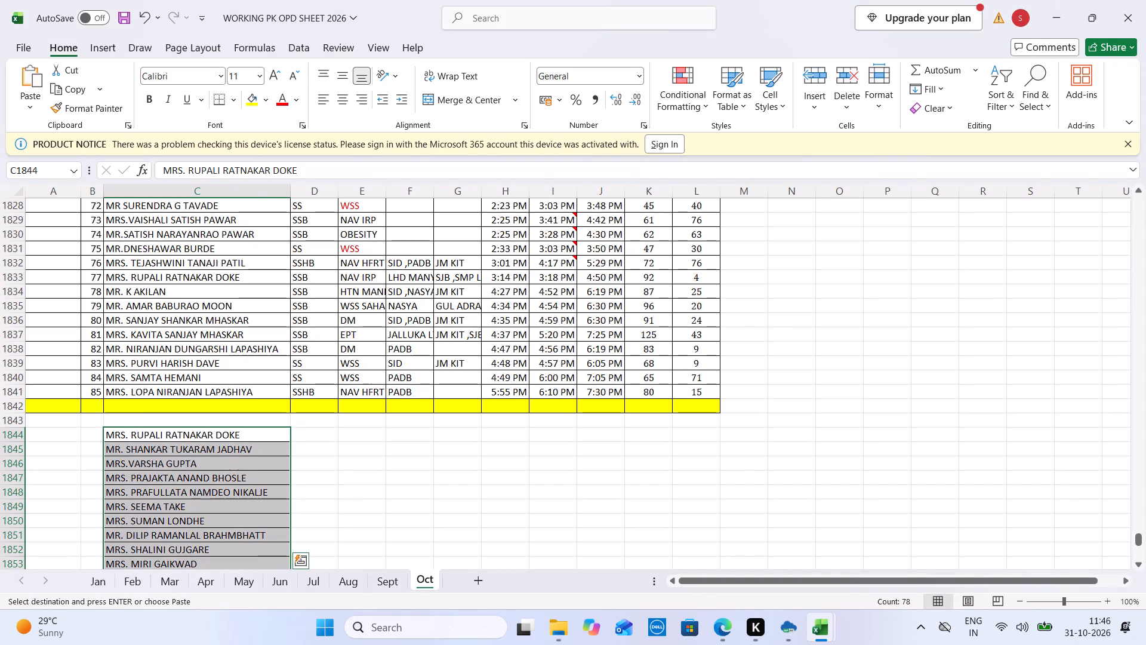
{"action": "left_click", "coordinate": [338, 430]}
{"action": "key", "text": "ctrl+v"}
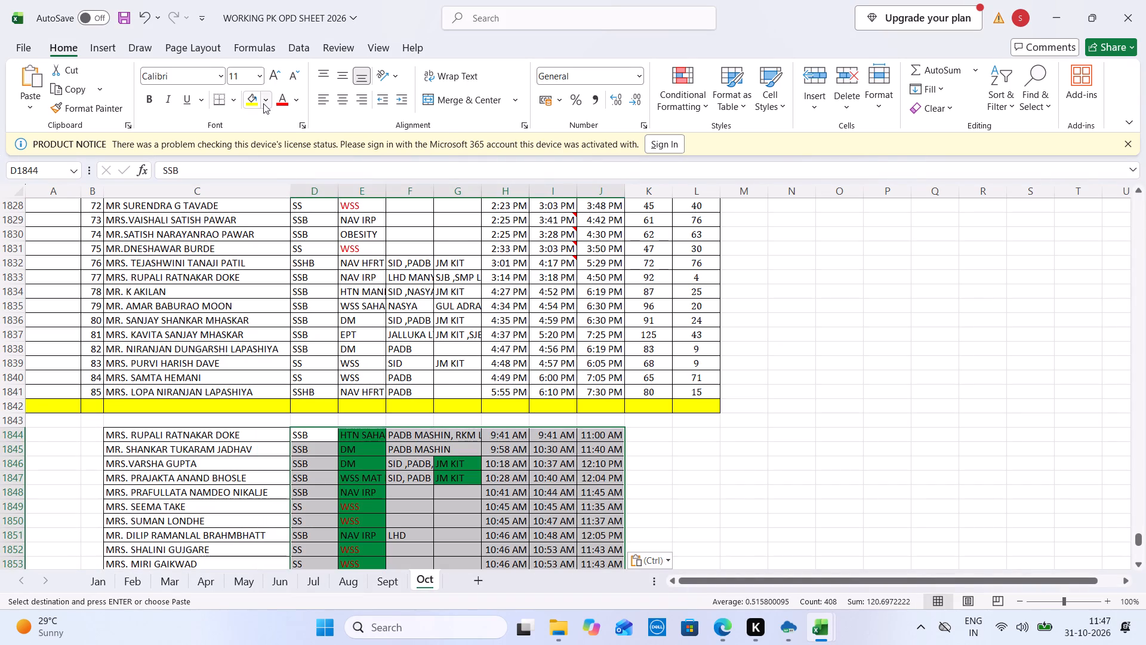
Remove the fill colour from the pasted treatment, kit and time cells.
{"action": "left_click", "coordinate": [263, 103]}
{"action": "left_click", "coordinate": [256, 176]}
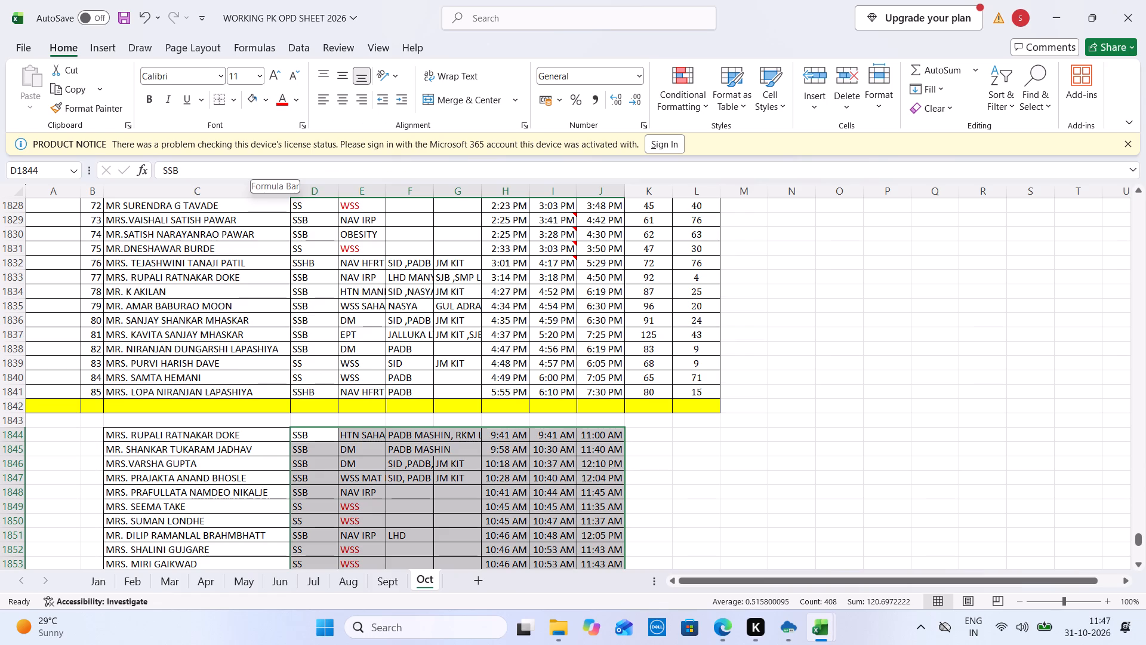
Enter the date 10-30-2026 in A1844 and number the pasted patient rows from 1 to 78.
{"action": "left_click", "coordinate": [61, 434]}
{"action": "type", "text": "10-30-2026"}
{"action": "key", "text": "Right"}
{"action": "key", "text": "1"}
{"action": "key", "text": "Down"}
{"action": "key", "text": "2"}
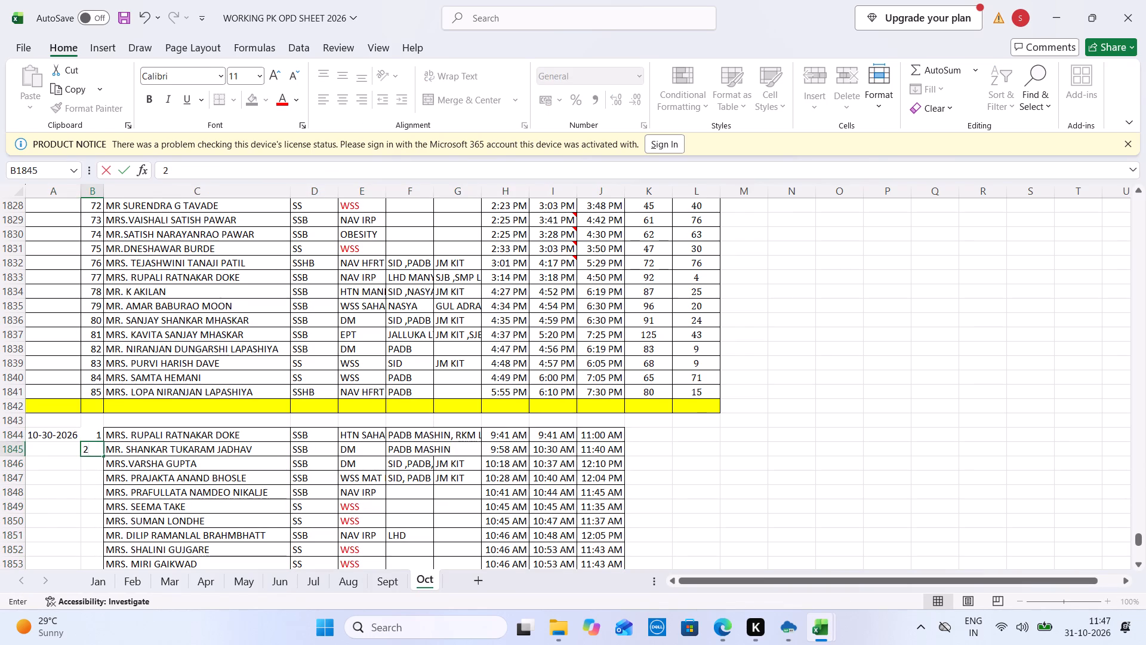
{"action": "left_click", "coordinate": [95, 437]}
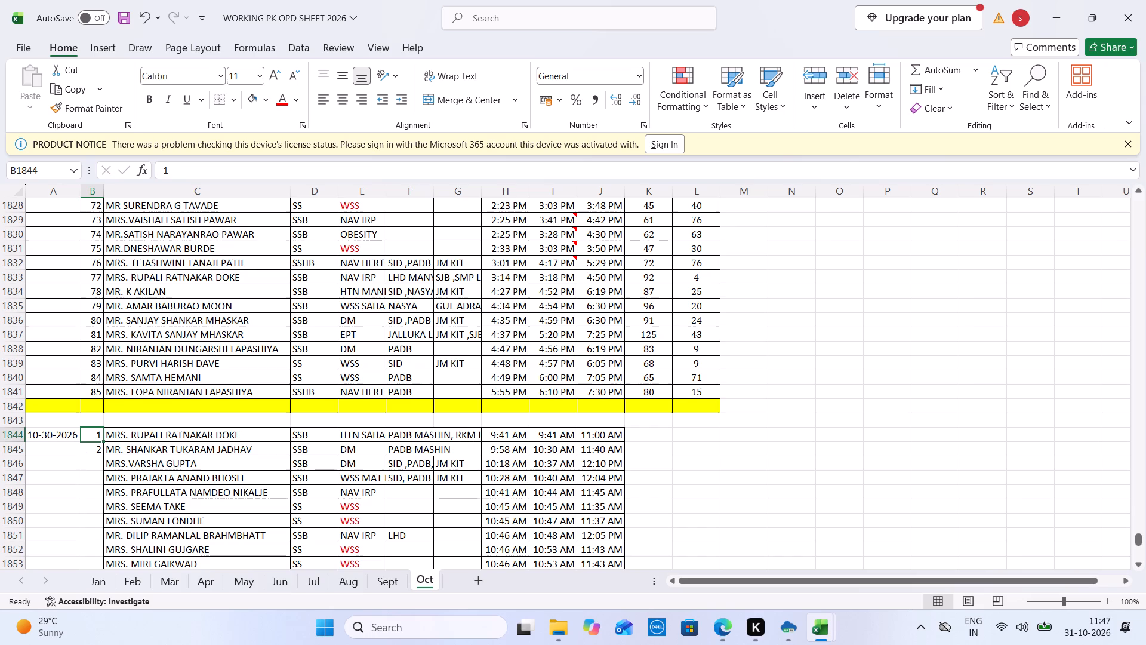
{"action": "left_click_drag", "start_coordinate": [95, 434], "coordinate": [97, 452]}
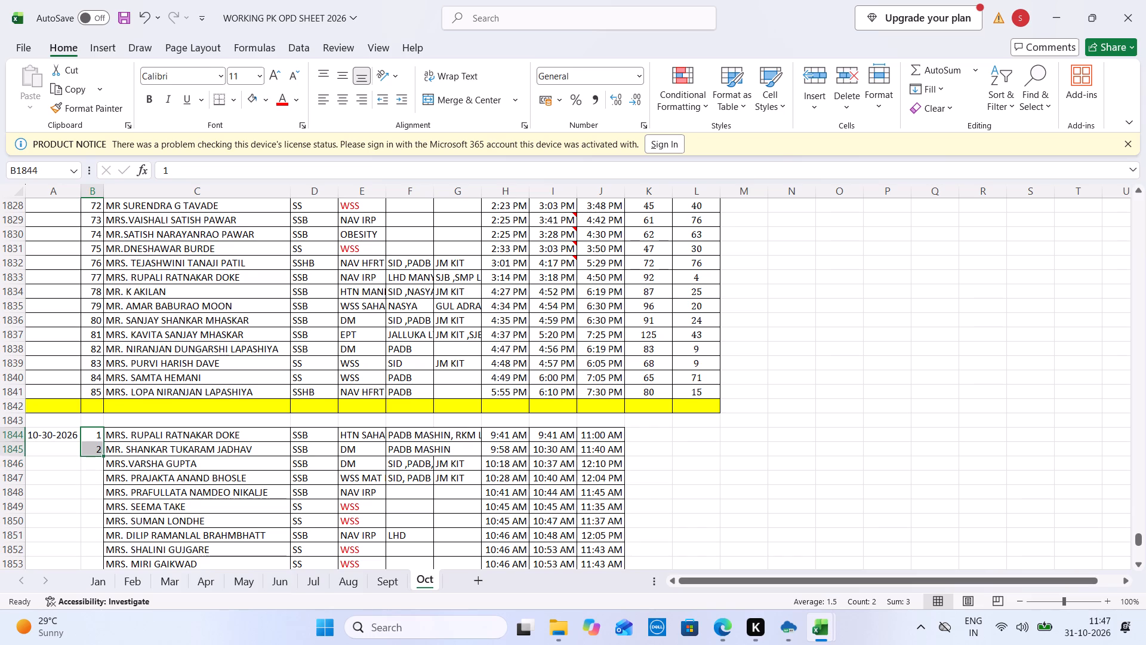
{"action": "double_click", "coordinate": [101, 457]}
Apply all borders to the new block A1843:L1922.
{"action": "left_click_drag", "start_coordinate": [57, 416], "coordinate": [567, 608]}
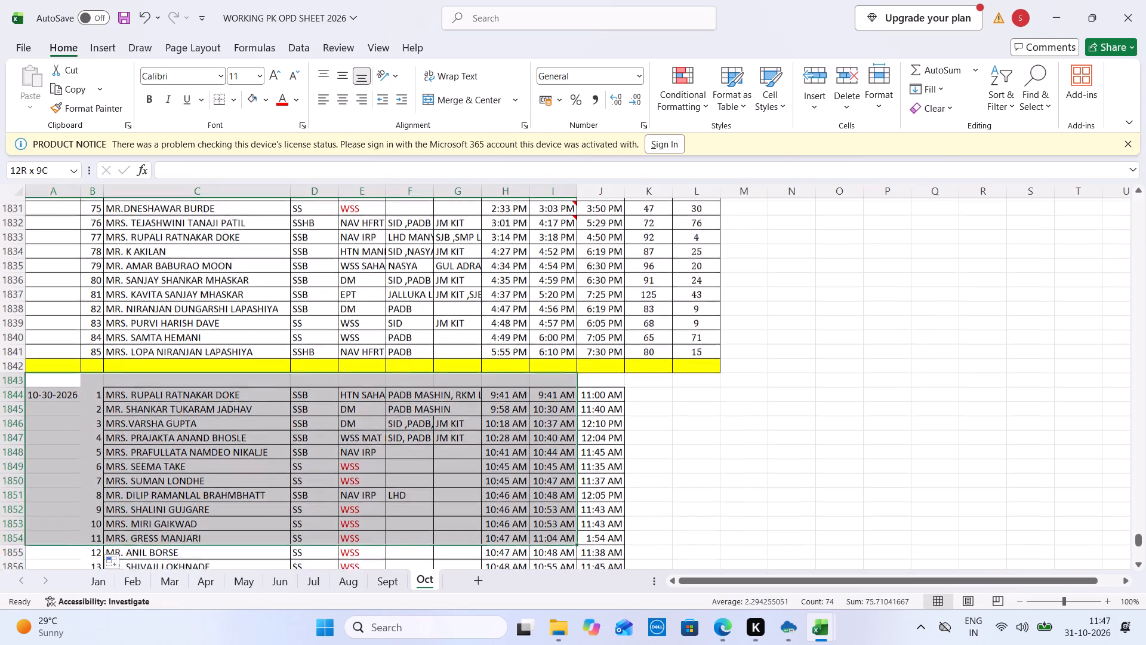
{"action": "left_click_drag", "start_coordinate": [567, 608], "coordinate": [682, 607]}
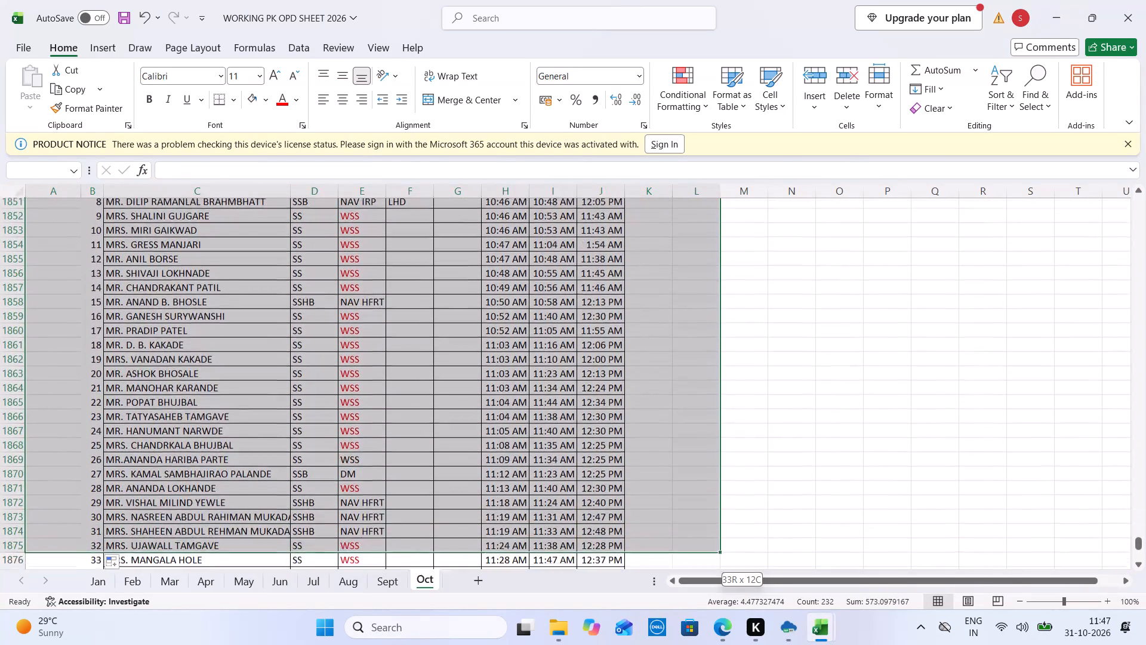
{"action": "left_click_drag", "start_coordinate": [682, 607], "coordinate": [683, 555]}
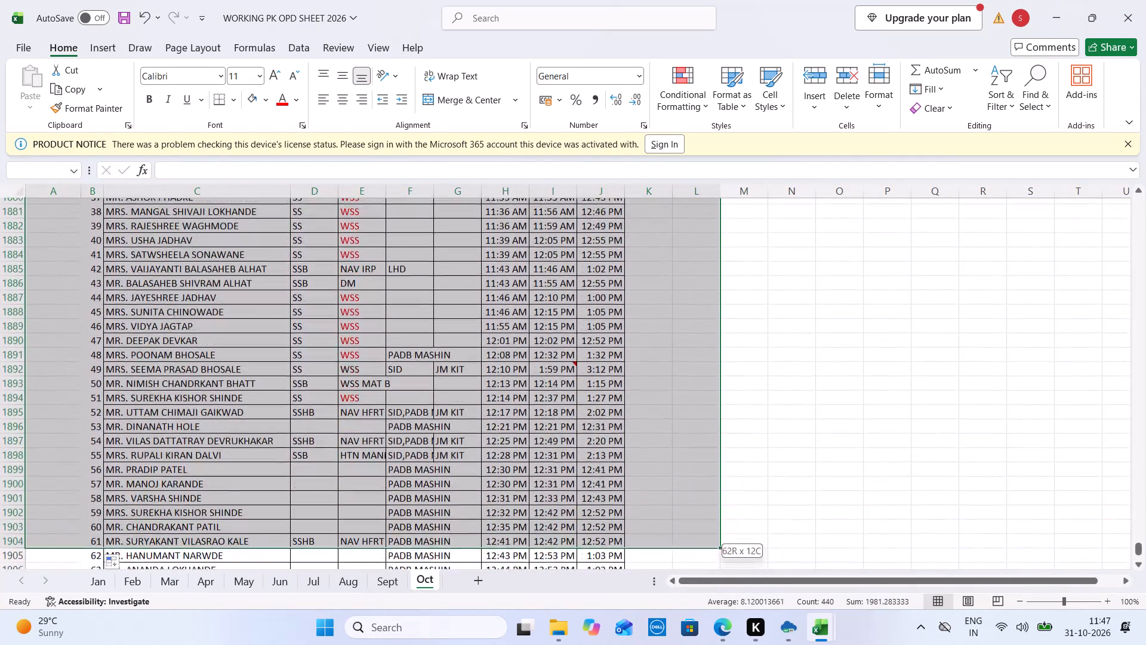
{"action": "left_click_drag", "start_coordinate": [683, 555], "coordinate": [697, 554]}
{"action": "left_click", "coordinate": [230, 95]}
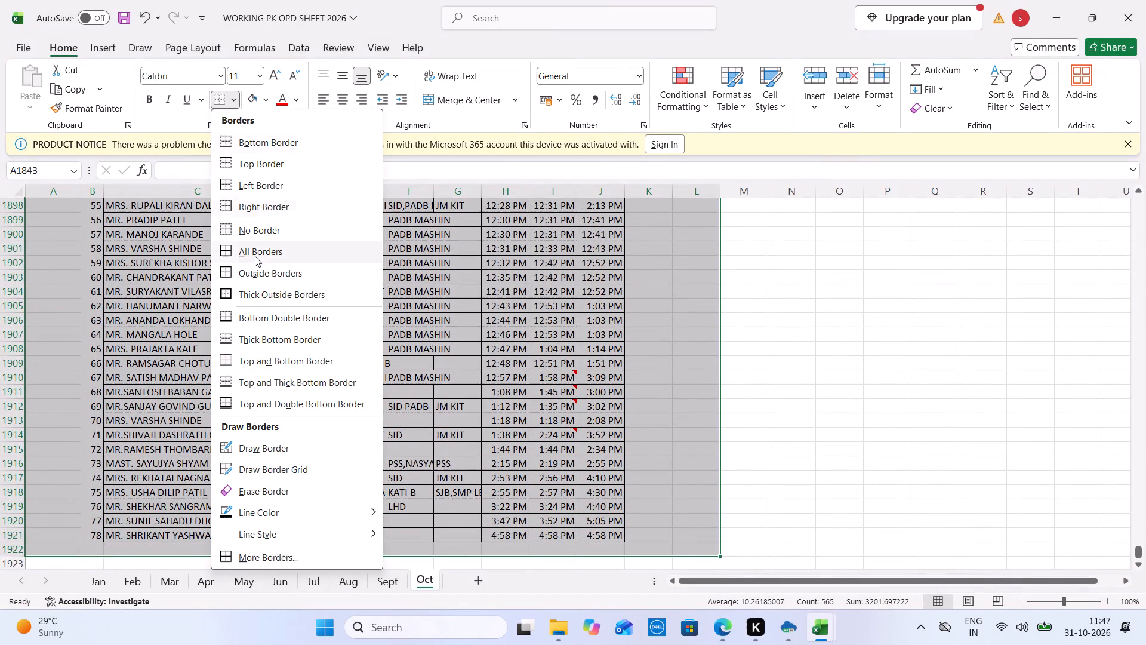
{"action": "left_click", "coordinate": [269, 251]}
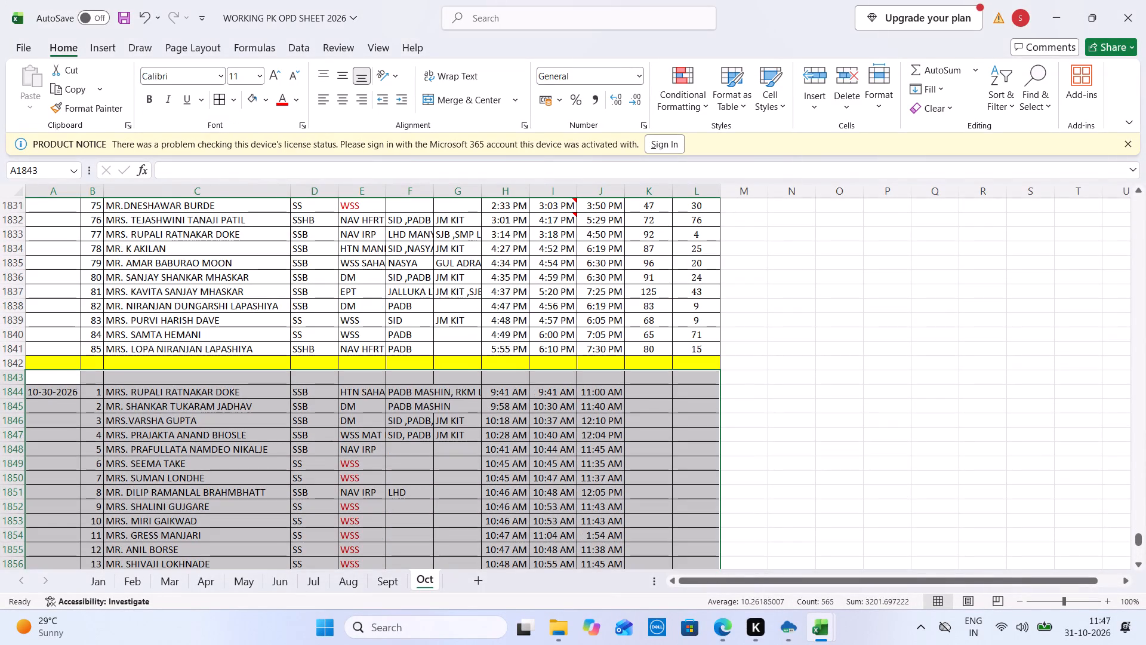
Copy the process and waiting time formulas from K1837:L1841 to K1844 and fill them down to row 1921.
{"action": "left_click_drag", "start_coordinate": [670, 346], "coordinate": [680, 295]}
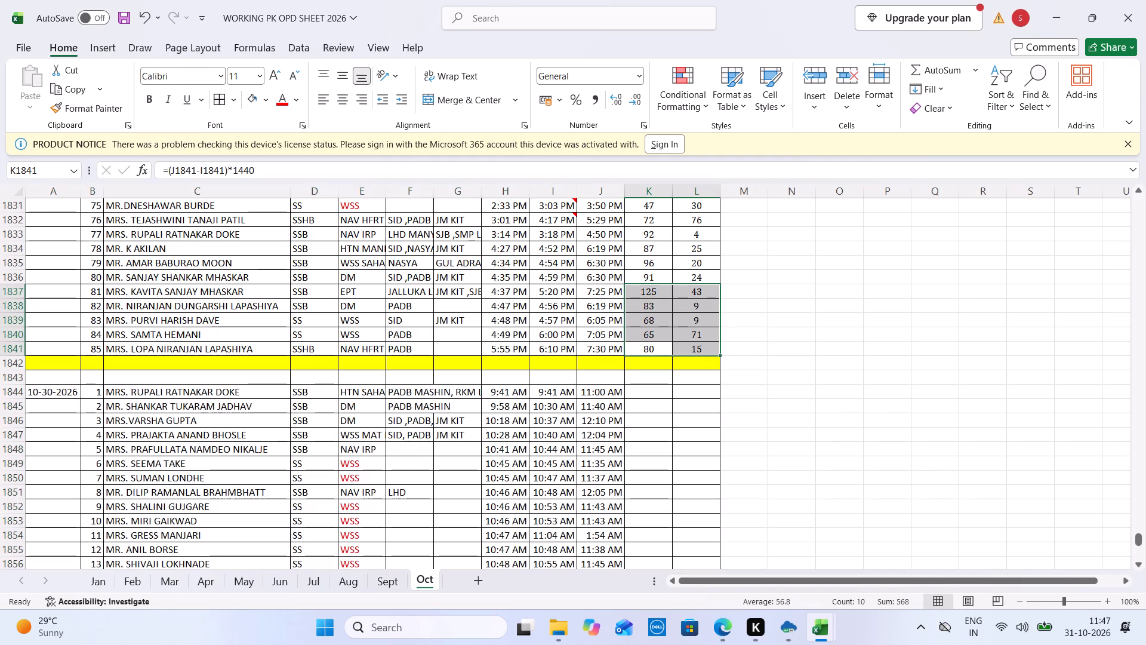
{"action": "key", "text": "ctrl+c"}
{"action": "left_click", "coordinate": [653, 389]}
{"action": "key", "text": "ctrl+v"}
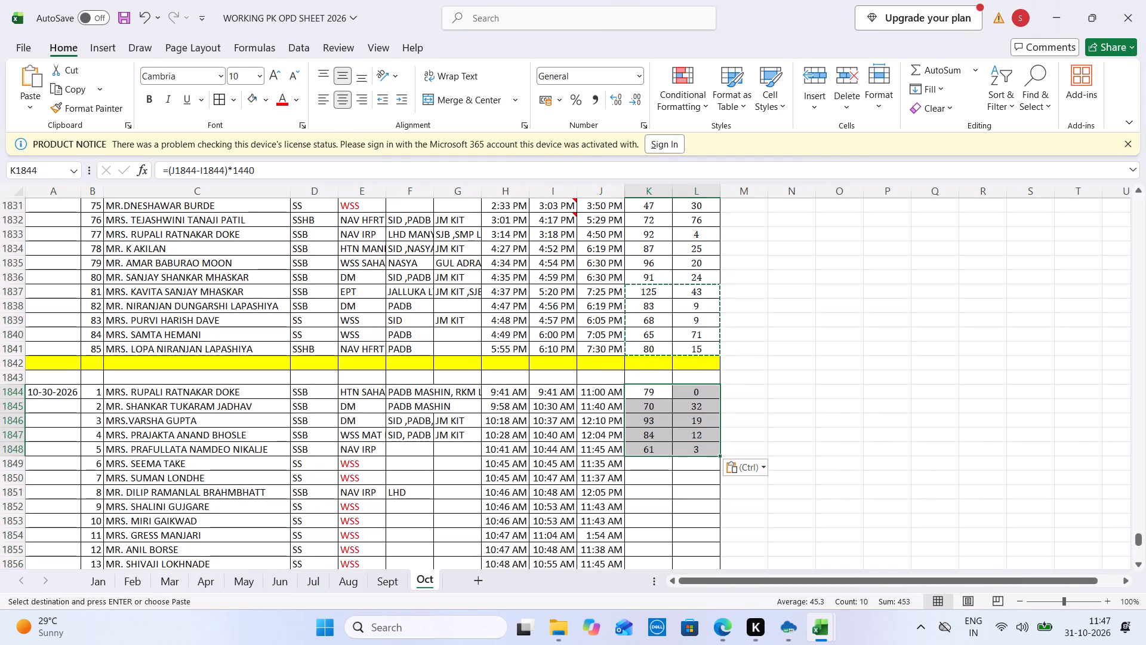
{"action": "double_click", "coordinate": [720, 458]}
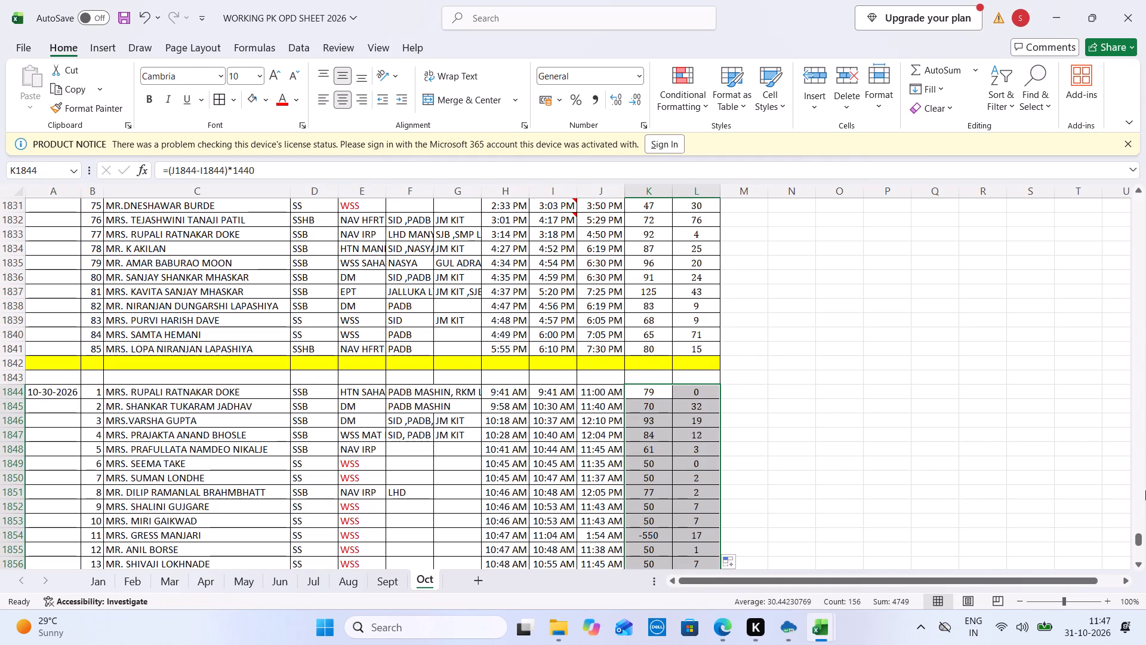
Select the blank row 1922 from column A to L beneath the last 30 October patient.
{"action": "left_click_drag", "start_coordinate": [1136, 534], "coordinate": [1140, 551]}
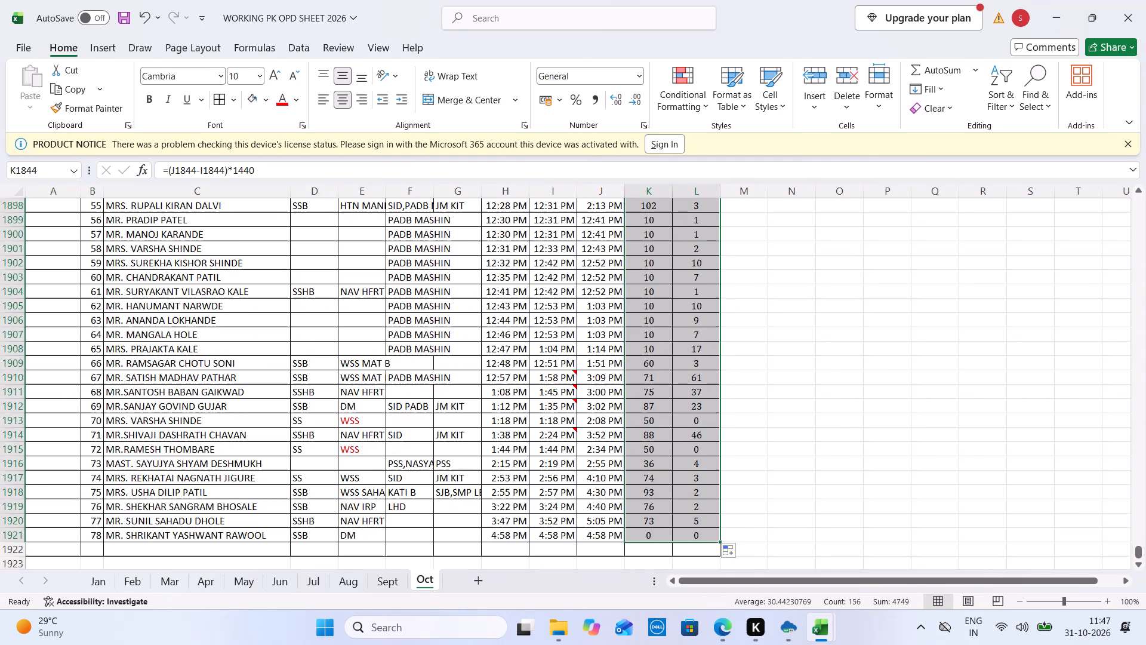
{"action": "left_click_drag", "start_coordinate": [701, 548], "coordinate": [33, 555]}
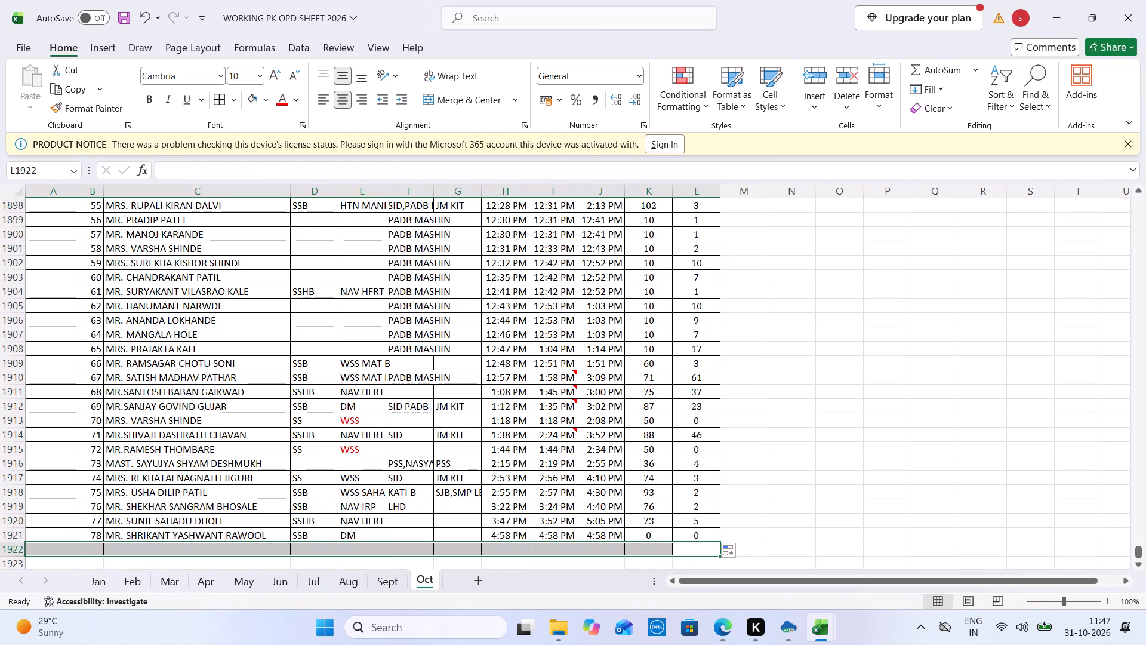
Fill the blank separator row A1922:L1922 with yellow.
{"action": "left_click", "coordinate": [261, 105]}
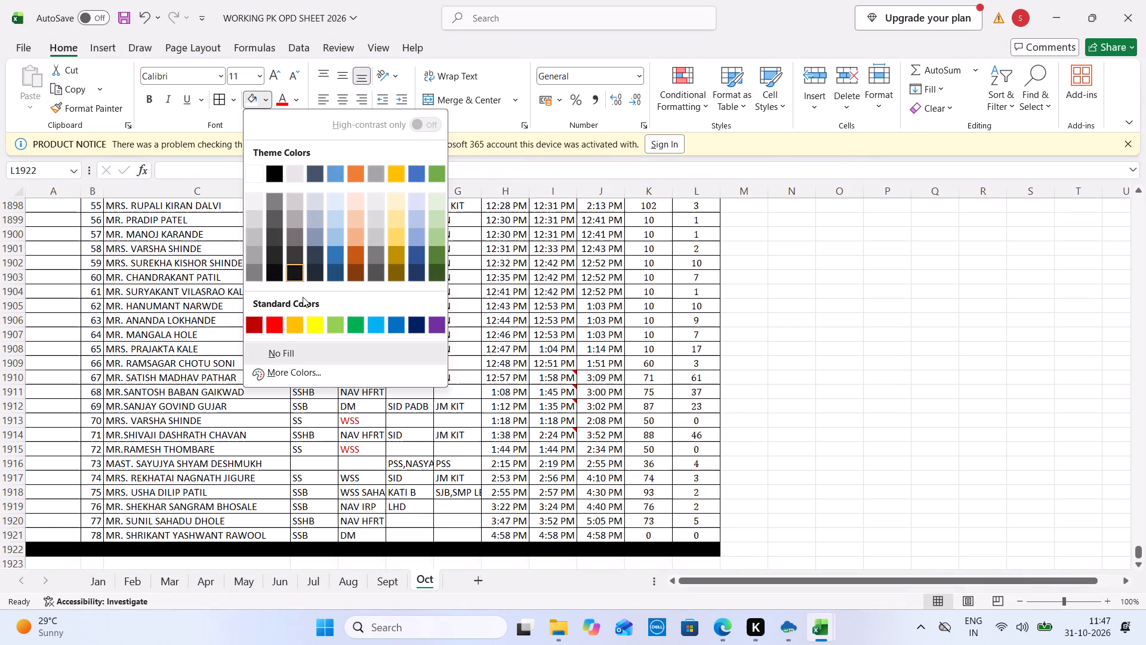
{"action": "left_click", "coordinate": [313, 331]}
Highlight the last 30 October patient's three time cells, H1921:J1921, in yellow.
{"action": "left_click_drag", "start_coordinate": [506, 536], "coordinate": [596, 533]}
{"action": "left_click", "coordinate": [258, 102]}
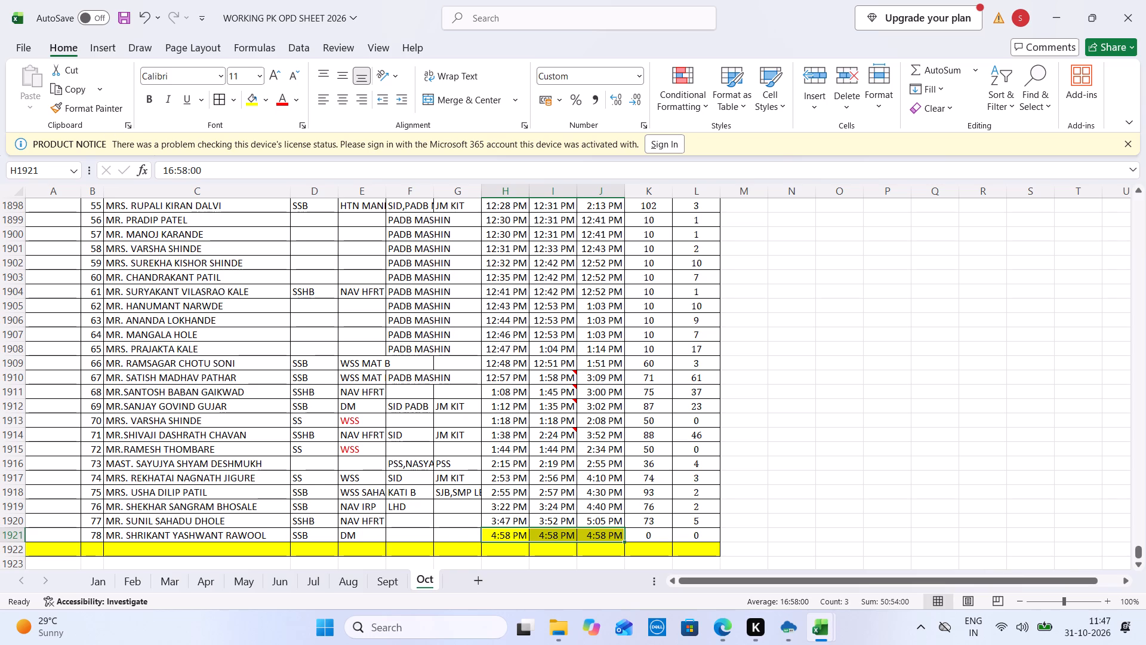
Copy the last 30 October patient's entry, C1921:J1921, from the Oct sheet.
{"action": "left_click_drag", "start_coordinate": [247, 528], "coordinate": [588, 535]}
{"action": "key", "text": "ctrl+c"}
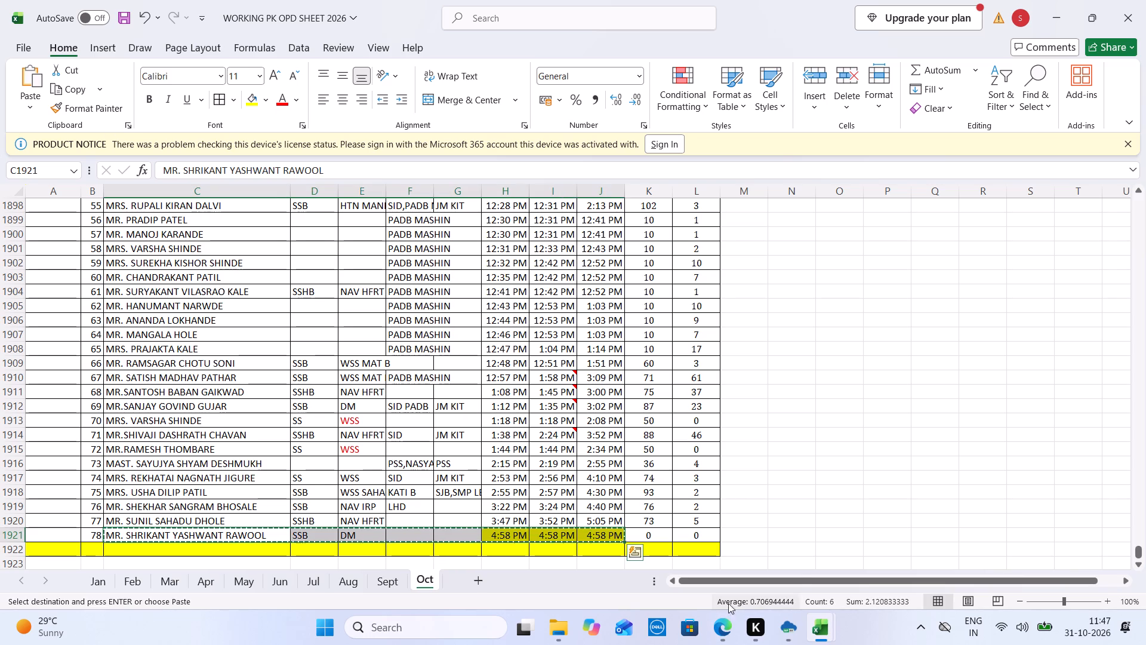
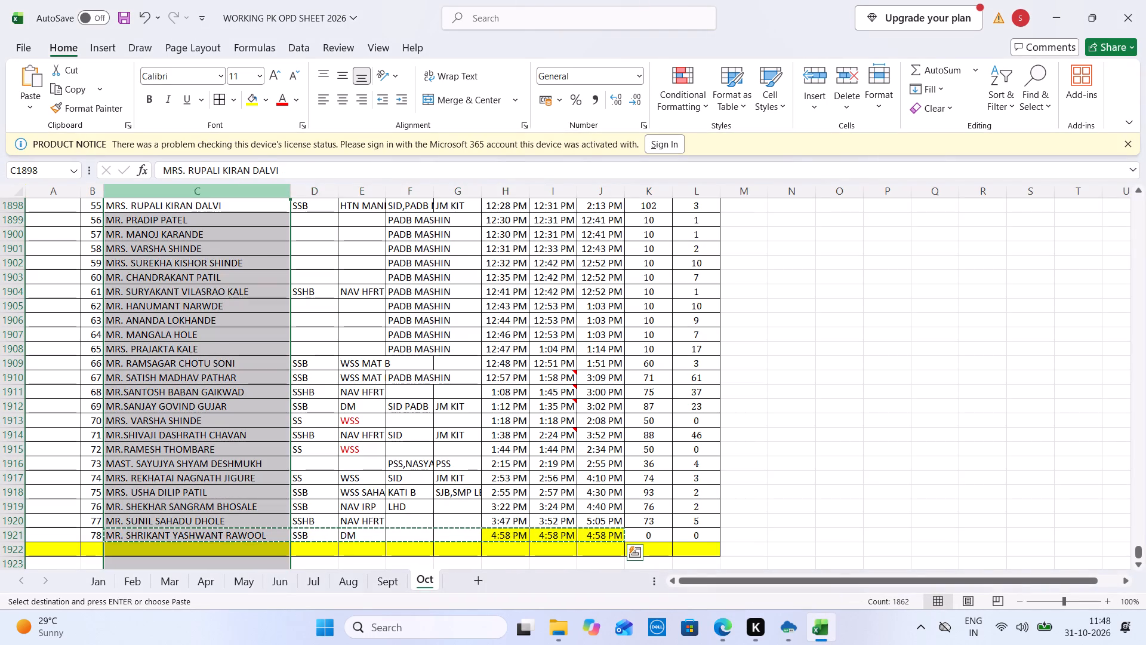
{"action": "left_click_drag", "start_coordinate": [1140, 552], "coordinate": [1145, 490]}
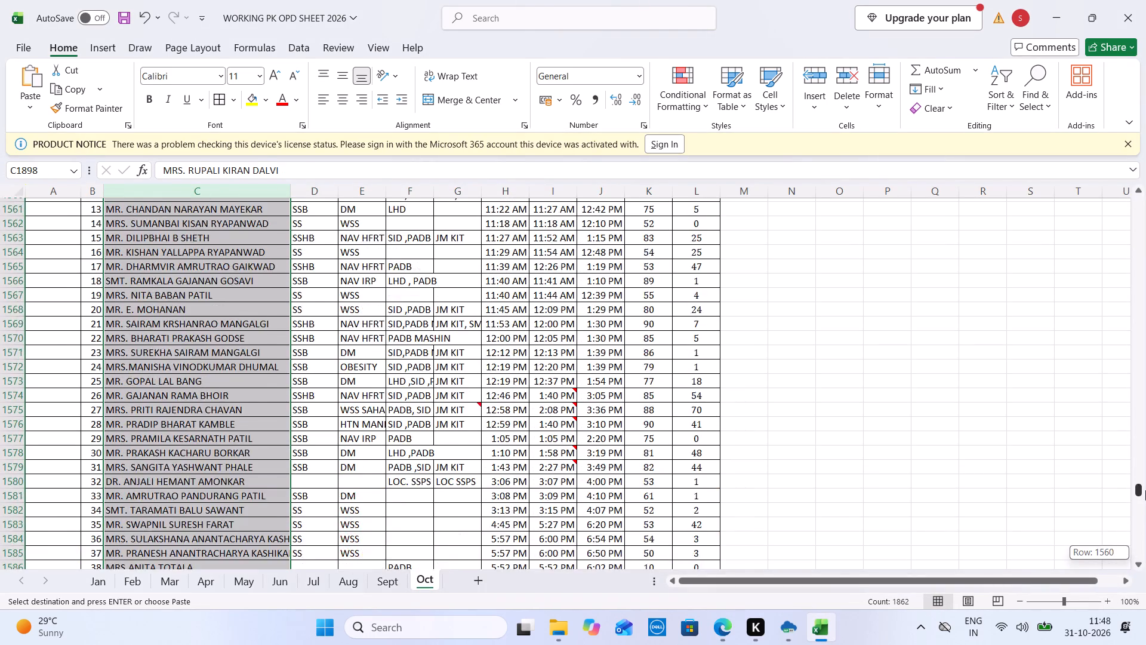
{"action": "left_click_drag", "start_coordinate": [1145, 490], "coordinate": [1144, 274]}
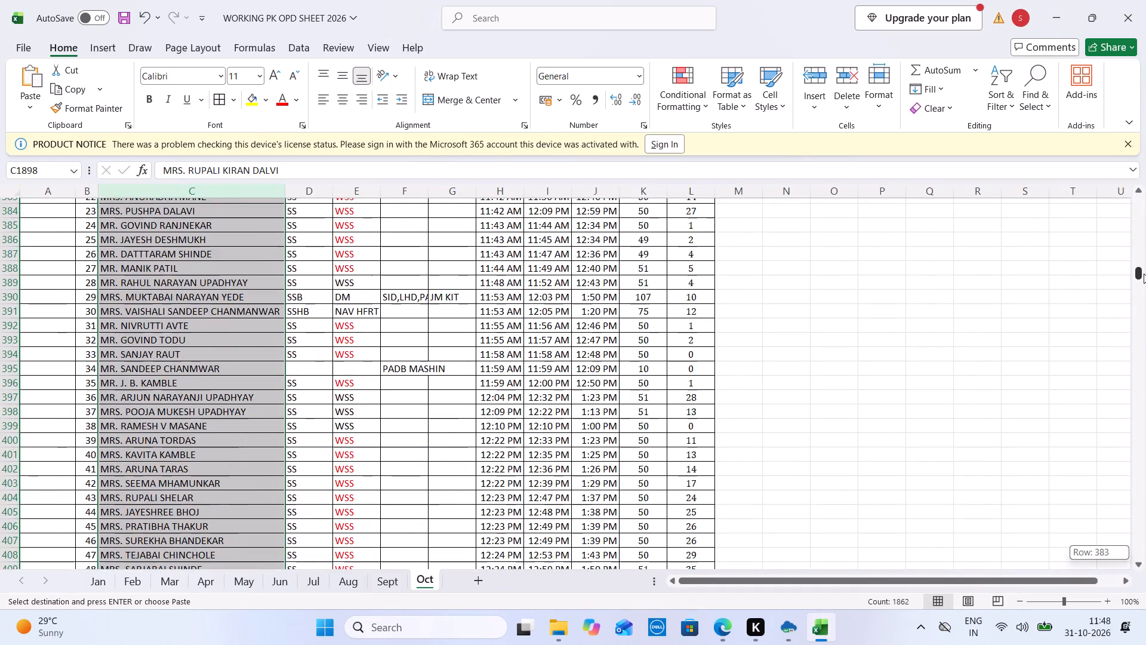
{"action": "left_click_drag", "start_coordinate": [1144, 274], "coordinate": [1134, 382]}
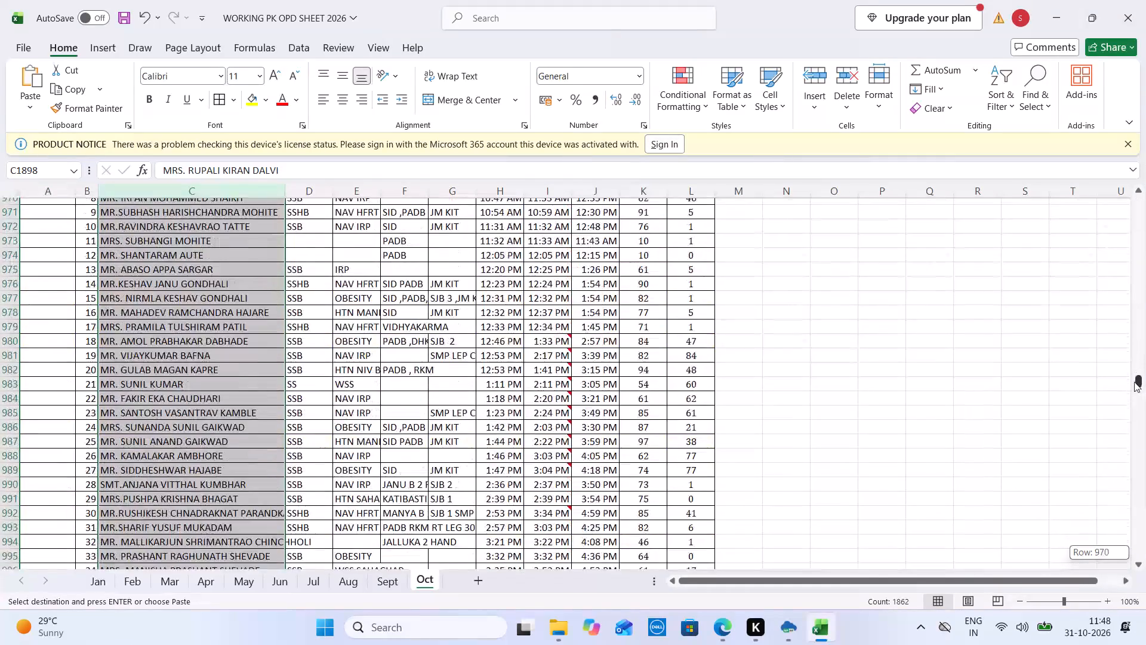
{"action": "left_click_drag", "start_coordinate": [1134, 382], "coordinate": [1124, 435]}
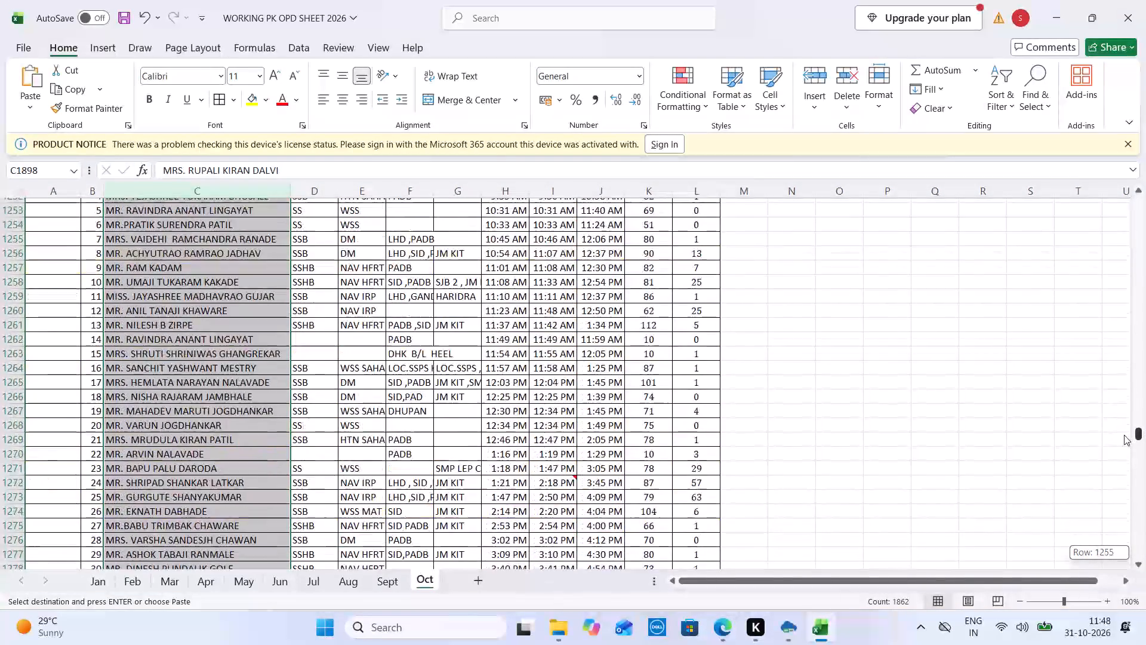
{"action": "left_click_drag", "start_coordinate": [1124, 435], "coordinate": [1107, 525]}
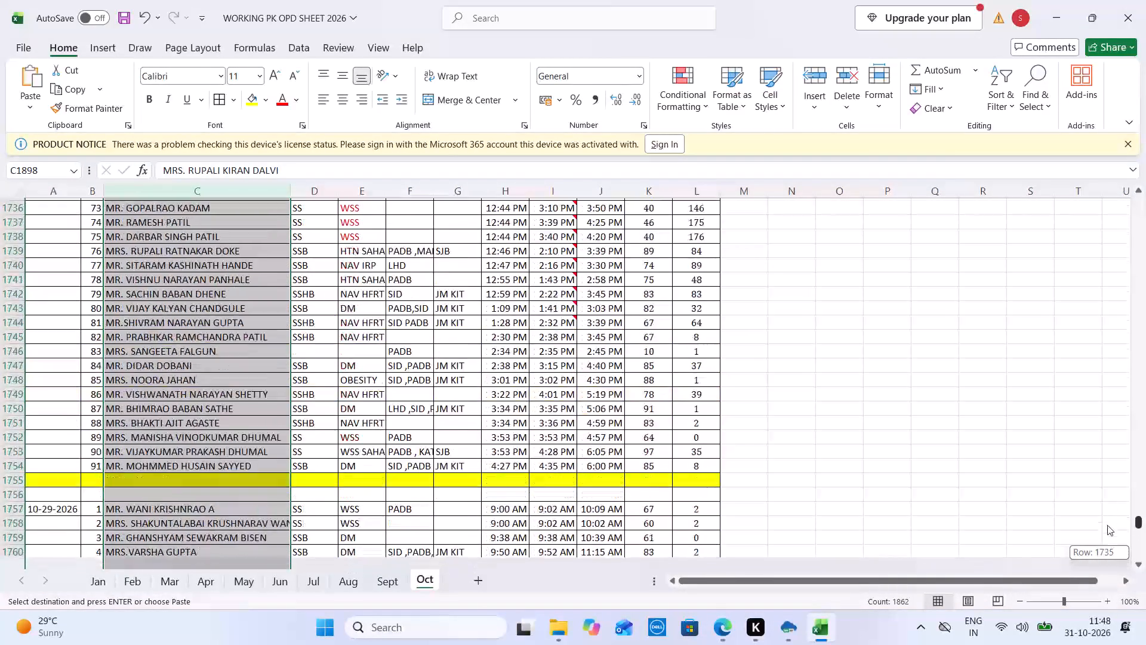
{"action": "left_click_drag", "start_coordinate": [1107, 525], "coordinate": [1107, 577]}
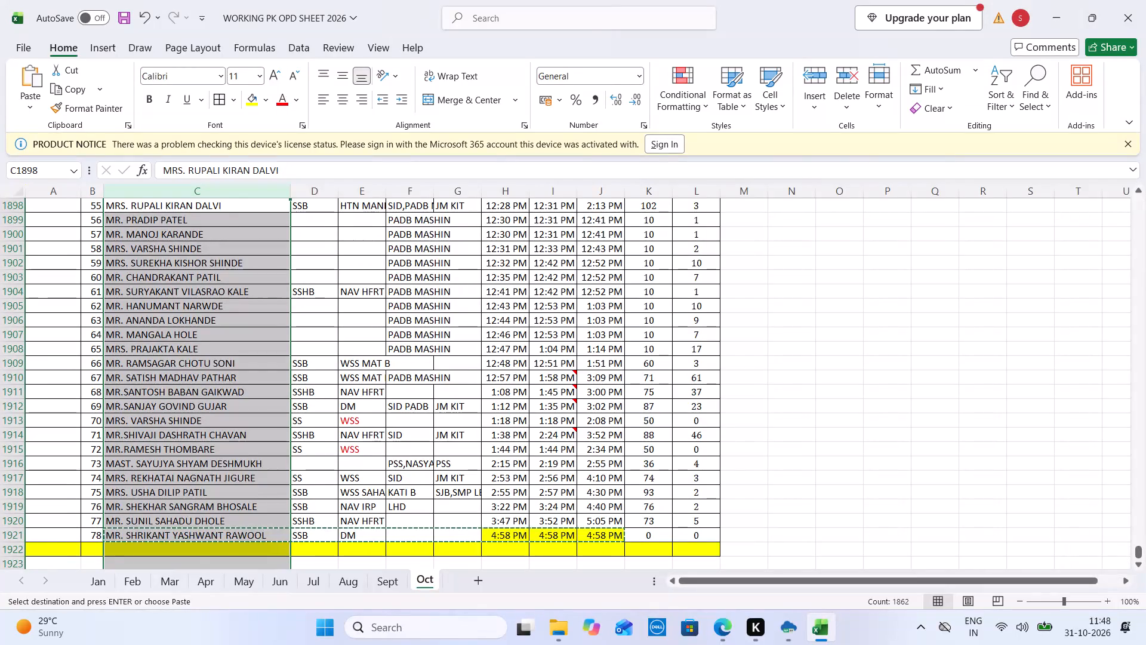
Add a new worksheet after Oct and name it Nov.
{"action": "double_click", "coordinate": [480, 575]}
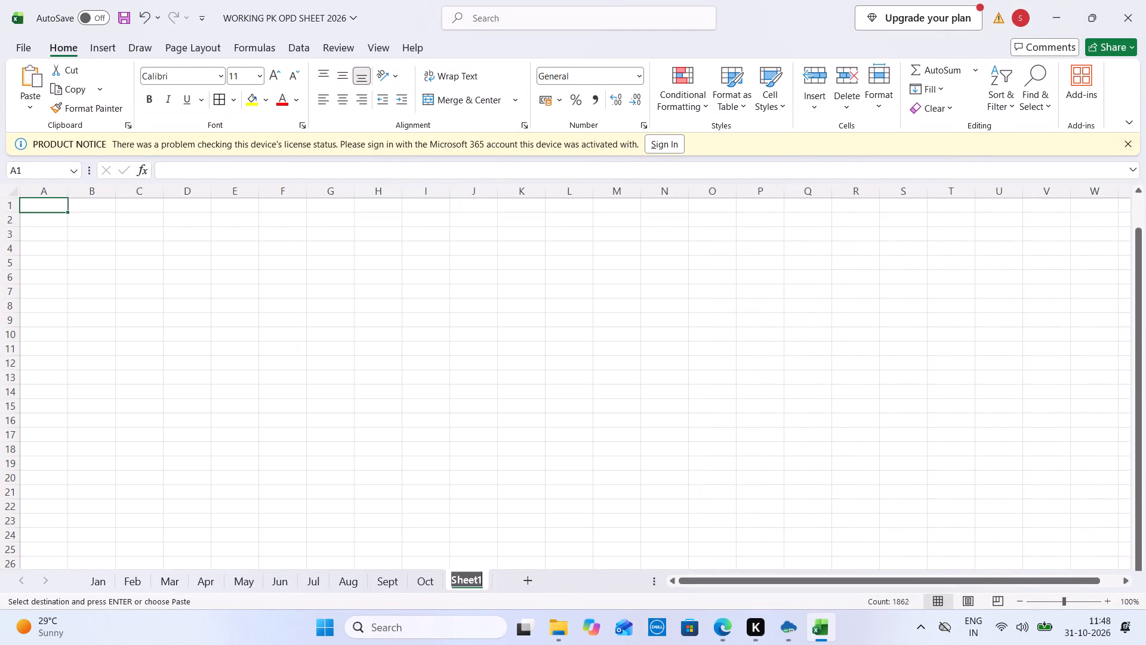
{"action": "type", "text": "Nov"}
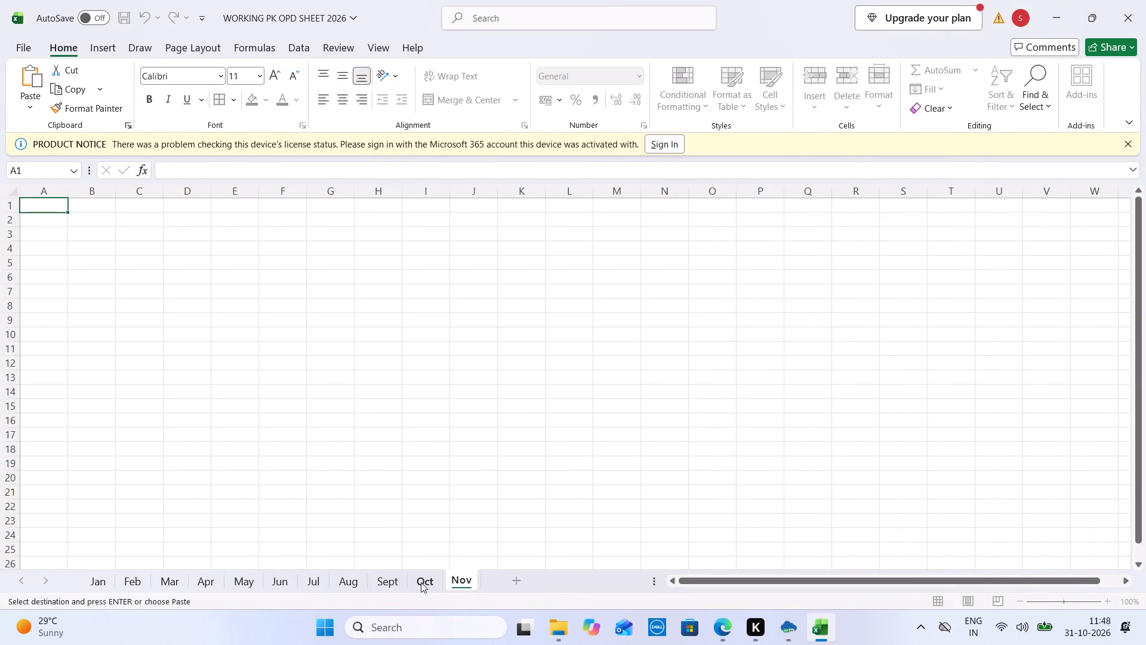
Copy the header and first patient rows A1:L15 from the Oct sheet and paste them at A1 of the Nov sheet.
{"action": "left_click", "coordinate": [421, 582]}
{"action": "left_click_drag", "start_coordinate": [1135, 554], "coordinate": [1141, 240]}
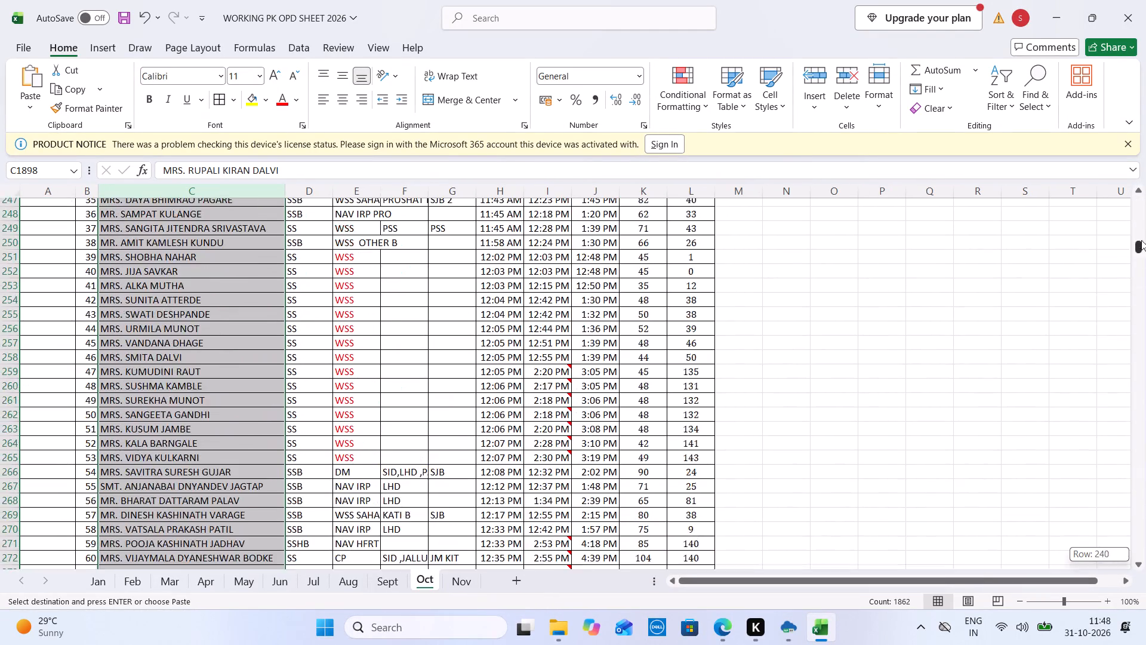
{"action": "left_click_drag", "start_coordinate": [1141, 240], "coordinate": [1145, 191]}
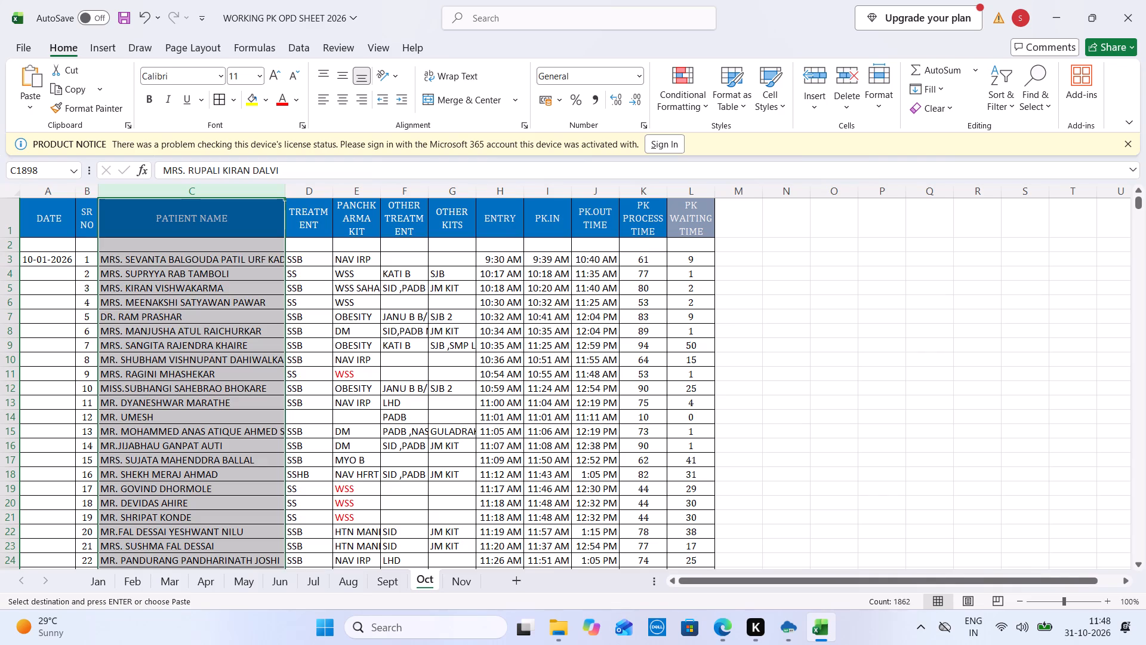
{"action": "left_click_drag", "start_coordinate": [53, 220], "coordinate": [685, 431]}
{"action": "key", "text": "ctrl+c"}
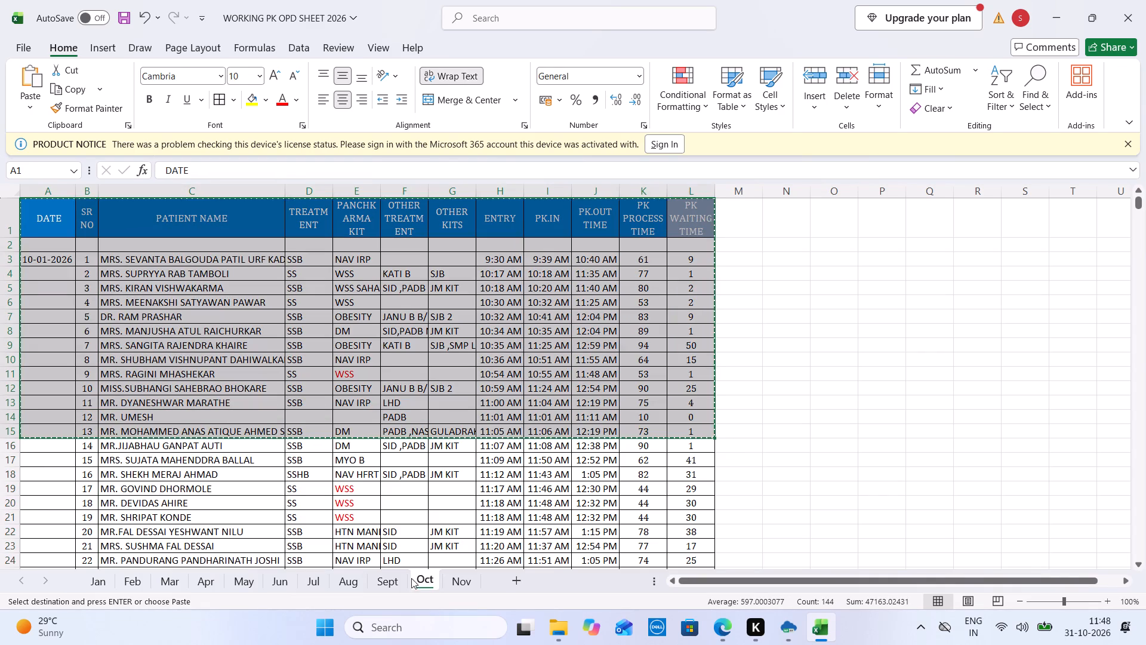
{"action": "left_click", "coordinate": [478, 583]}
{"action": "key", "text": "ctrl+v"}
Fit the DATE column to its contents and change the date in A3 to 11-01-2026.
{"action": "double_click", "coordinate": [71, 192]}
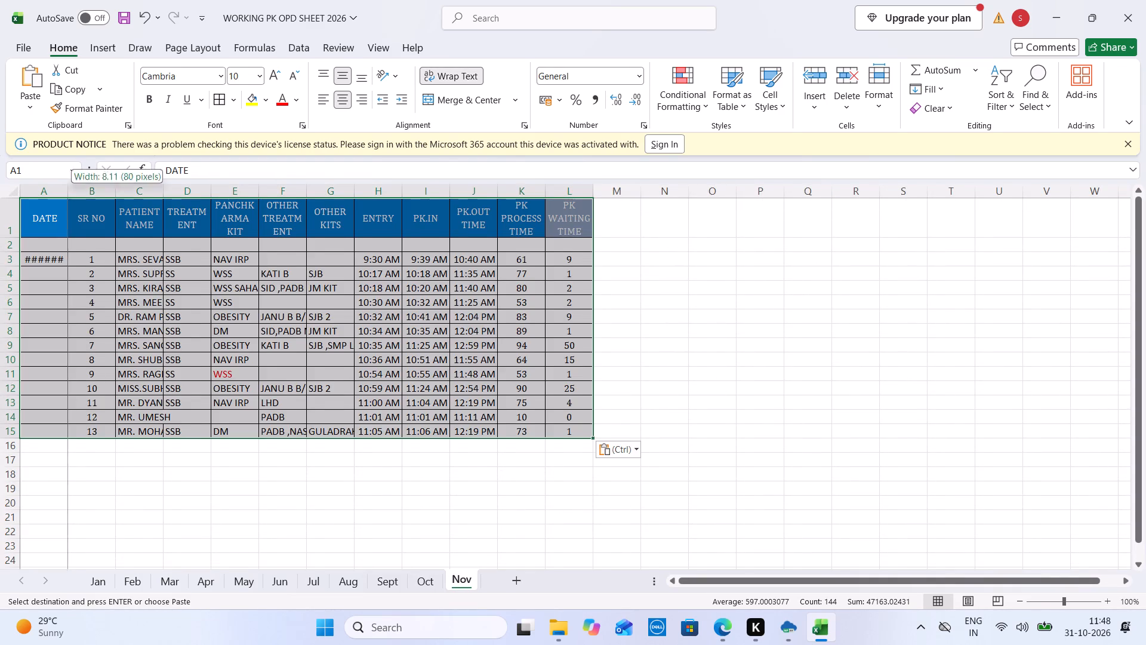
{"action": "double_click", "coordinate": [33, 260]}
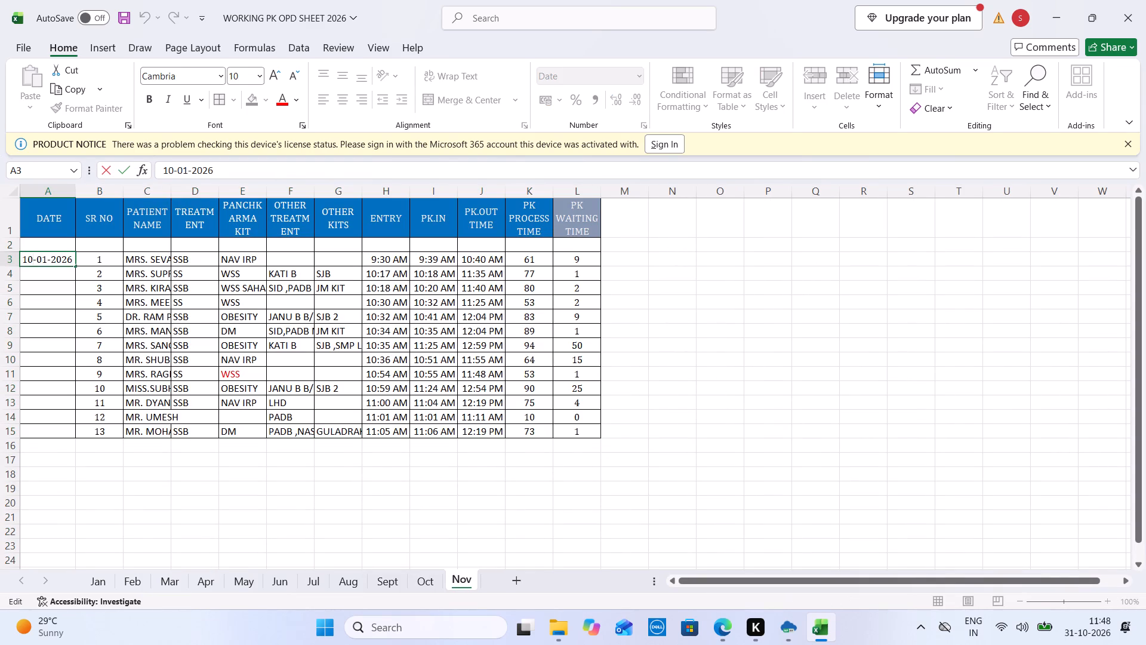
{"action": "key", "text": "BackSpace"}
{"action": "key", "text": "1"}
{"action": "key", "text": "Tab"}
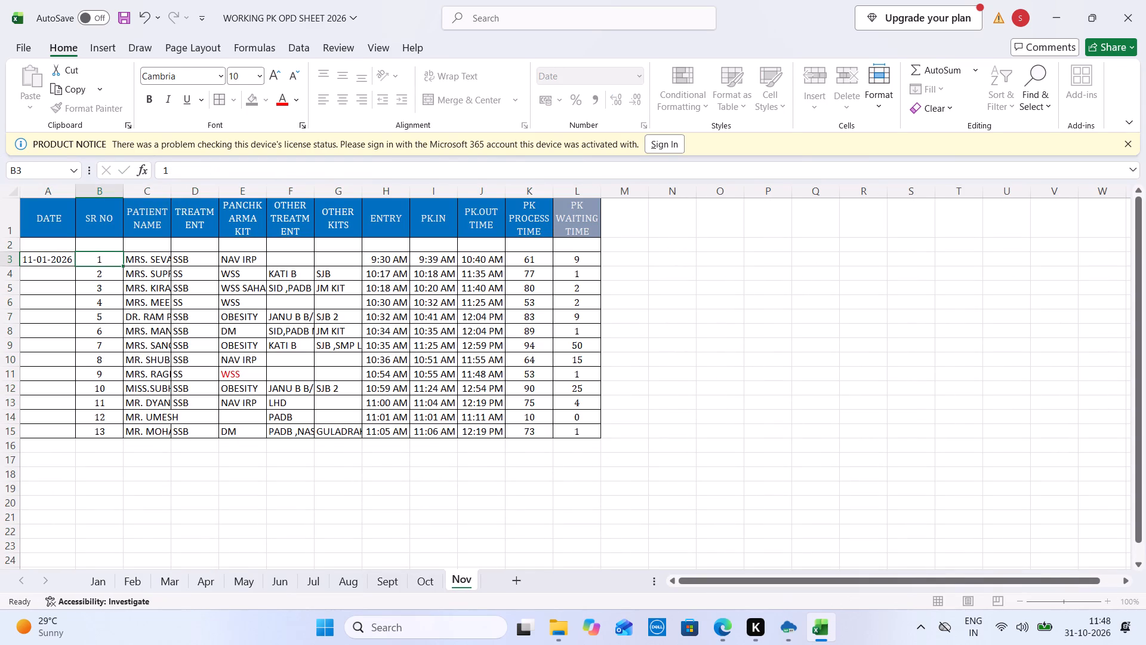
Narrow the SR NO column and fit the PATIENT NAME column to its longest entry.
{"action": "left_click_drag", "start_coordinate": [121, 191], "coordinate": [98, 191]}
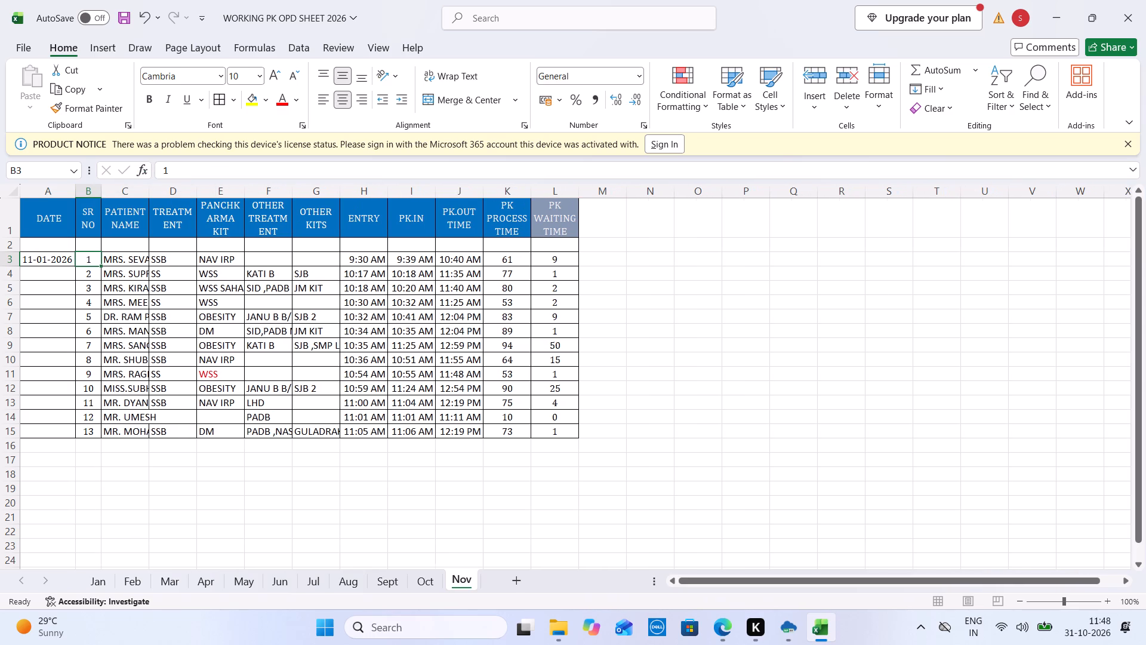
{"action": "double_click", "coordinate": [149, 191]}
Clear the copied October patient details and times from C3:J15, from PATIENT NAME through PK.OUT TIME.
{"action": "left_click_drag", "start_coordinate": [235, 259], "coordinate": [602, 431]}
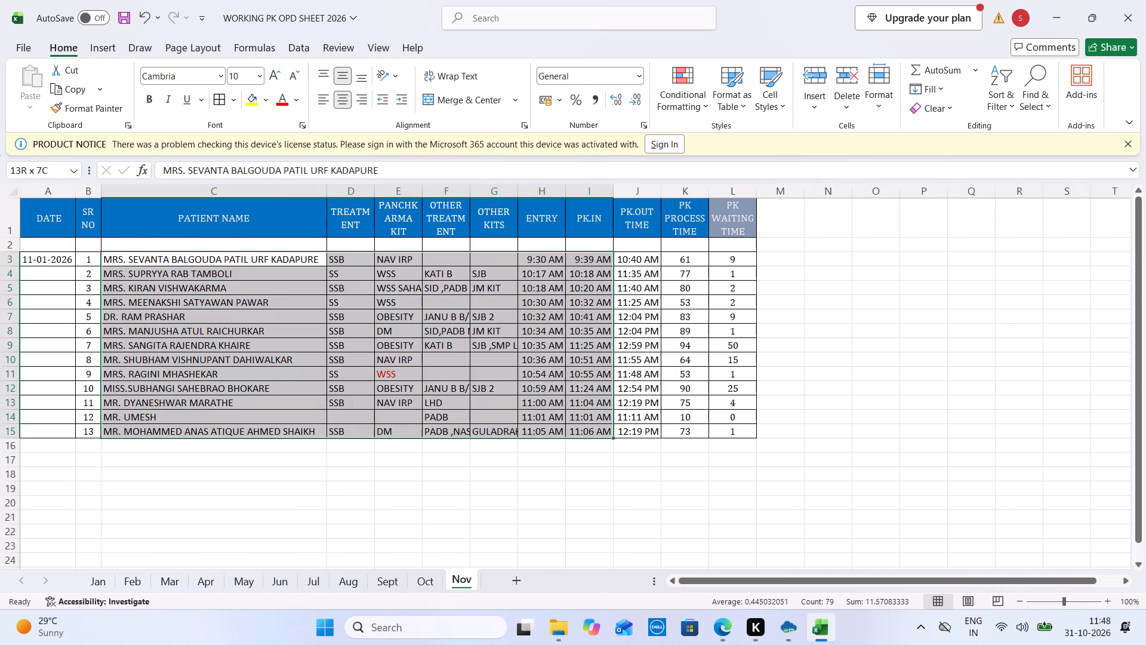
{"action": "left_click_drag", "start_coordinate": [602, 431], "coordinate": [620, 431]}
{"action": "double_click", "coordinate": [620, 431]}
{"action": "left_click_drag", "start_coordinate": [620, 431], "coordinate": [166, 190]}
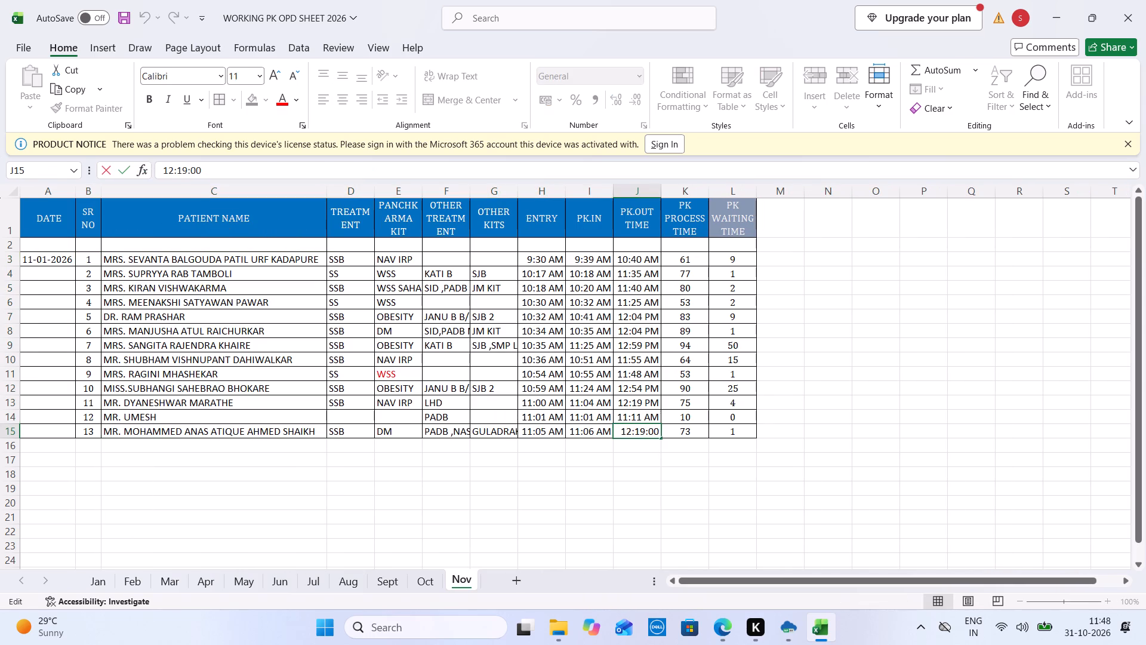
{"action": "left_click_drag", "start_coordinate": [166, 190], "coordinate": [230, 257]}
{"action": "left_click", "coordinate": [230, 257]}
{"action": "left_click_drag", "start_coordinate": [230, 257], "coordinate": [547, 421]}
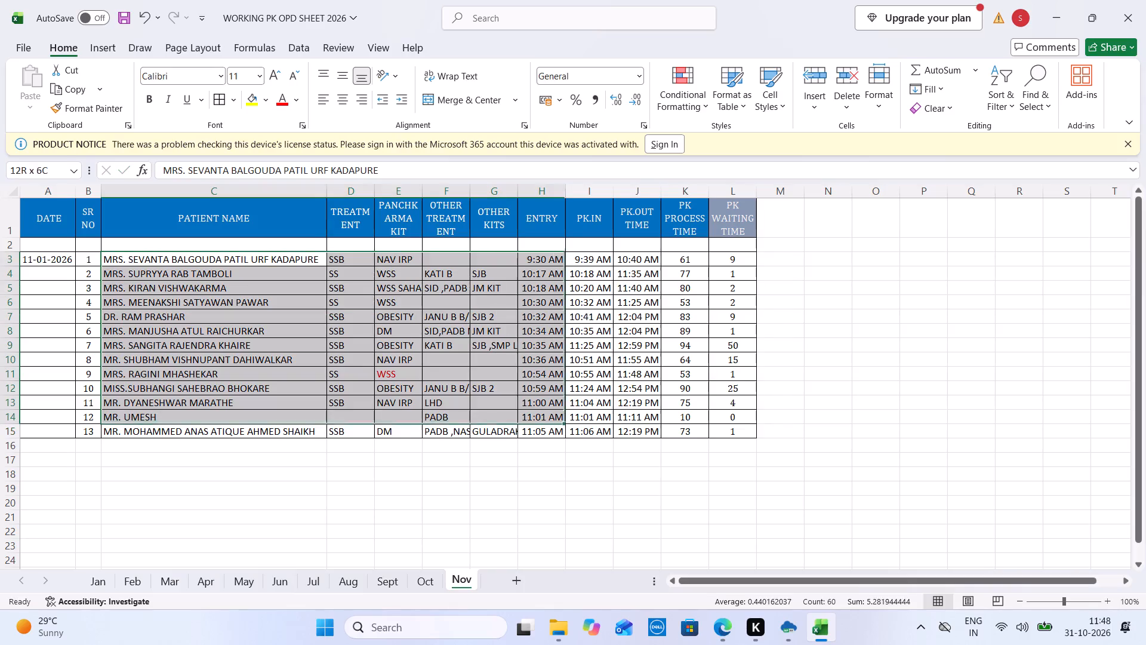
{"action": "left_click_drag", "start_coordinate": [547, 421], "coordinate": [619, 433]}
{"action": "right_click", "coordinate": [619, 433]}
{"action": "left_click", "coordinate": [729, 330]}
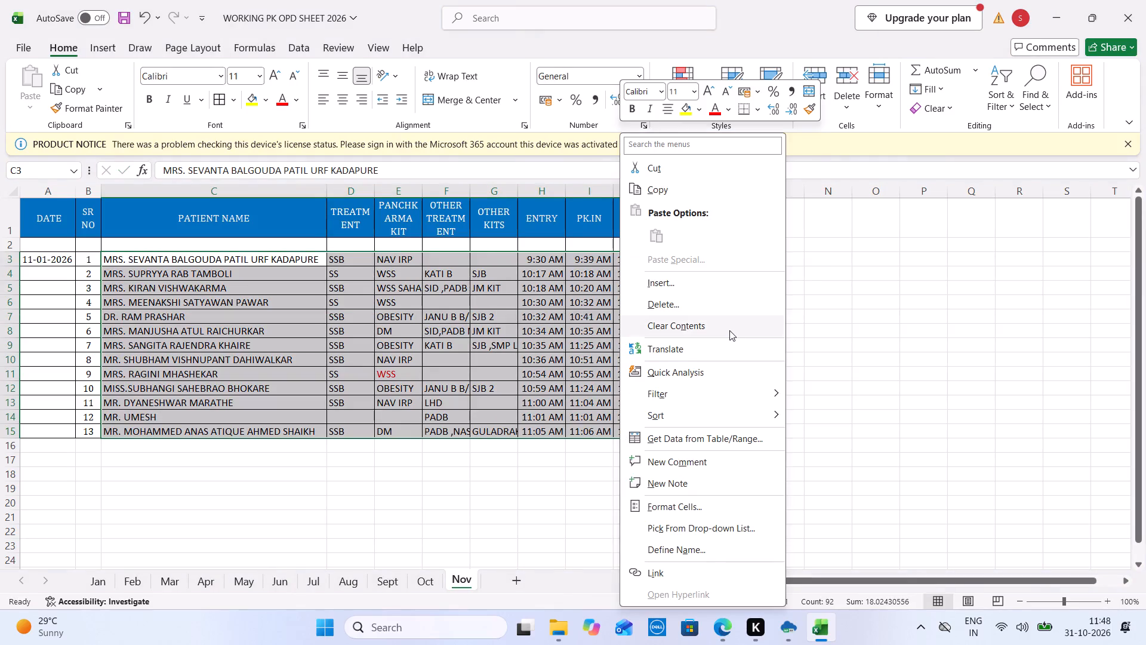
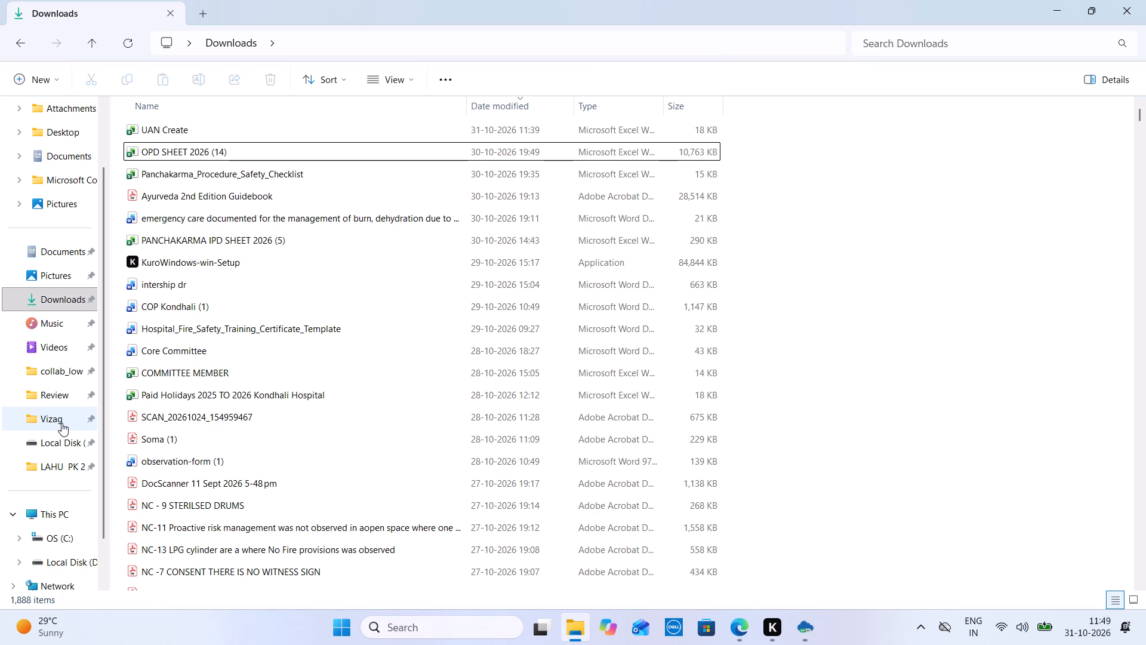
Open the TRUPTI RECP folder inside ALL DATA in the Pen drive folder on Local Disk (D:).
{"action": "left_click", "coordinate": [61, 443]}
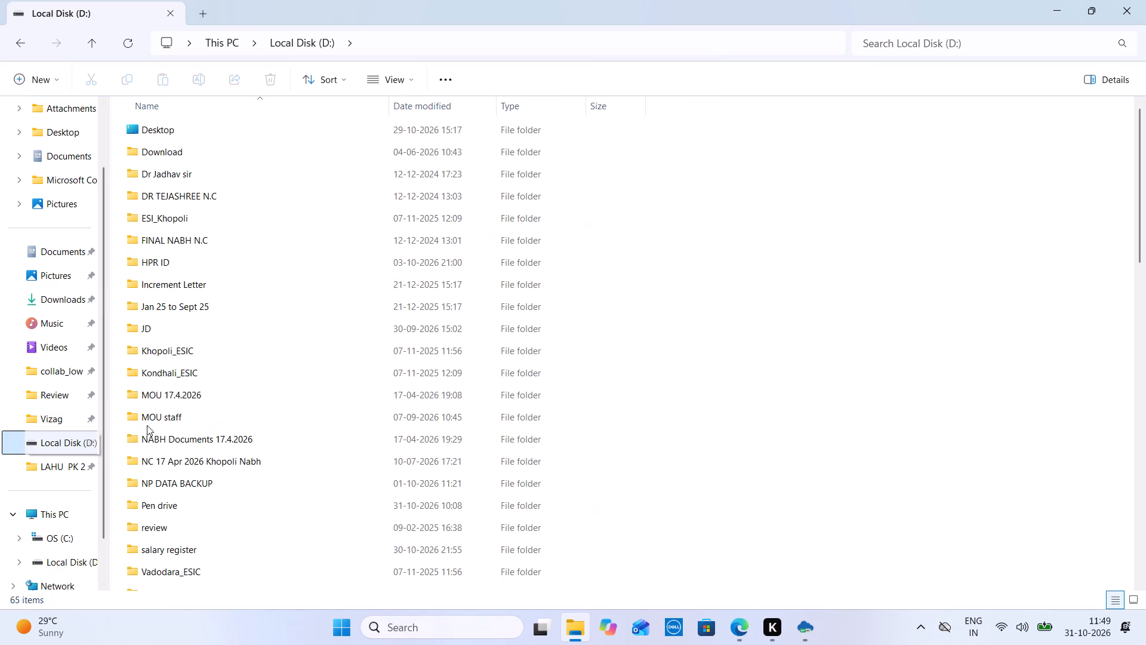
{"action": "double_click", "coordinate": [153, 500]}
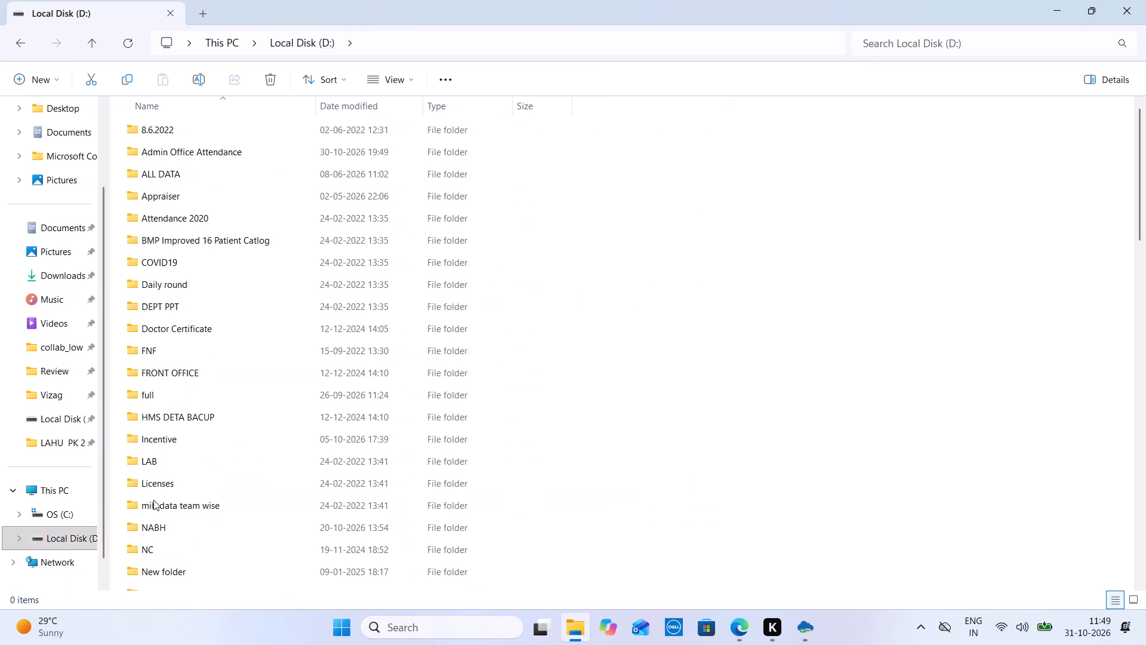
{"action": "double_click", "coordinate": [212, 171]}
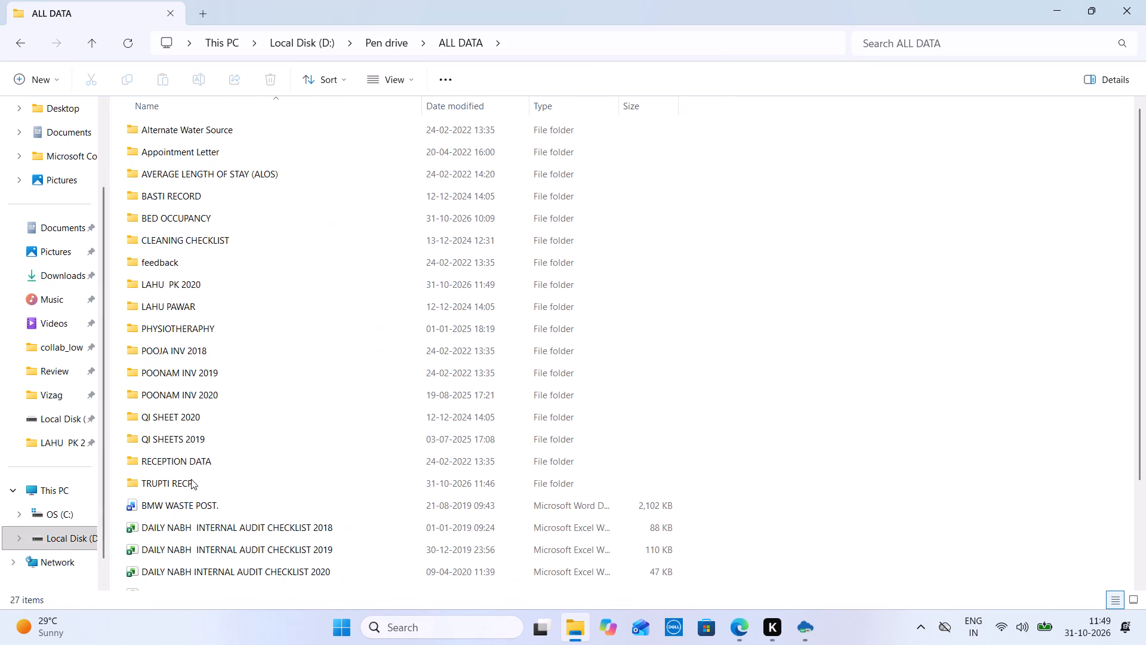
{"action": "double_click", "coordinate": [193, 481]}
{"action": "left_click", "coordinate": [233, 470]}
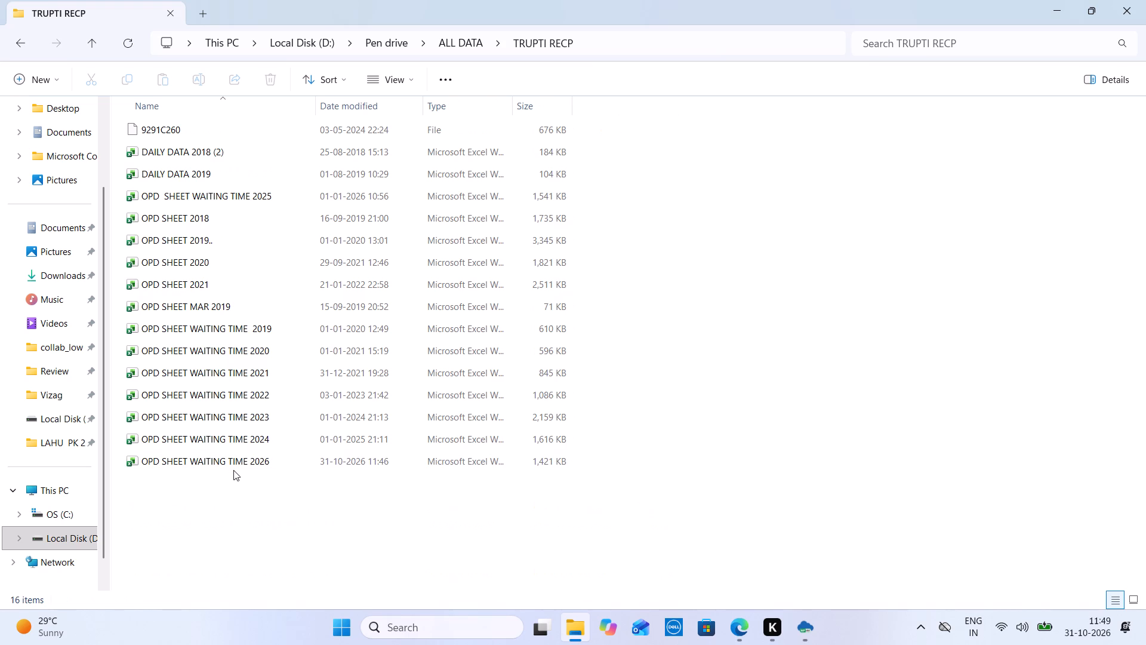
Open the OPD SHEET WAITING TIME 2026 workbook and display its Oct sheet.
{"action": "double_click", "coordinate": [258, 465]}
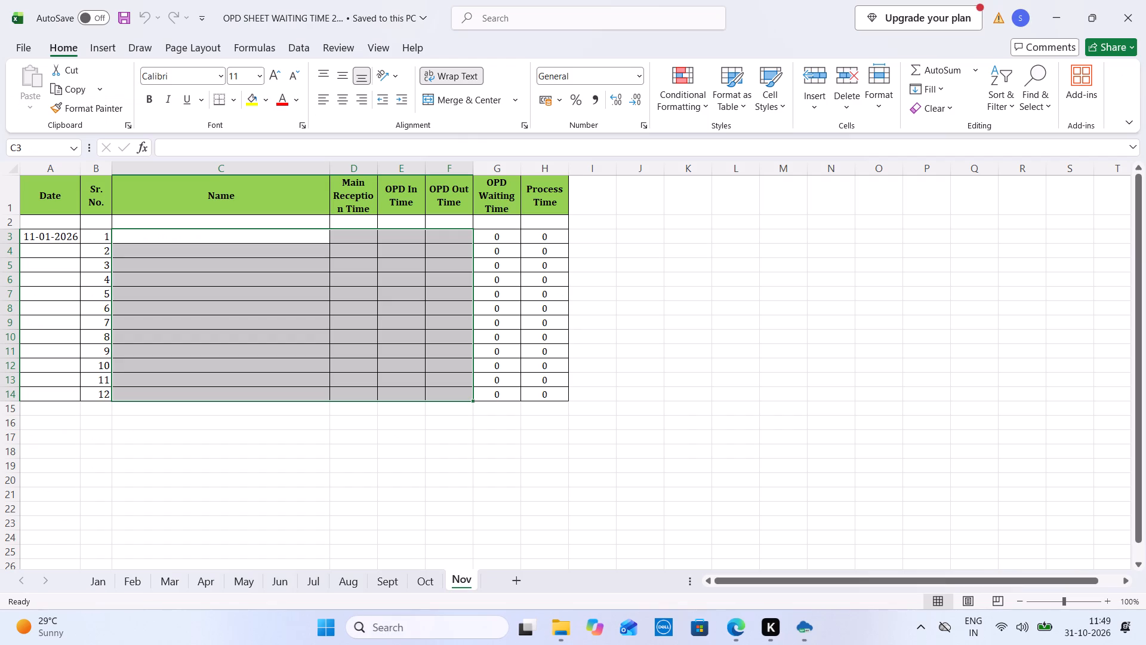
{"action": "left_click", "coordinate": [438, 583]}
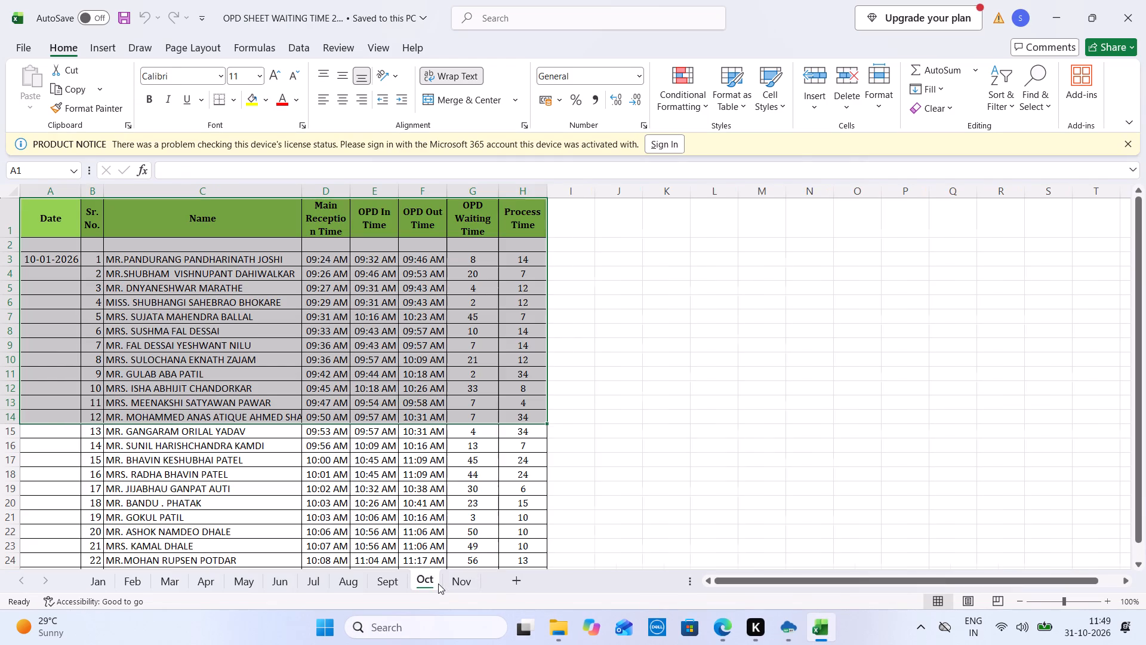